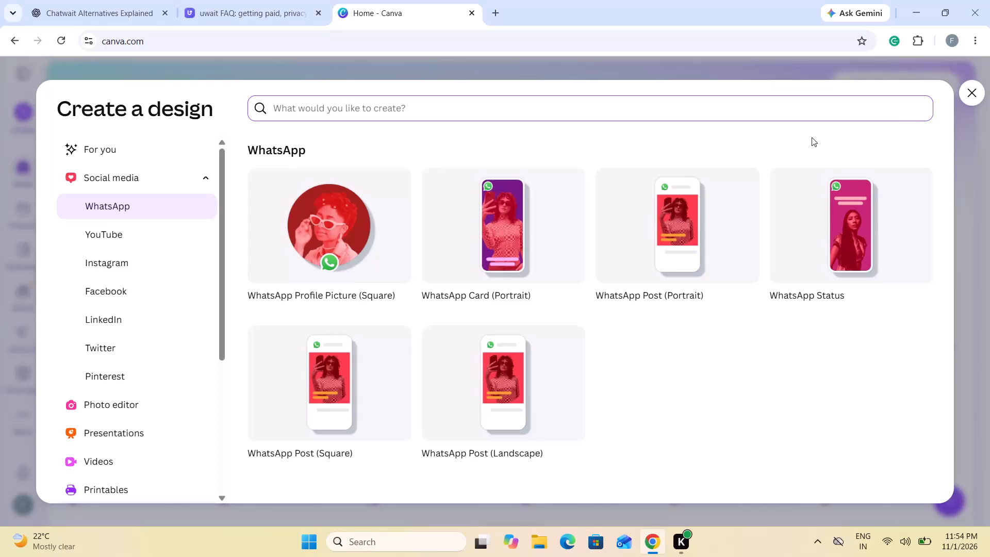
Close the design creation window and search the home page for "ppt for data analysis".
{"action": "left_click", "coordinate": [967, 104]}
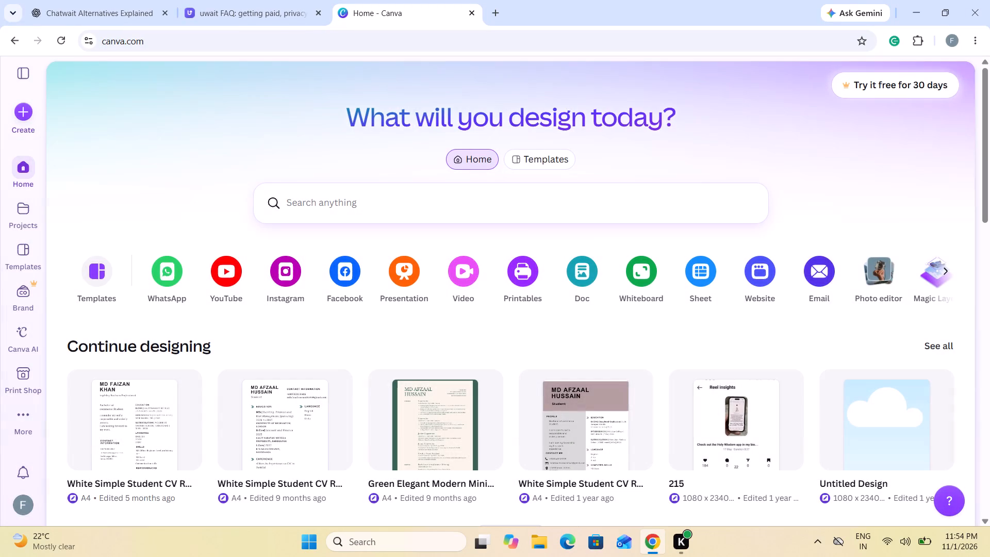
{"action": "left_click", "coordinate": [587, 203]}
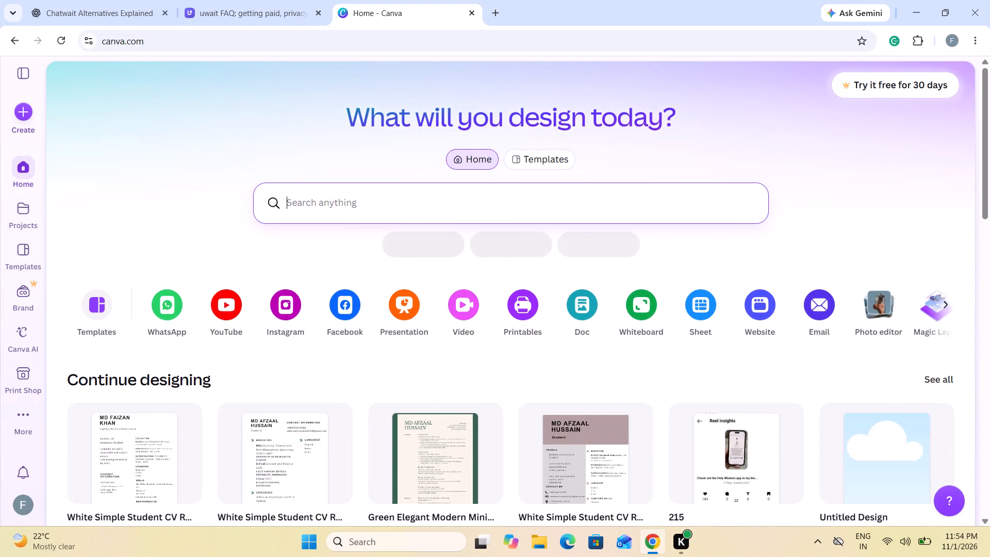
{"action": "type", "text": "ppt"}
{"action": "key", "text": "space"}
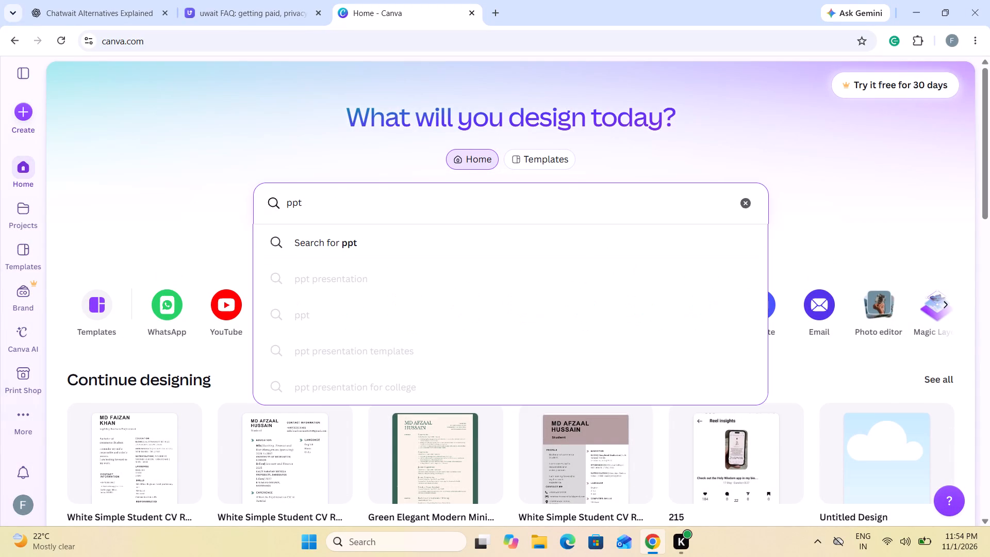
{"action": "type", "text": "fot"}
{"action": "key", "text": "space"}
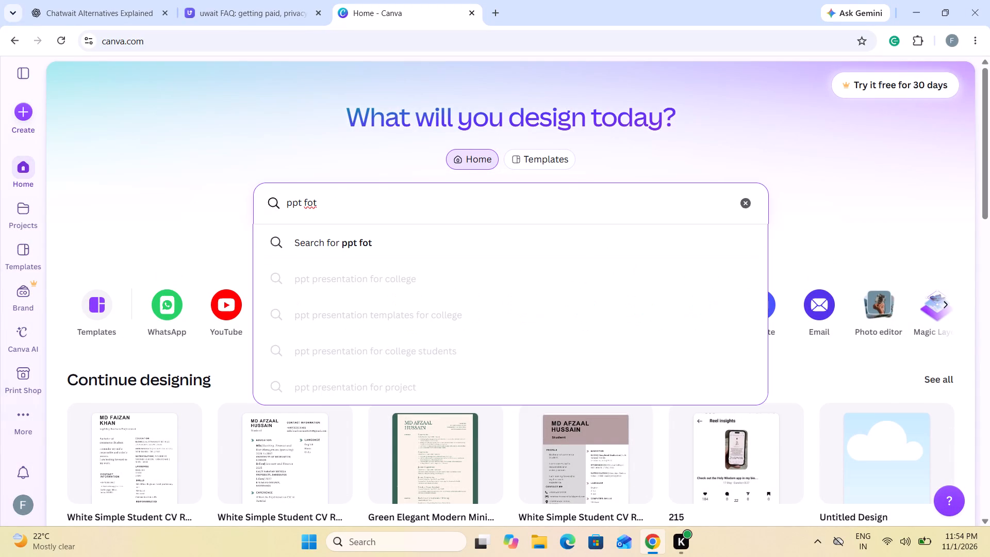
{"action": "key", "text": "BackSpace"}
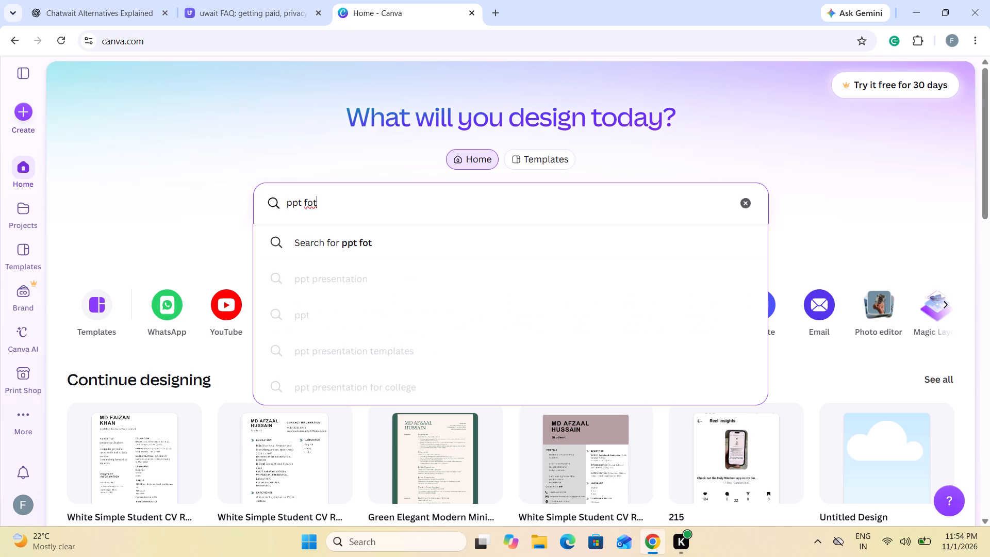
{"action": "key", "text": "BackSpace"}
{"action": "type", "text": "r"}
{"action": "key", "text": "space"}
{"action": "type", "text": "data ana"}
{"action": "type", "text": "ly"}
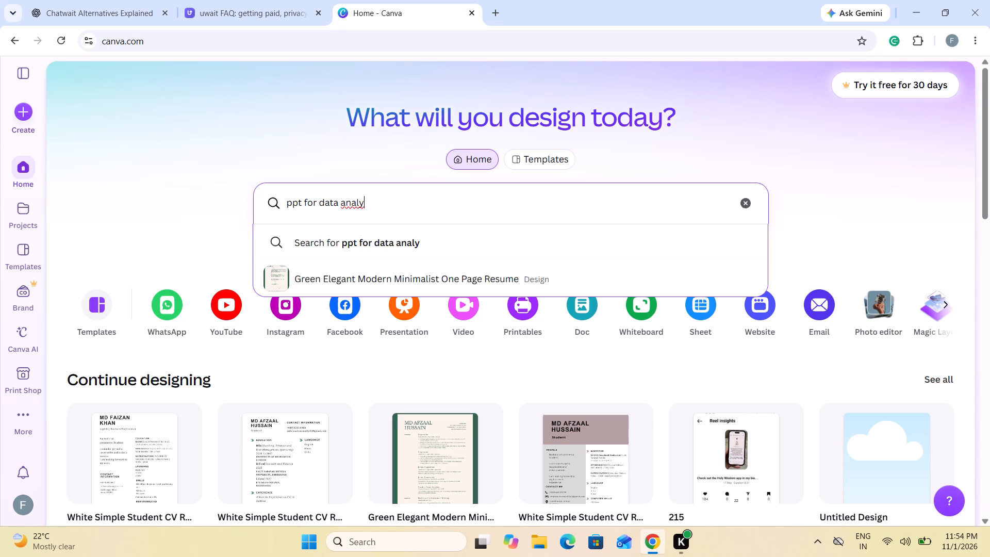
{"action": "type", "text": "sis"}
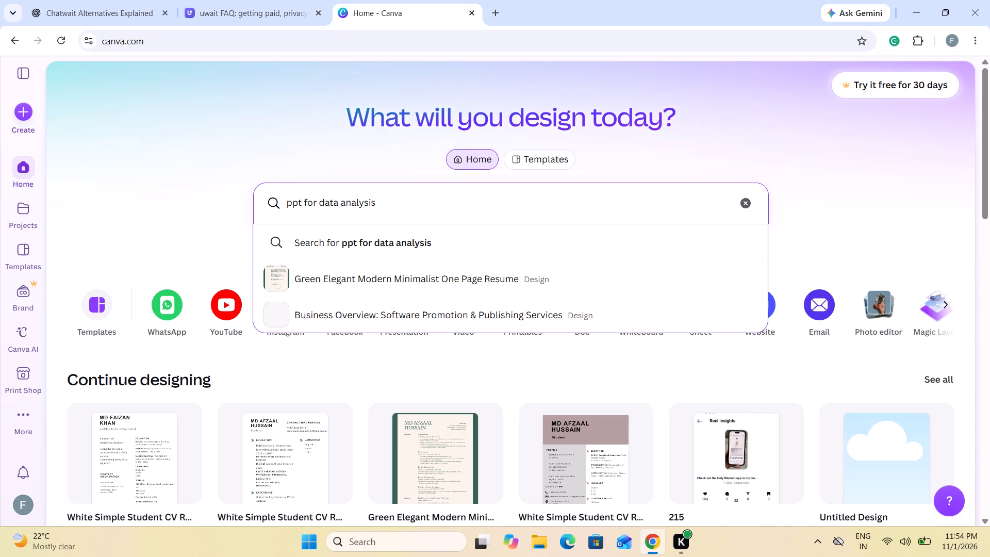
{"action": "key", "text": "Return"}
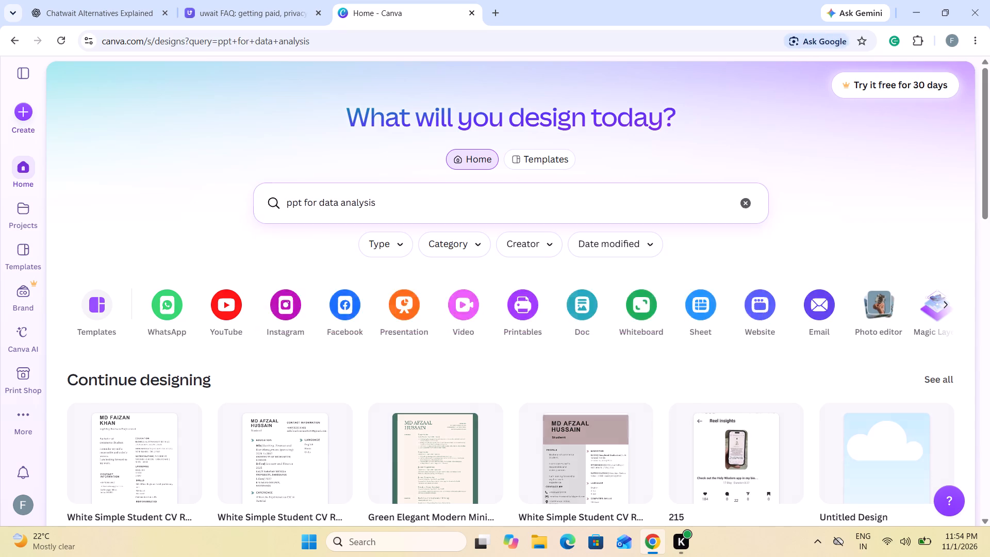
Expand the template results and open the Green and Cream Modern Data Analyst Presentation template for customising.
{"action": "scroll", "coordinate": [355, 292], "scroll_direction": "down", "scroll_amount": 1}
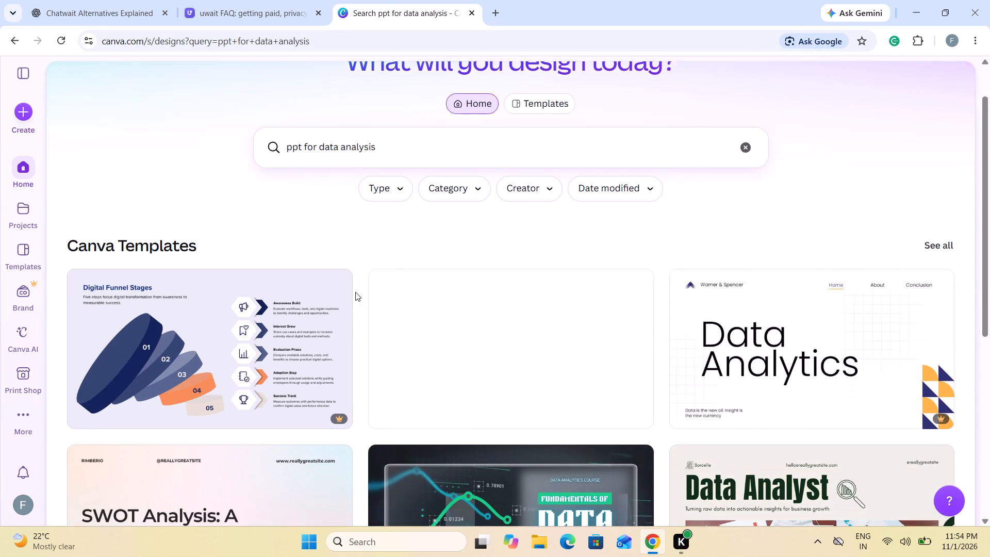
{"action": "scroll", "coordinate": [355, 292], "scroll_direction": "down", "scroll_amount": 3}
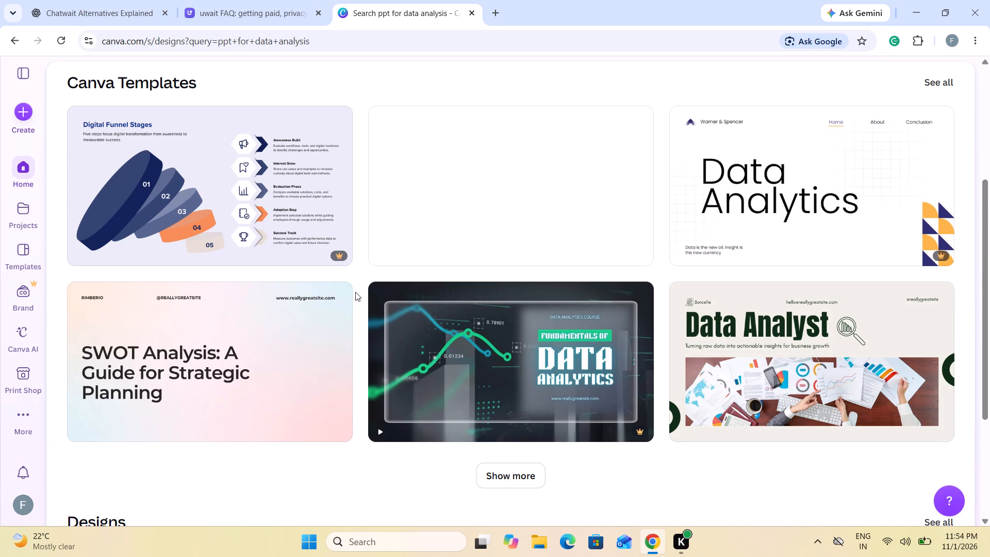
{"action": "scroll", "coordinate": [355, 292], "scroll_direction": "down", "scroll_amount": 1}
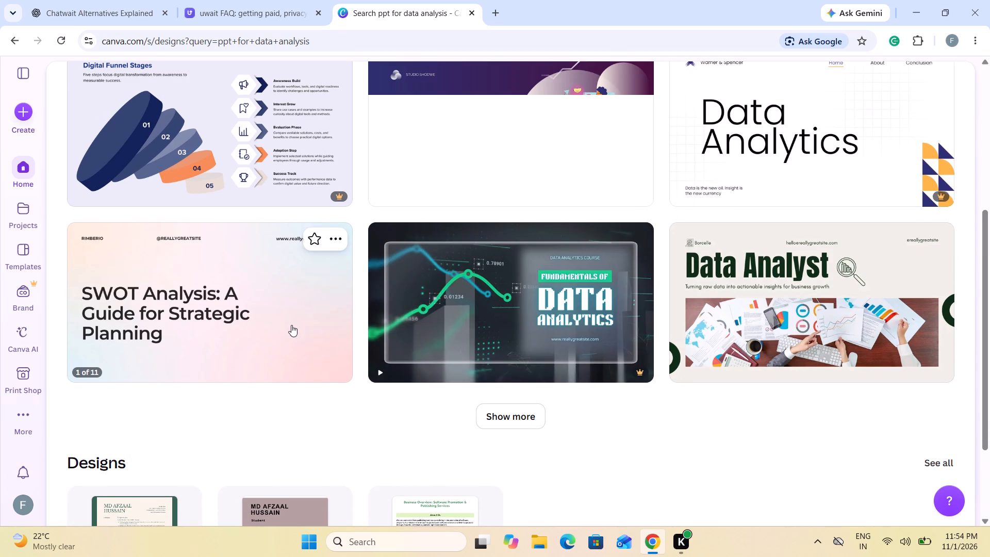
{"action": "scroll", "coordinate": [291, 325], "scroll_direction": "down", "scroll_amount": 1}
{"action": "left_click", "coordinate": [499, 388]}
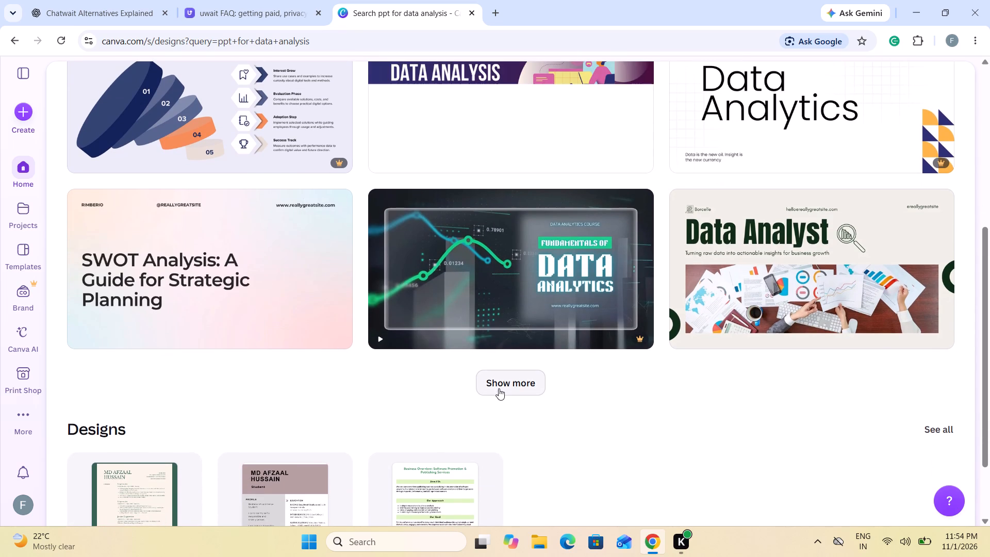
{"action": "scroll", "coordinate": [536, 394], "scroll_direction": "down", "scroll_amount": 1}
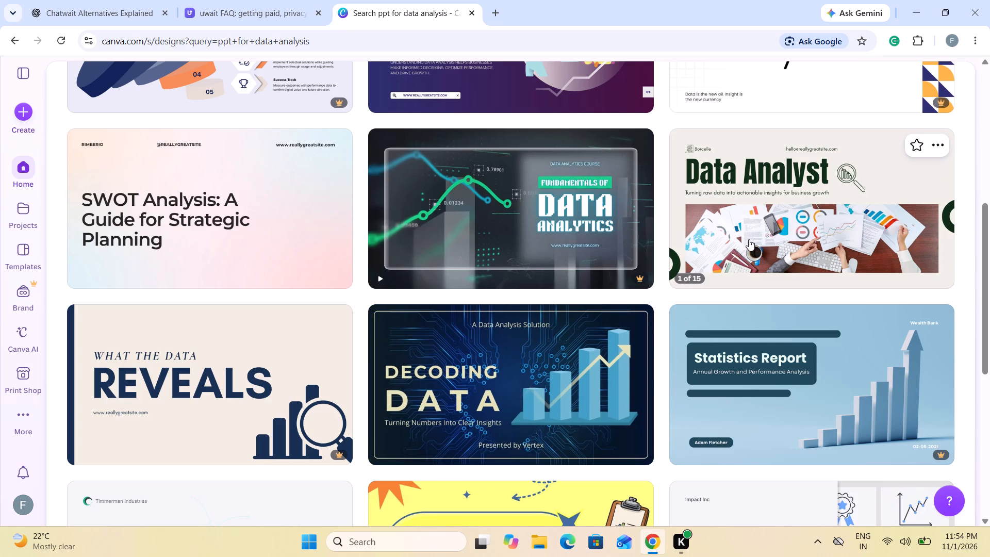
{"action": "left_click", "coordinate": [749, 239]}
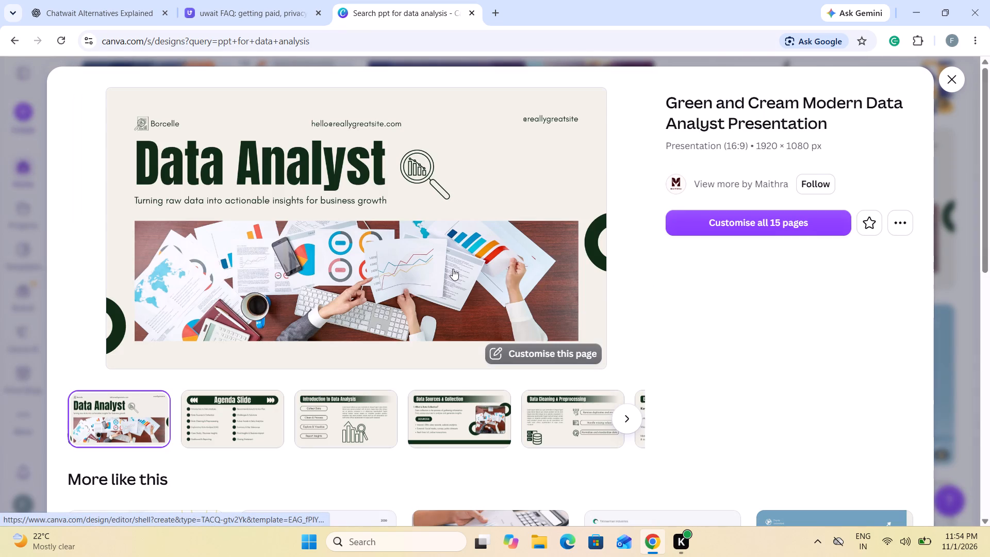
{"action": "left_click", "coordinate": [453, 269]}
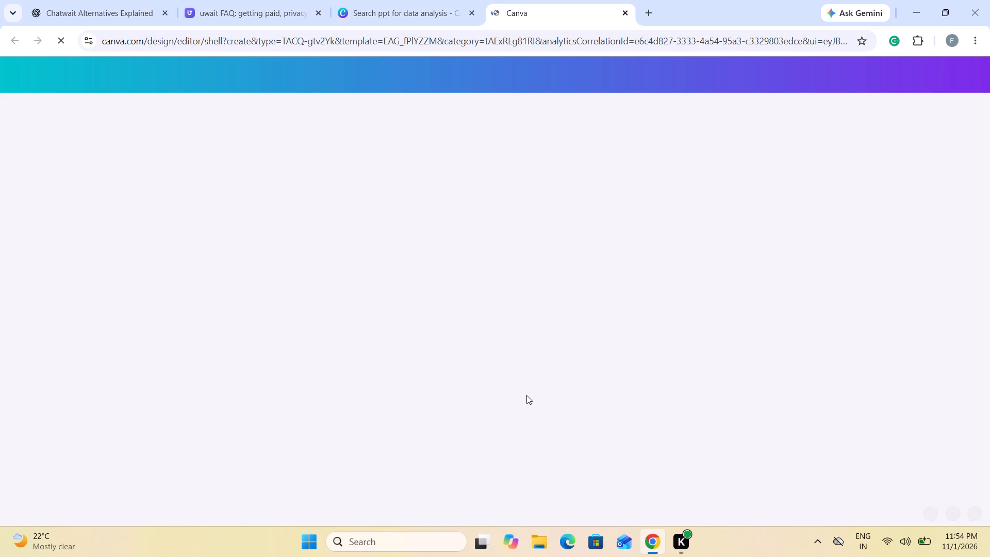
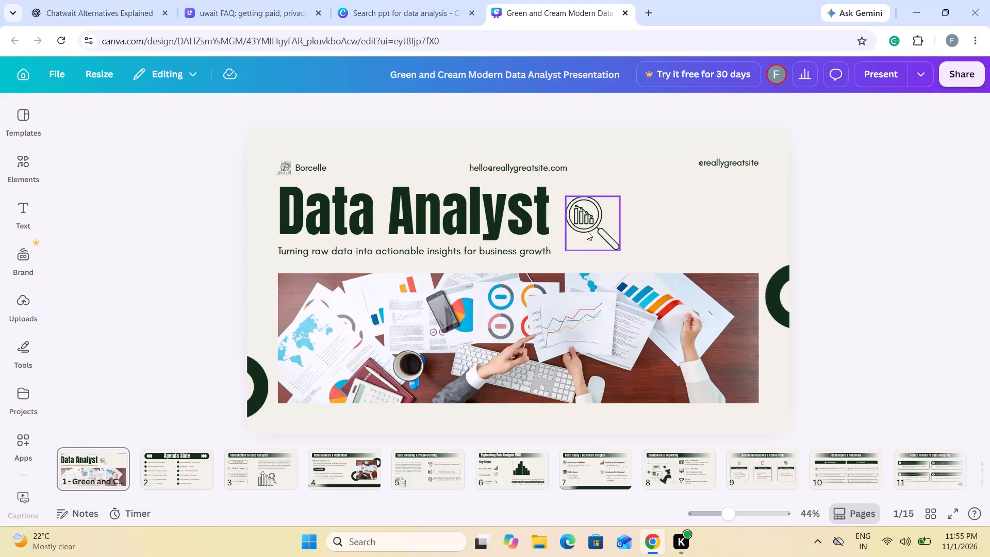
Move the magnifying-glass chart icon away from the Data Analyst title to the cover slide's right side, beneath the social handle.
{"action": "left_click_drag", "start_coordinate": [587, 231], "coordinate": [617, 230]}
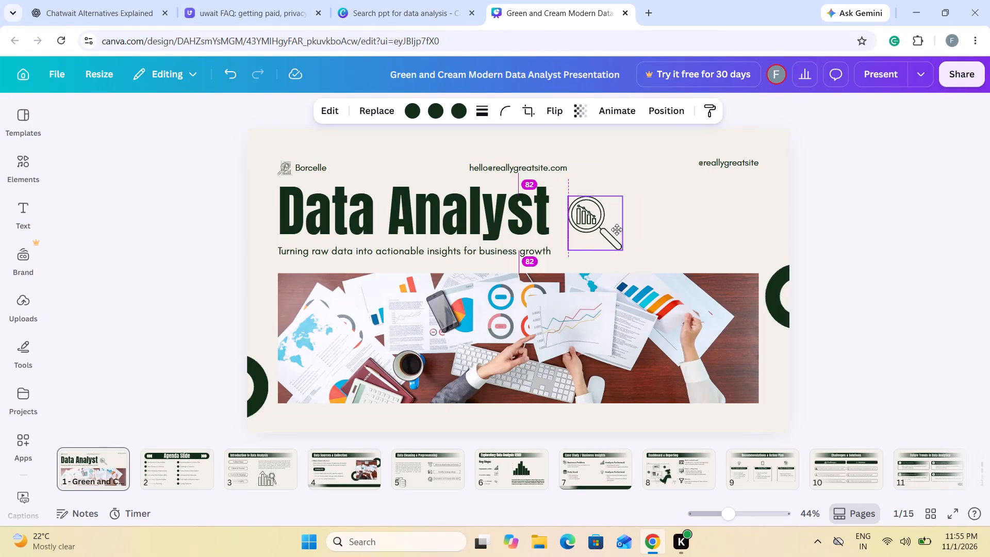
{"action": "left_click_drag", "start_coordinate": [617, 230], "coordinate": [739, 228]}
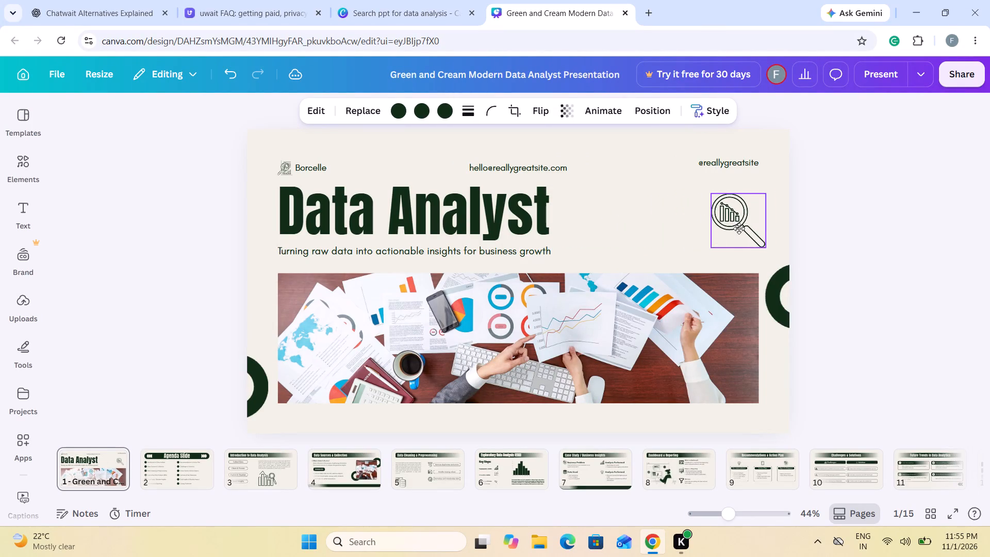
{"action": "left_click_drag", "start_coordinate": [739, 228], "coordinate": [744, 228]}
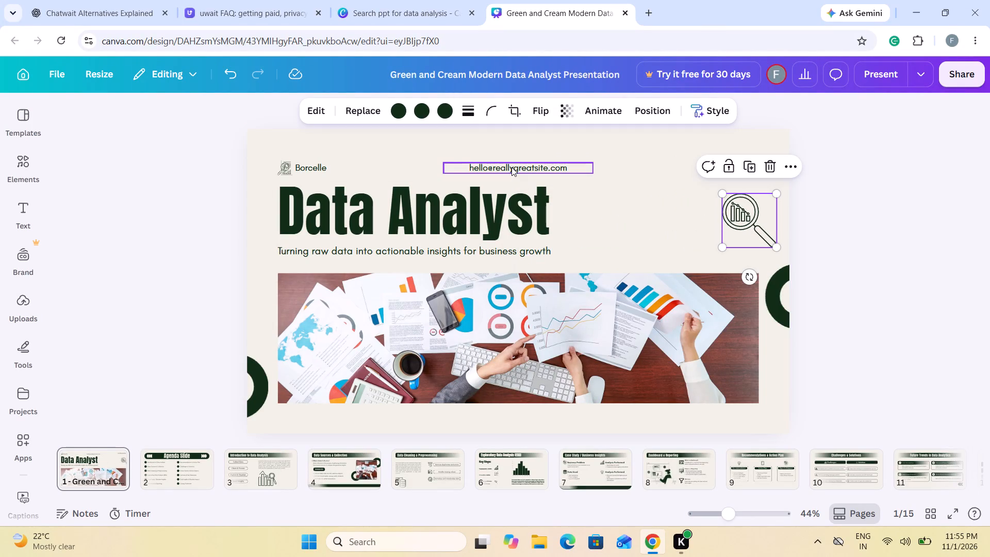
Move the email line from the cover slide's top centre to its top-right corner, above the social handle.
{"action": "left_click", "coordinate": [511, 167]}
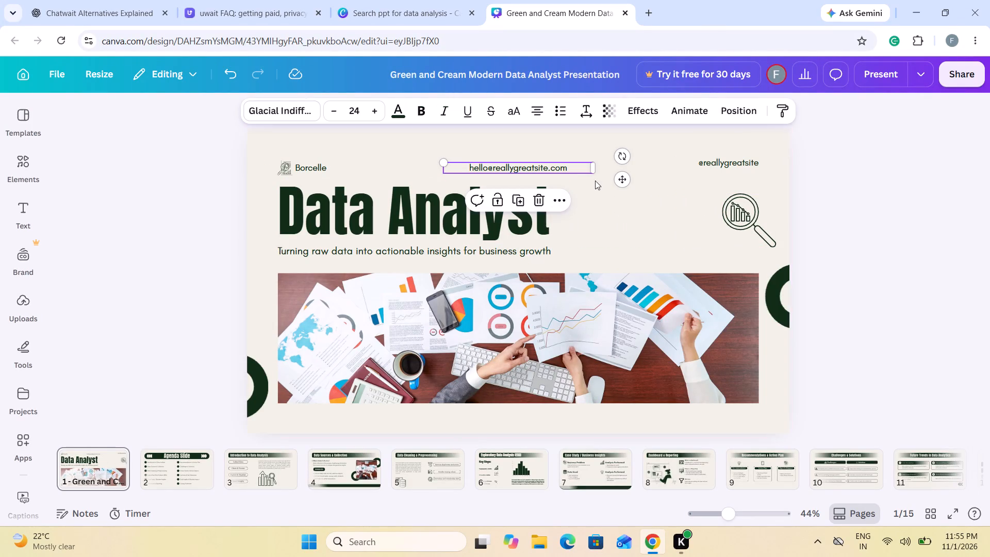
{"action": "left_click_drag", "start_coordinate": [620, 180], "coordinate": [678, 174]}
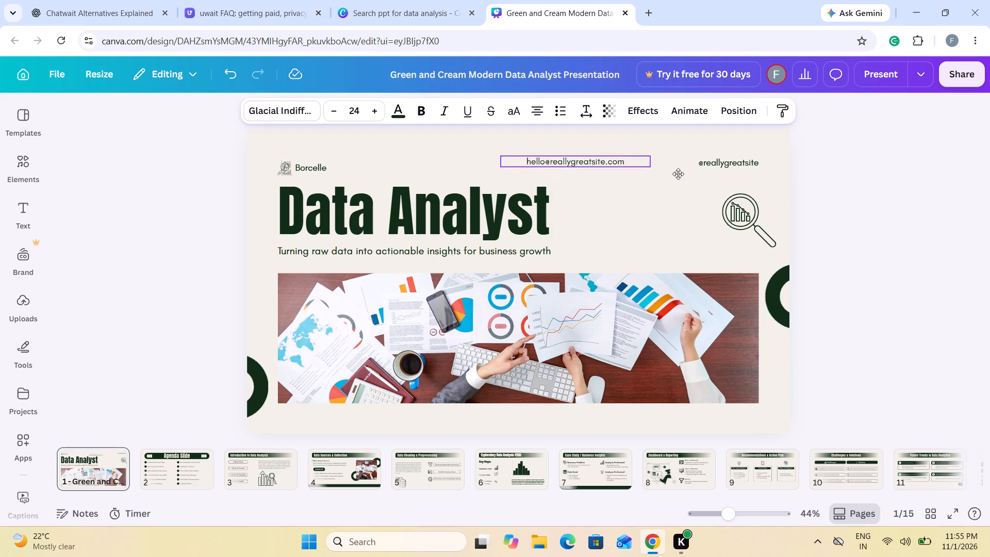
{"action": "left_click_drag", "start_coordinate": [678, 174], "coordinate": [805, 160]}
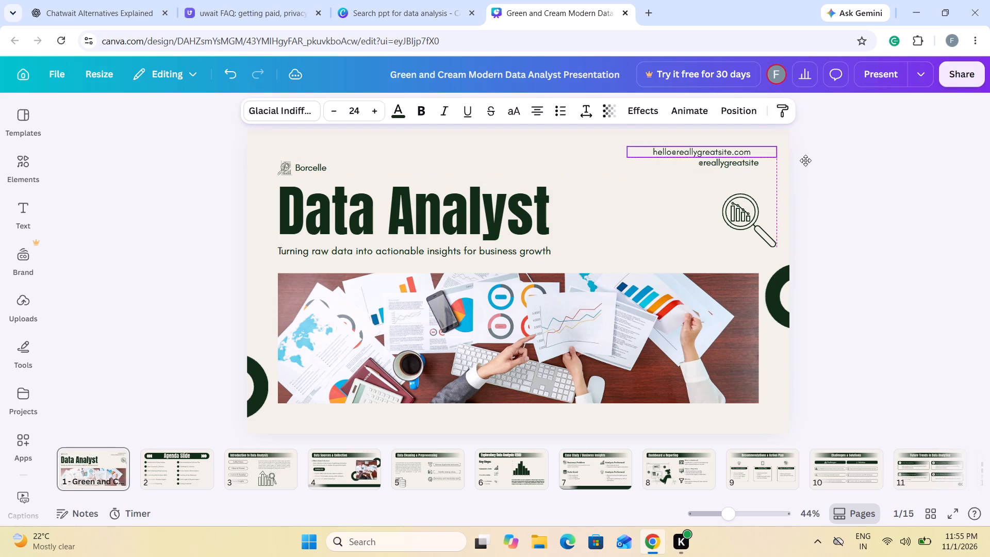
{"action": "left_click_drag", "start_coordinate": [805, 160], "coordinate": [805, 152]}
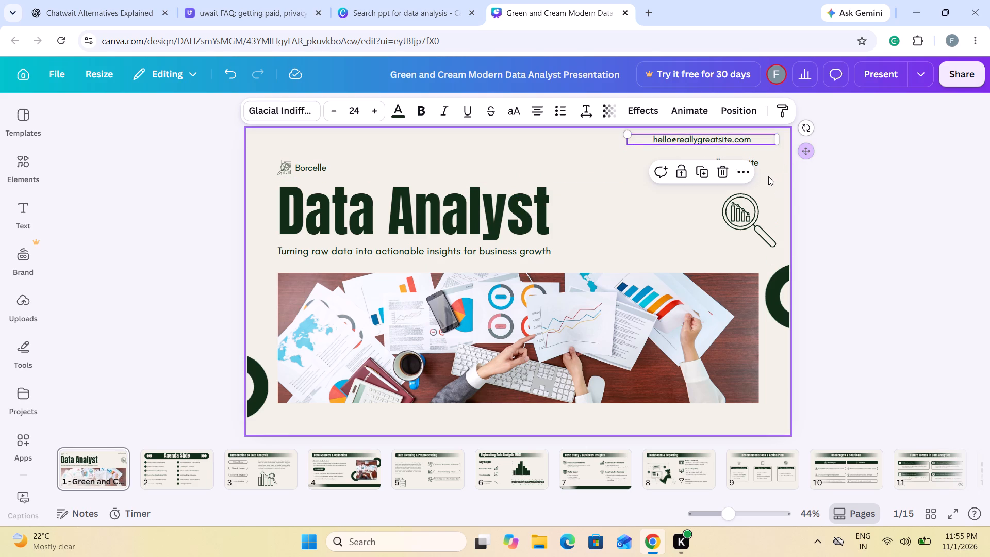
{"action": "left_click", "coordinate": [769, 176]}
{"action": "left_click", "coordinate": [731, 140]}
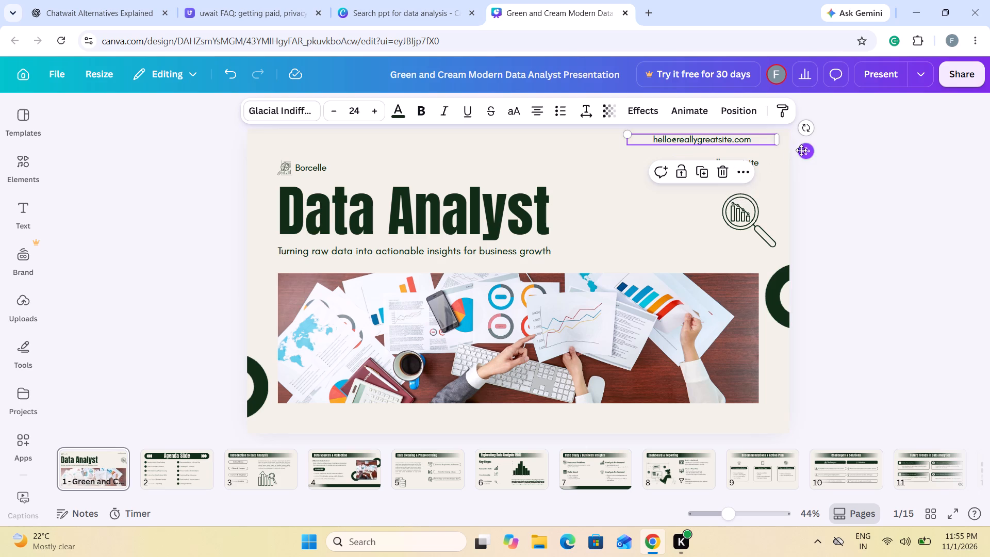
{"action": "left_click_drag", "start_coordinate": [802, 150], "coordinate": [817, 149]}
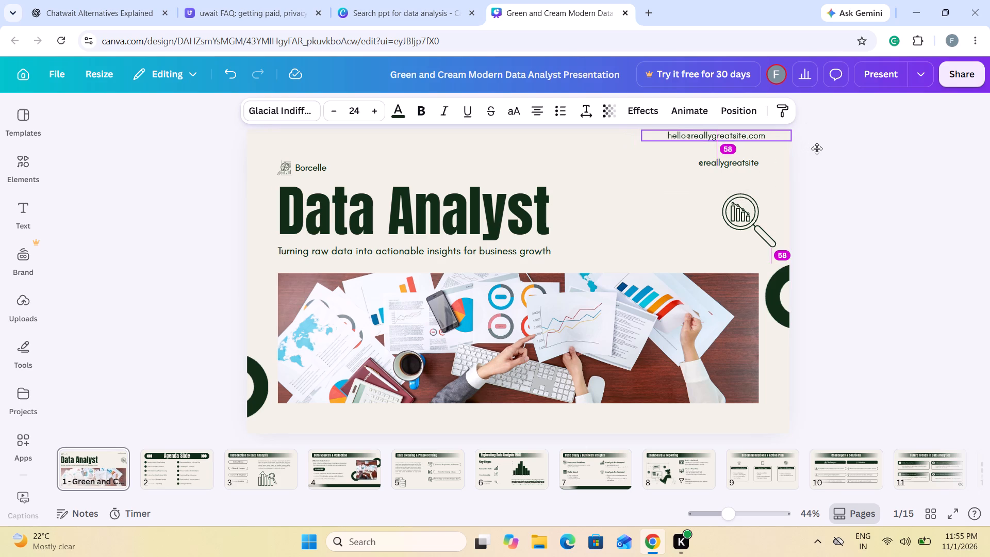
{"action": "left_click_drag", "start_coordinate": [817, 149], "coordinate": [817, 152]}
{"action": "left_click", "coordinate": [777, 176]}
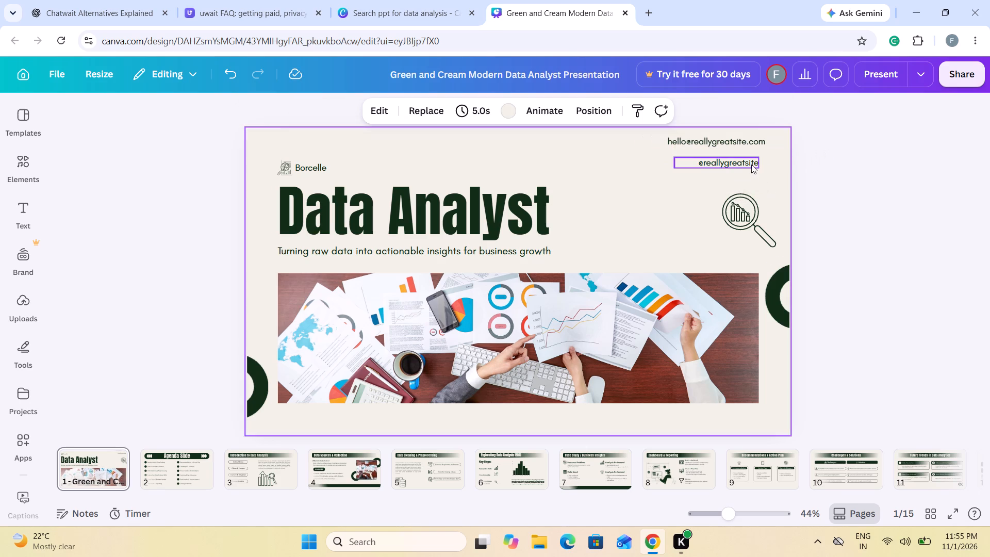
Move the social handle up and slightly right so it sits directly beneath the email line.
{"action": "left_click", "coordinate": [750, 164]}
{"action": "left_click_drag", "start_coordinate": [750, 164], "coordinate": [758, 159]}
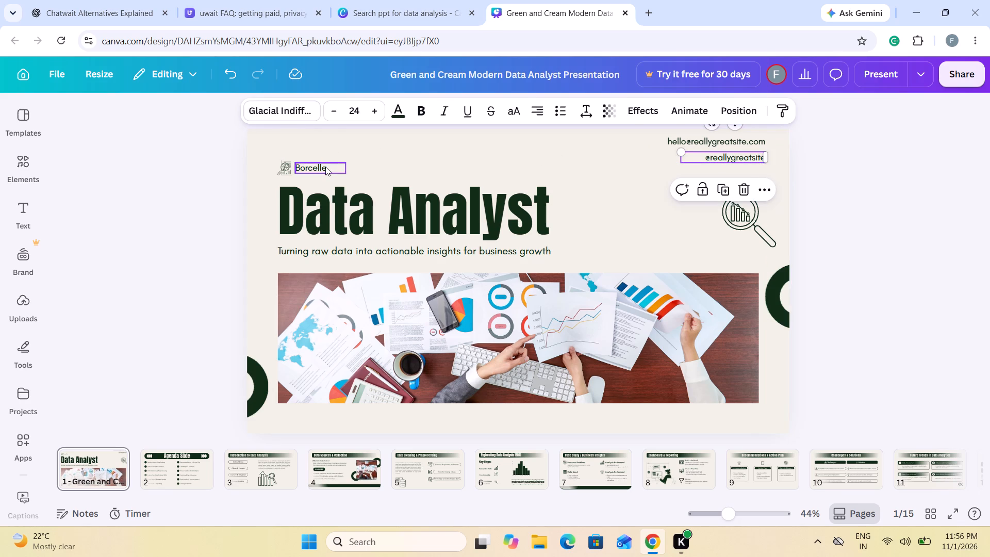
Nudge the Borcelle label slightly right and the banner photo slightly down on the cover slide.
{"action": "left_click", "coordinate": [325, 167]}
{"action": "left_click", "coordinate": [325, 167]}
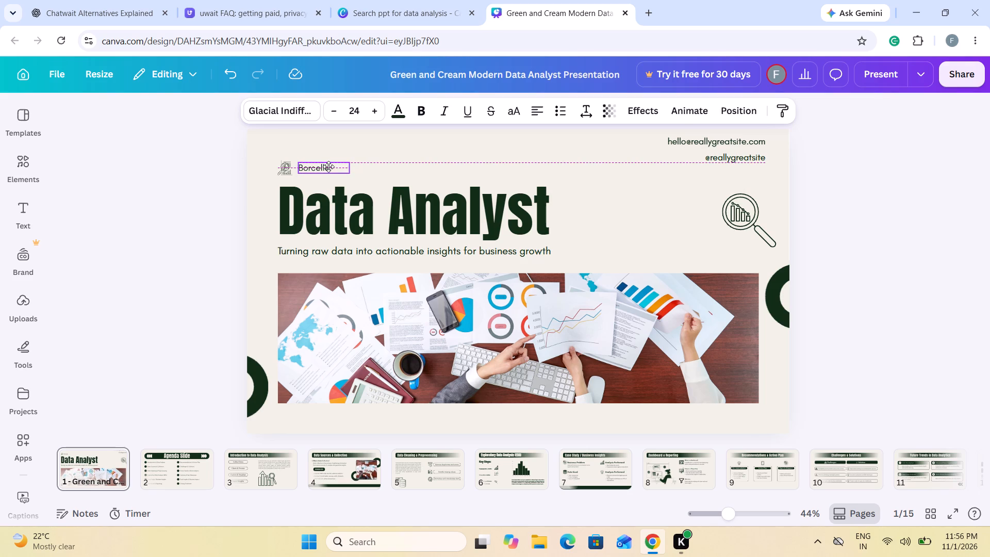
{"action": "double_click", "coordinate": [507, 316]}
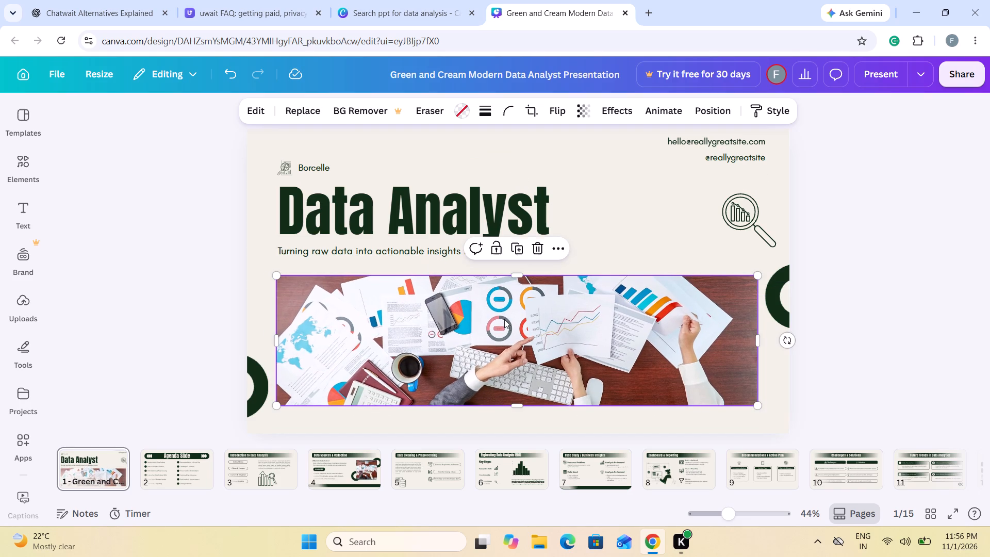
Move the ring from the slide's right edge to its left edge, and the lower left-edge ring above it.
{"action": "left_click_drag", "start_coordinate": [777, 293], "coordinate": [654, 215]}
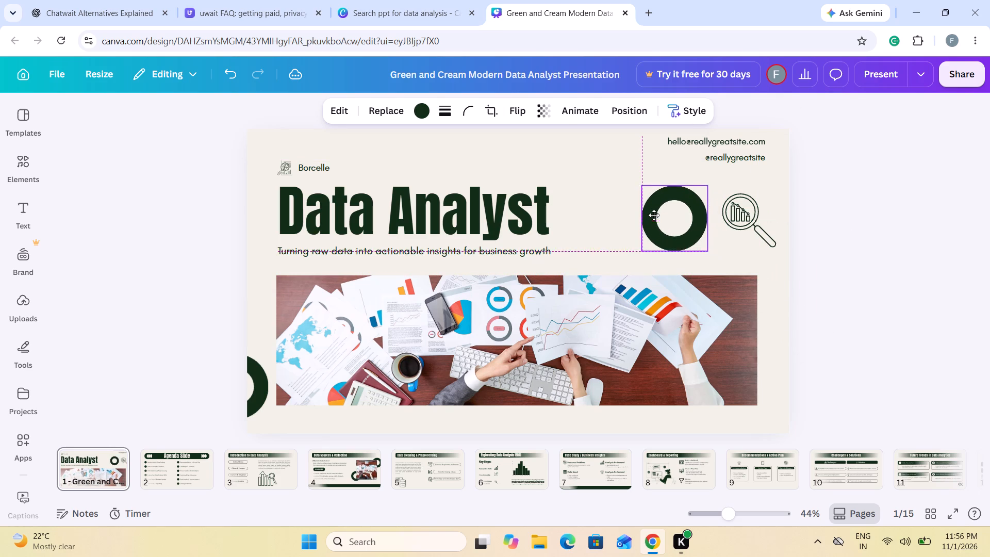
{"action": "left_click_drag", "start_coordinate": [654, 215], "coordinate": [614, 199]}
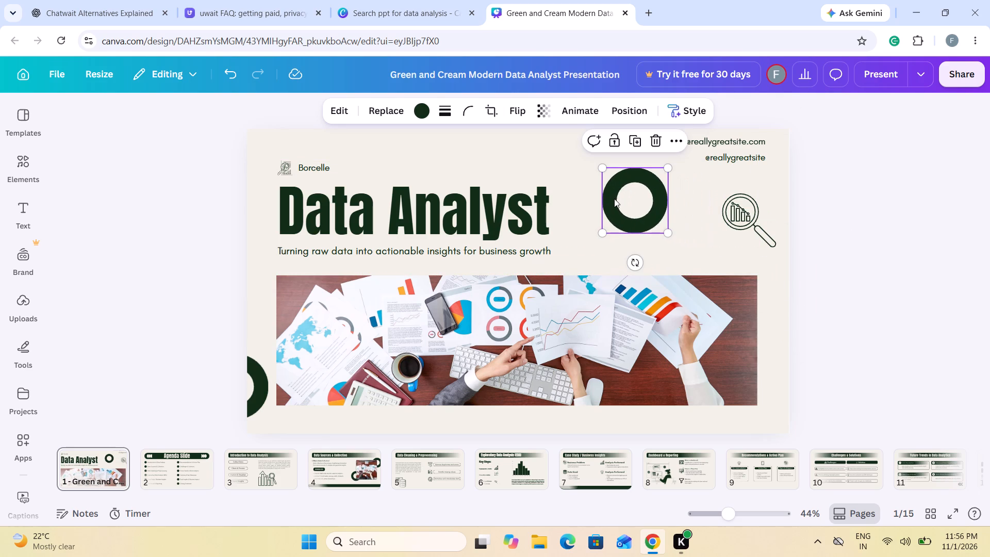
{"action": "left_click_drag", "start_coordinate": [614, 199], "coordinate": [211, 306]}
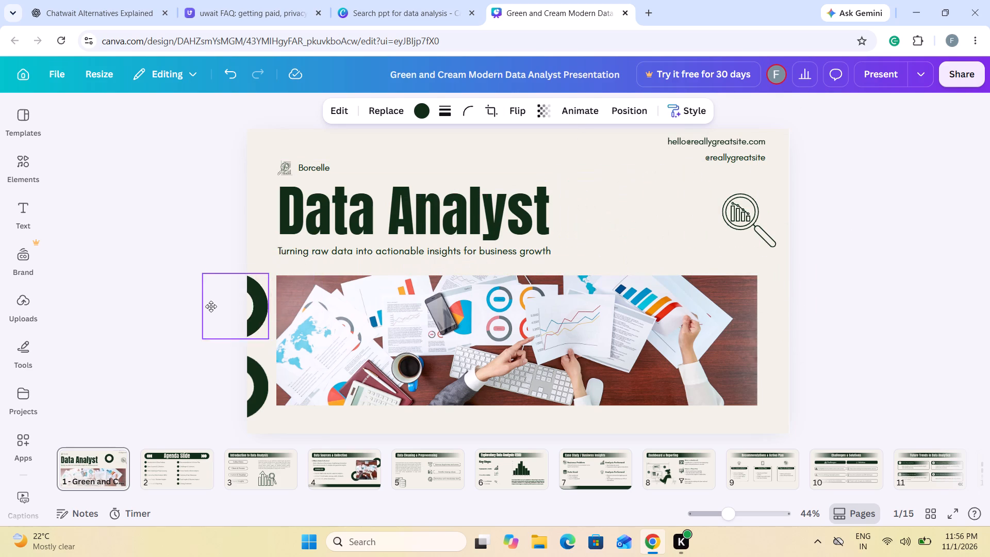
{"action": "left_click_drag", "start_coordinate": [211, 306], "coordinate": [212, 312]}
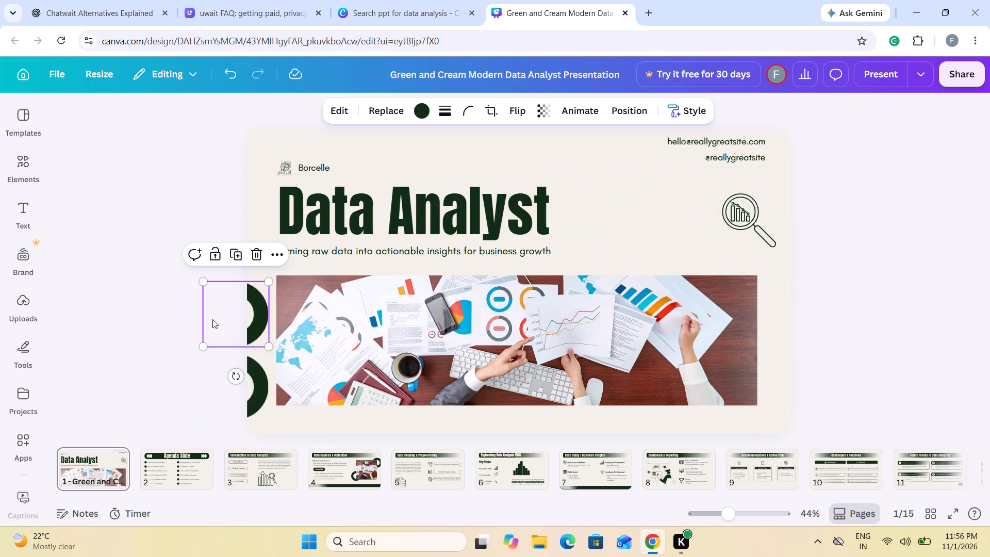
{"action": "left_click_drag", "start_coordinate": [256, 387], "coordinate": [260, 240]}
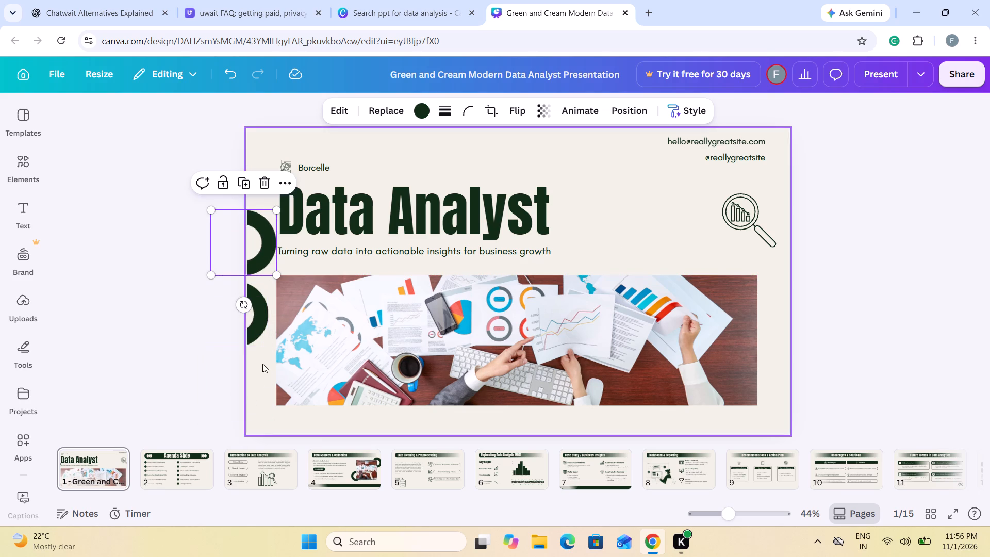
Duplicate the lower left-edge ring, place the copy beneath it, and align the top ring with the column at equal 21 spacing.
{"action": "left_click", "coordinate": [255, 317]}
{"action": "left_click", "coordinate": [237, 259]}
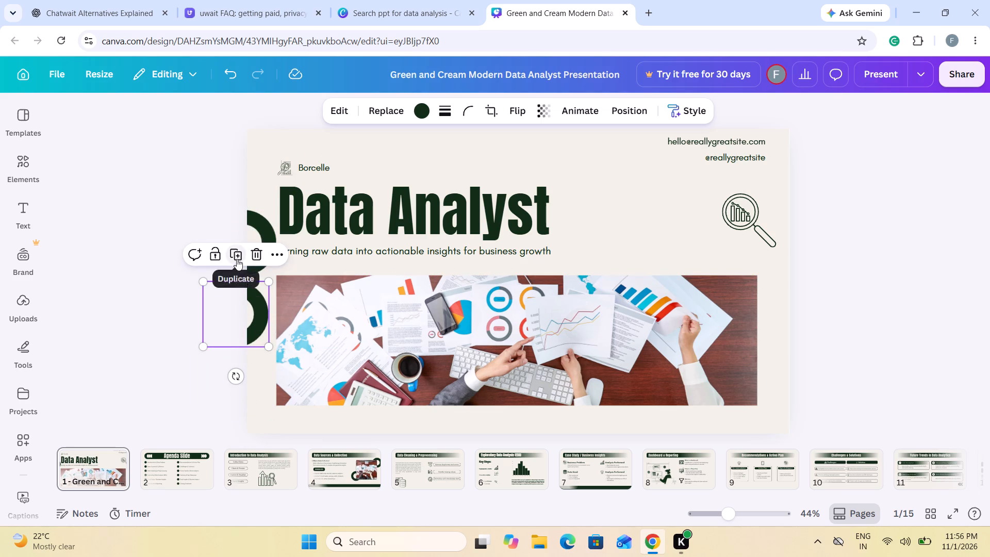
{"action": "left_click_drag", "start_coordinate": [262, 324], "coordinate": [251, 385]}
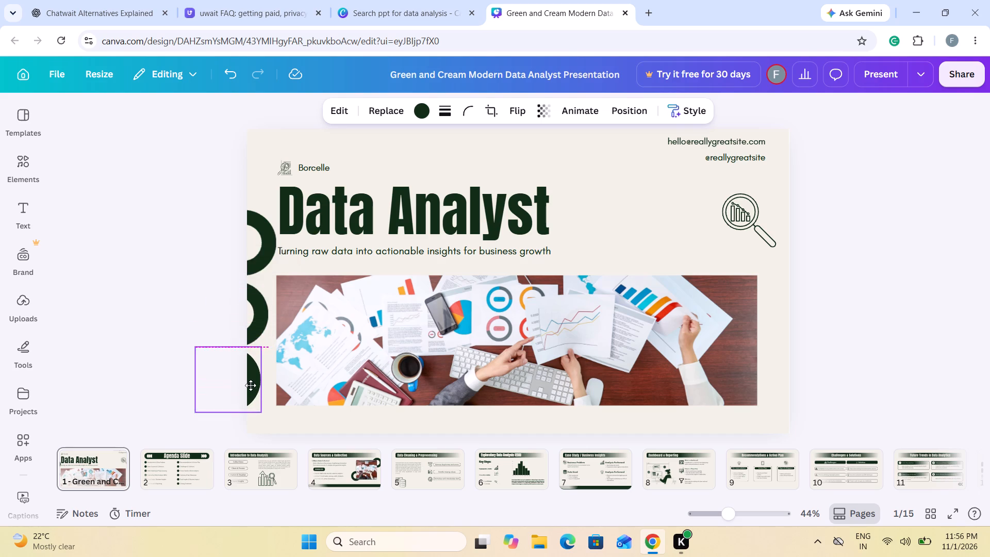
{"action": "left_click_drag", "start_coordinate": [251, 385], "coordinate": [257, 389]}
{"action": "left_click_drag", "start_coordinate": [264, 256], "coordinate": [258, 256]}
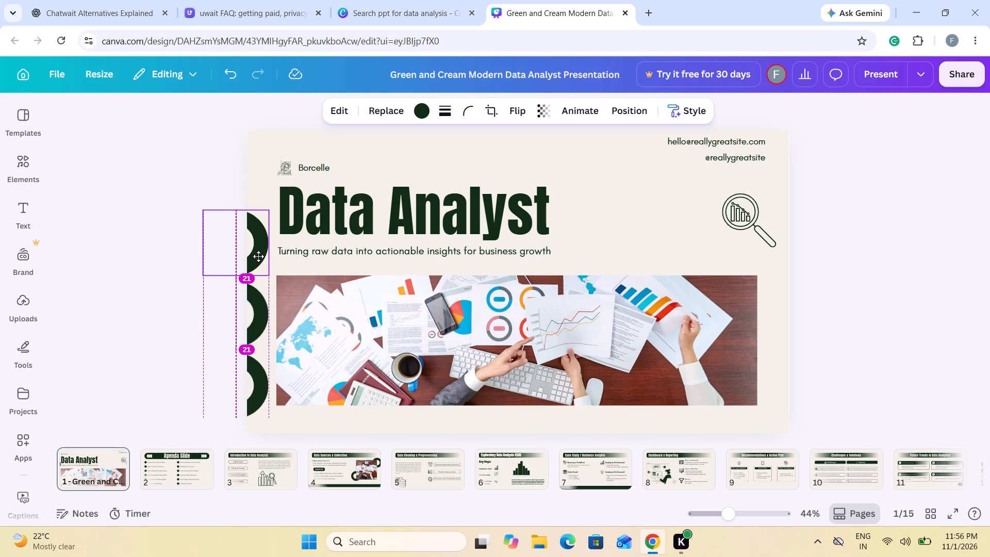
{"action": "left_click_drag", "start_coordinate": [258, 256], "coordinate": [259, 252]}
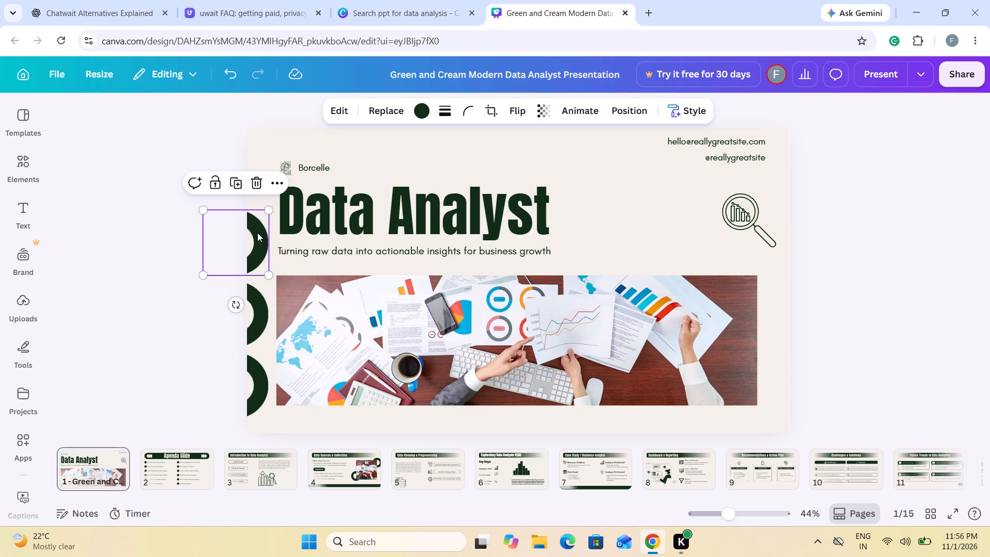
Duplicate the top left-edge ring and place the copy above it beside the Borcelle logo, keeping the 21 spacing.
{"action": "left_click", "coordinate": [235, 187]}
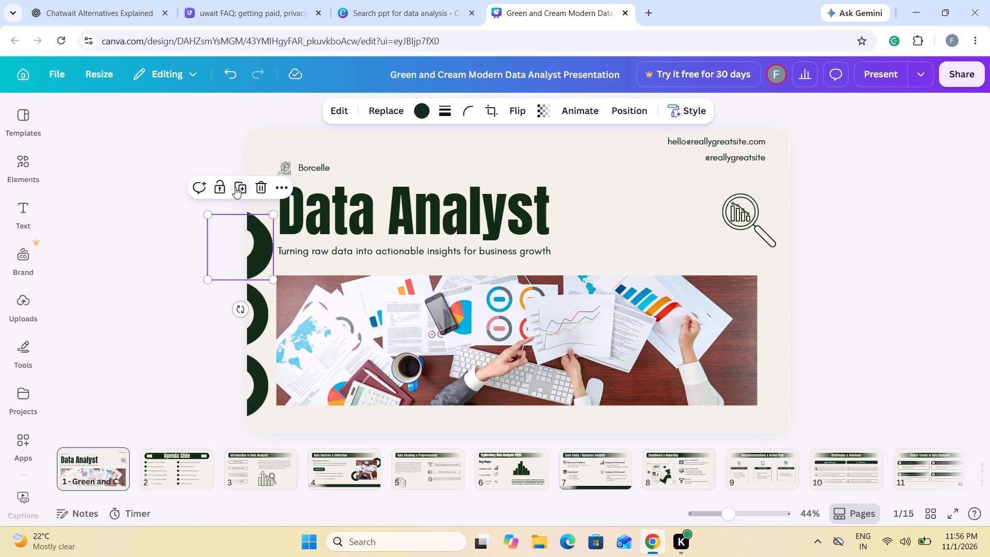
{"action": "left_click_drag", "start_coordinate": [252, 244], "coordinate": [249, 177]}
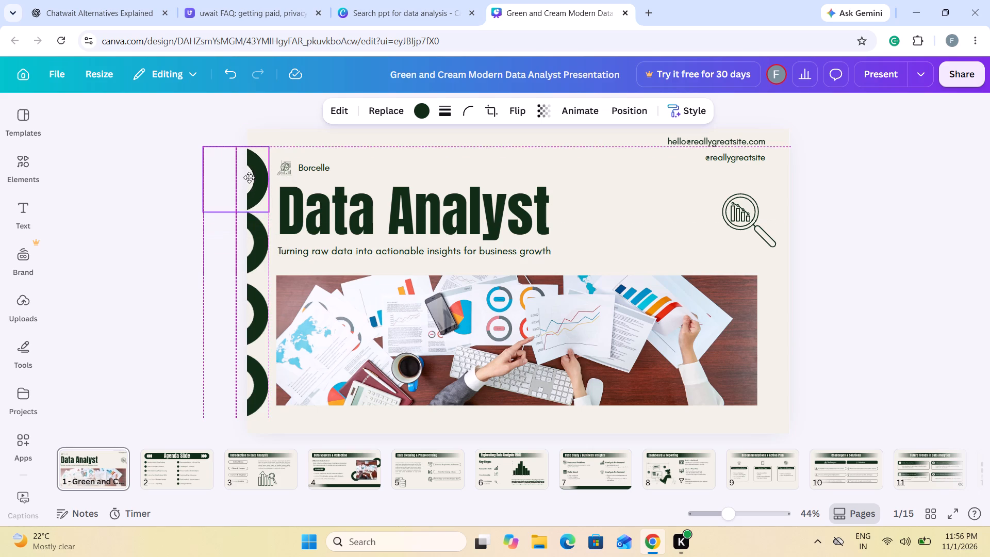
{"action": "left_click_drag", "start_coordinate": [249, 177], "coordinate": [251, 170]}
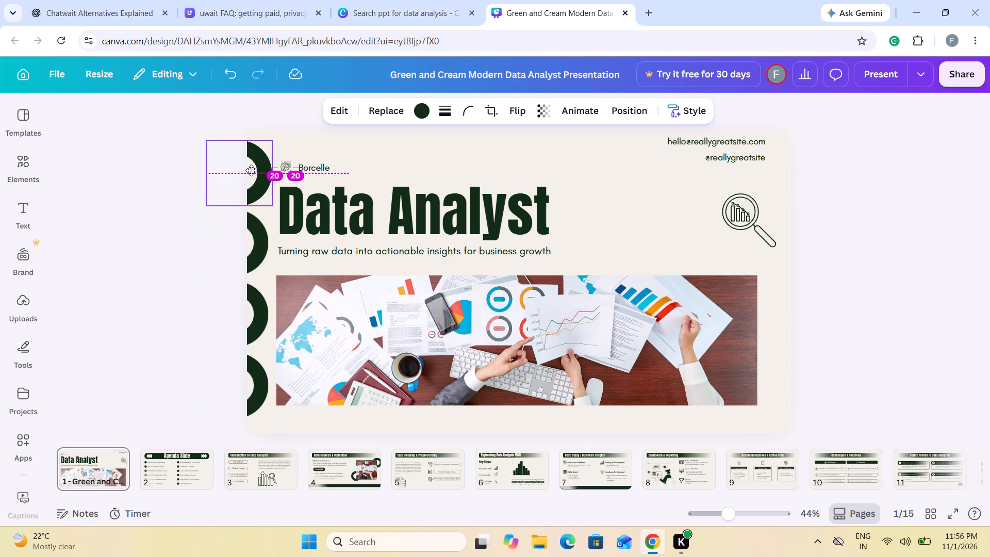
{"action": "left_click_drag", "start_coordinate": [251, 170], "coordinate": [251, 169]}
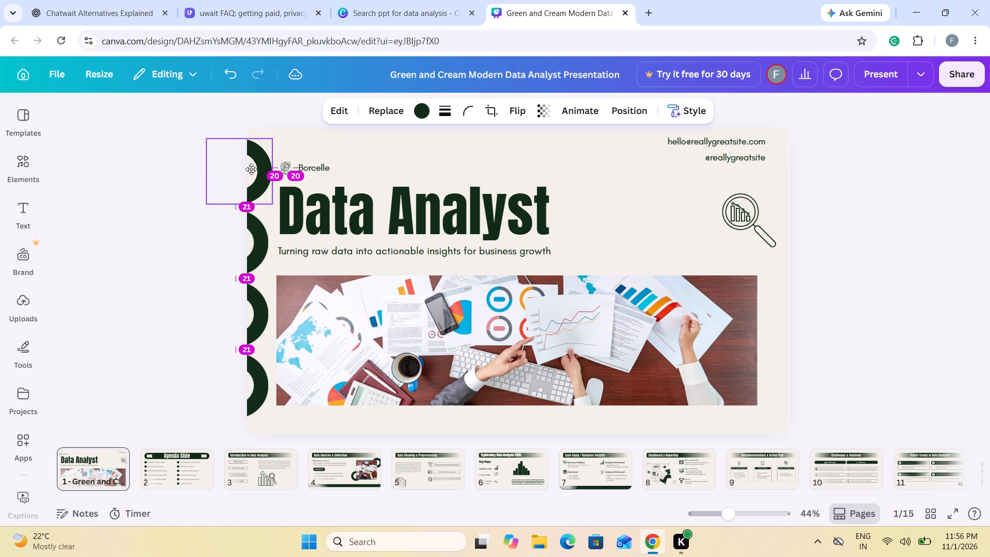
Align the top left-edge ring with the rings below it, keeping the equal 21 spacing.
{"action": "left_click_drag", "start_coordinate": [251, 169], "coordinate": [252, 168]}
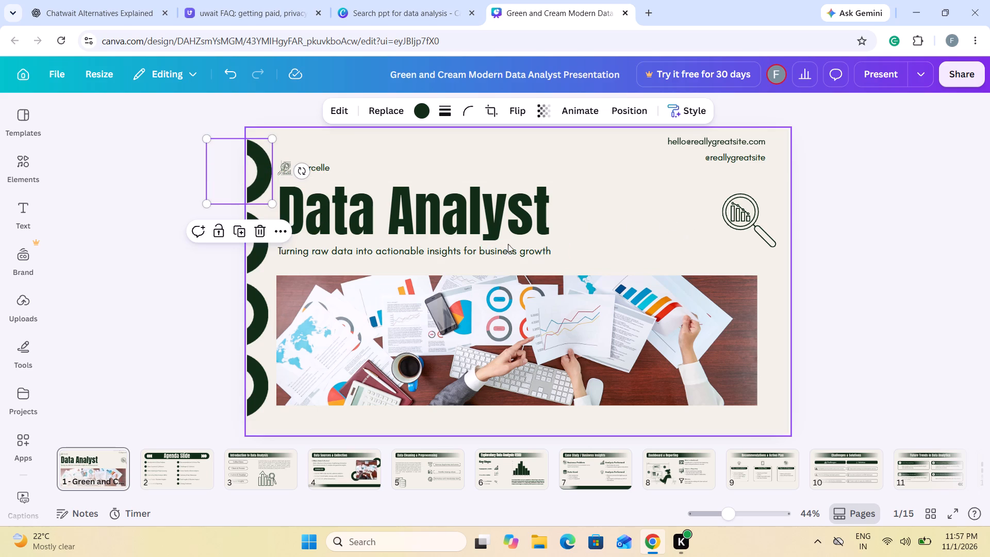
{"action": "left_click", "coordinate": [256, 181]}
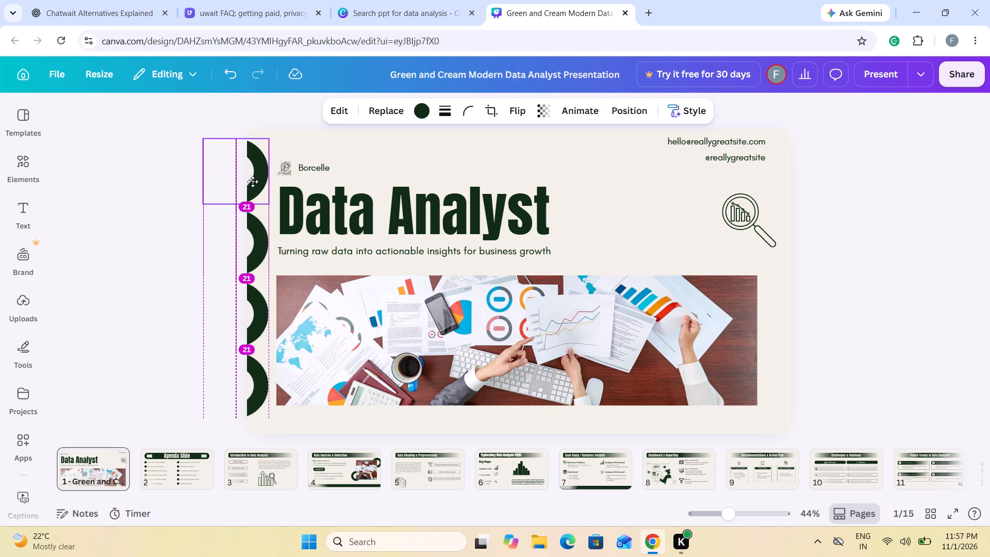
{"action": "left_click", "coordinate": [681, 222]}
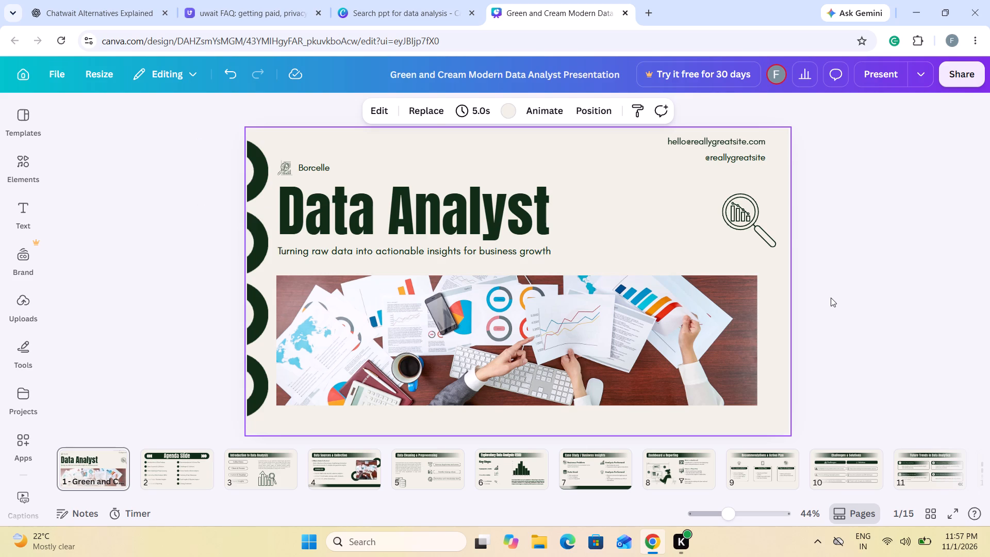
{"action": "left_click_drag", "start_coordinate": [726, 142], "coordinate": [730, 166]}
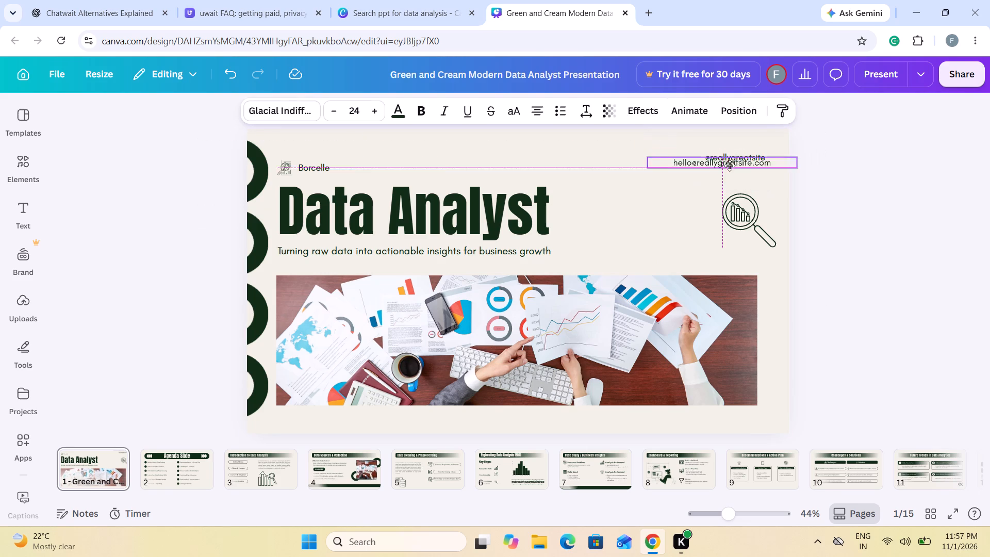
{"action": "left_click_drag", "start_coordinate": [730, 166], "coordinate": [730, 173]}
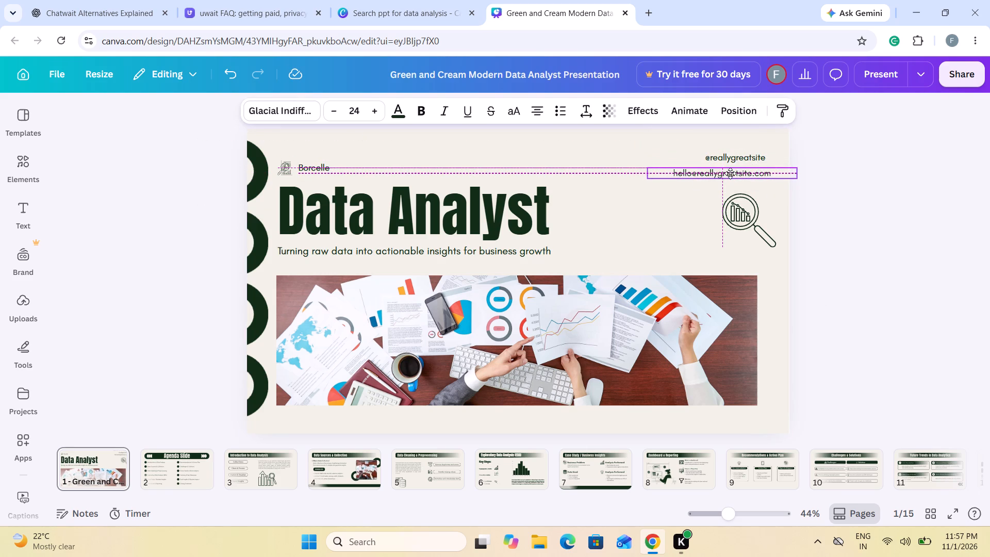
{"action": "left_click_drag", "start_coordinate": [730, 173], "coordinate": [728, 174]}
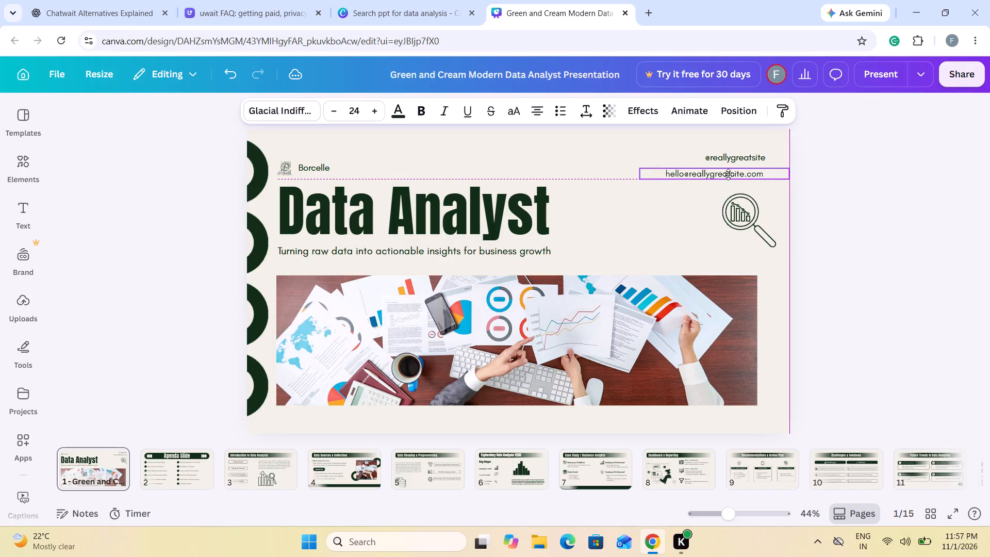
{"action": "left_click_drag", "start_coordinate": [728, 174], "coordinate": [730, 175]}
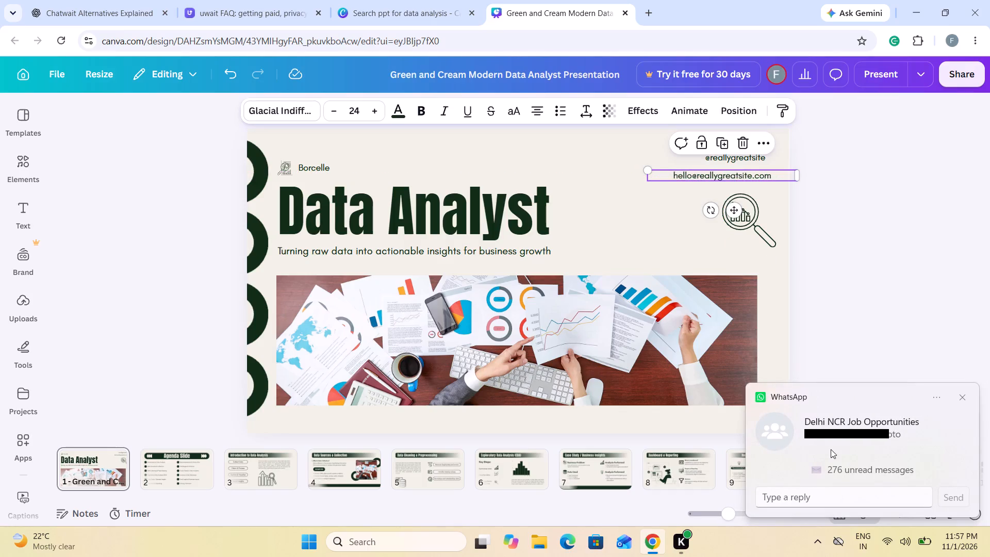
{"action": "left_click_drag", "start_coordinate": [807, 443], "coordinate": [965, 440]}
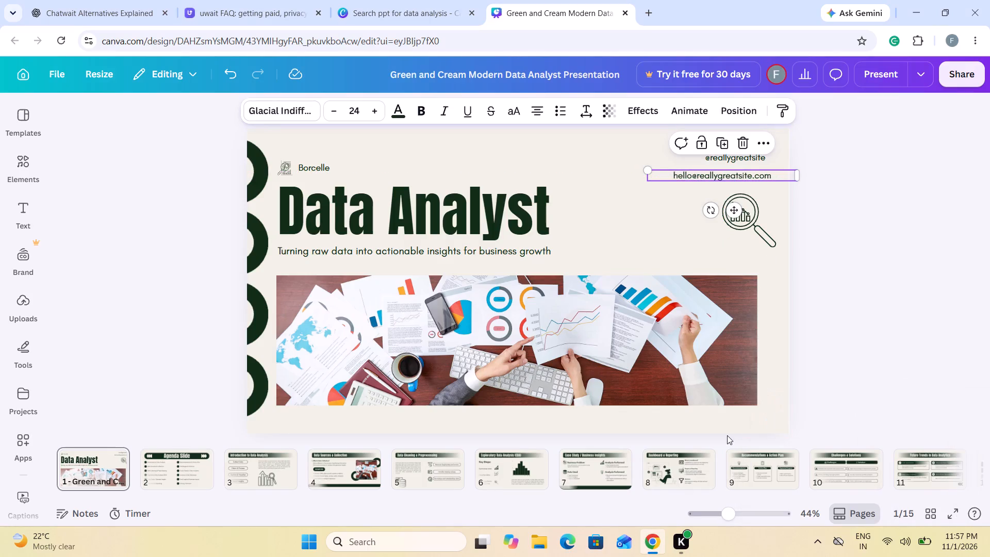
{"action": "left_click", "coordinate": [863, 284]}
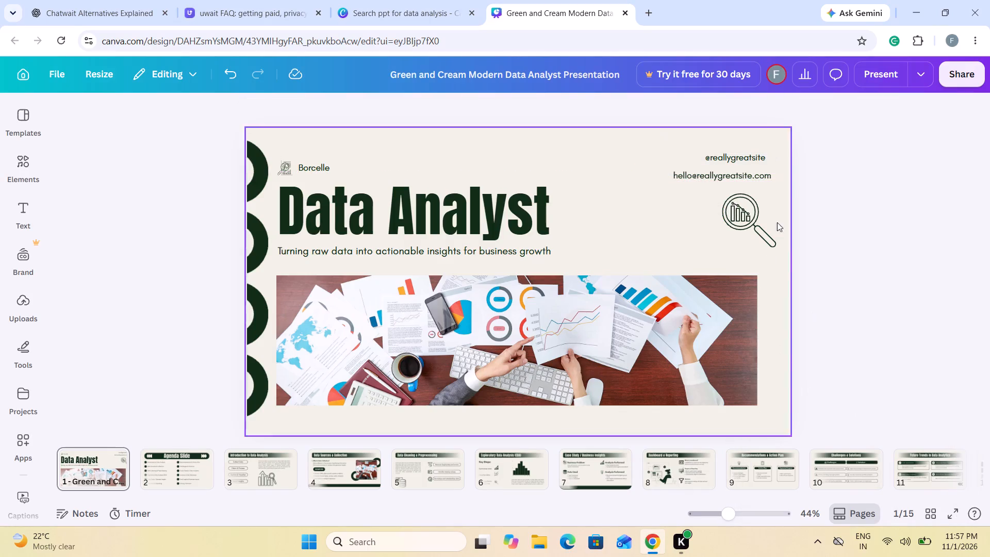
Move the magnifying-glass chart icon next to the end of the Data Analyst title on the cover slide.
{"action": "left_click_drag", "start_coordinate": [749, 213], "coordinate": [605, 212]}
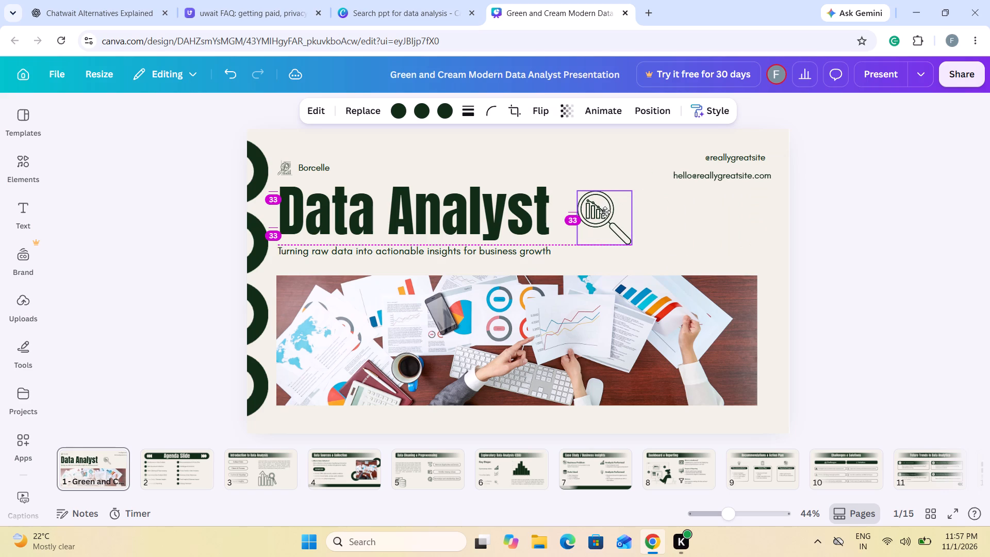
{"action": "left_click_drag", "start_coordinate": [605, 212], "coordinate": [604, 211]}
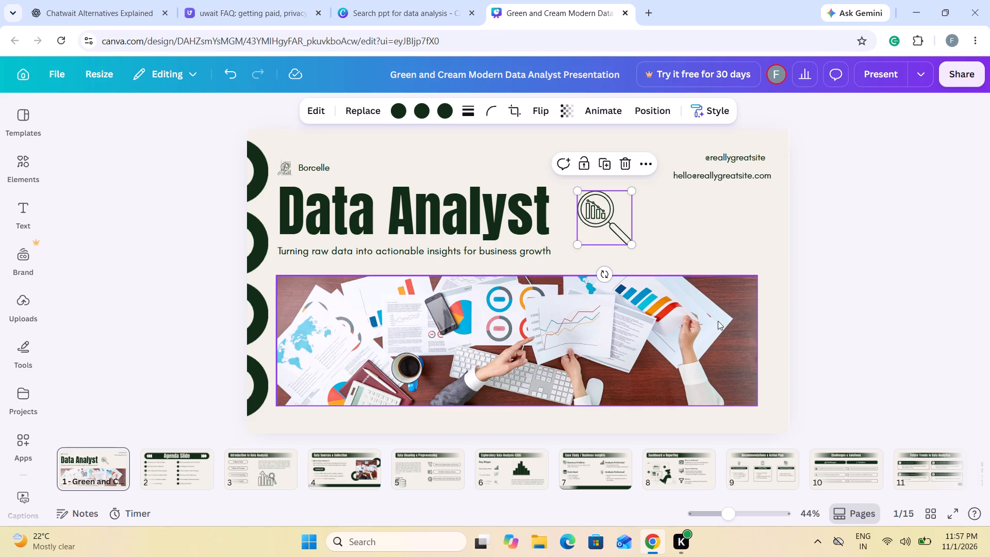
{"action": "left_click", "coordinate": [813, 320]}
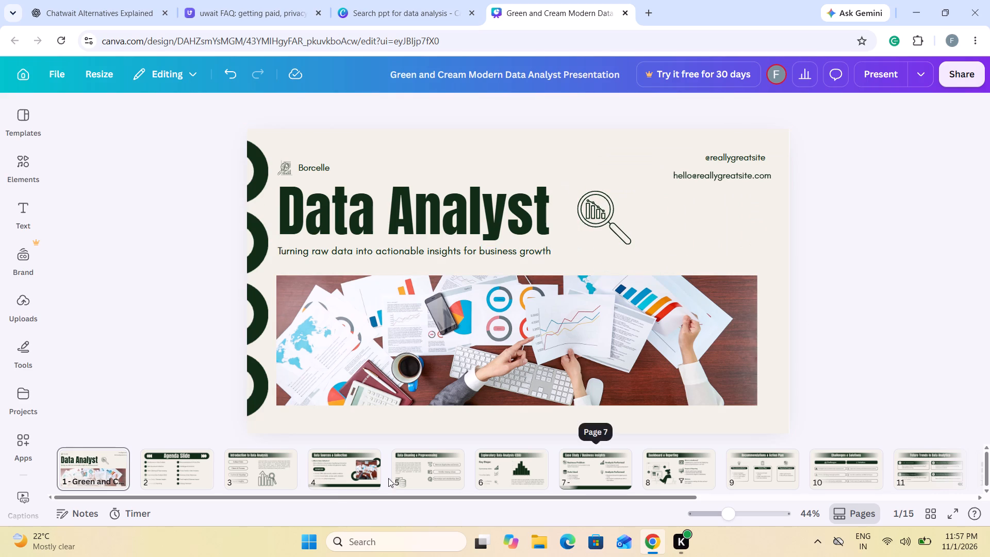
Open slide 2, the Agenda Slide.
{"action": "left_click", "coordinate": [169, 473]}
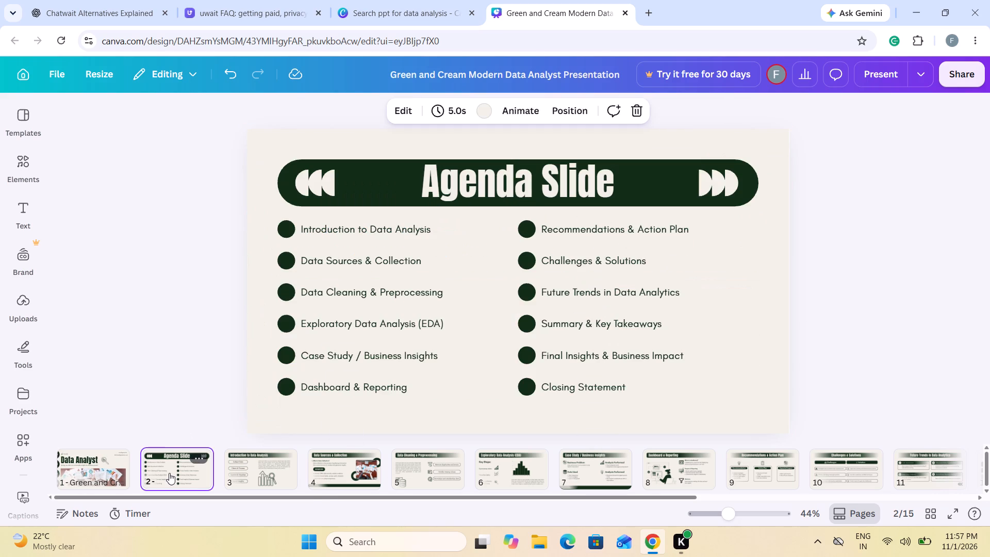
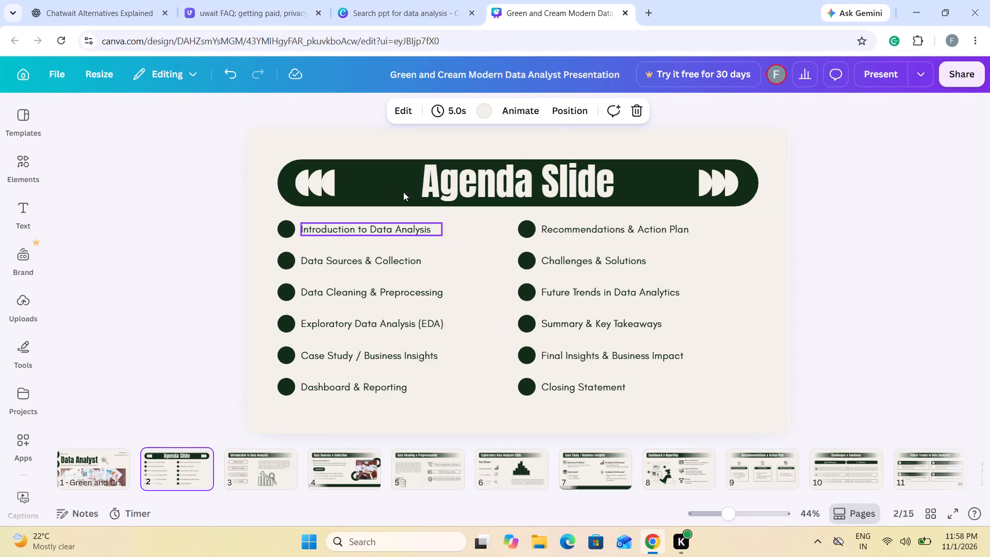
Swap the two arrow graphics in the Agenda Slide banner so they point inward, with equal 161 spacing around the title.
{"action": "left_click", "coordinate": [375, 184]}
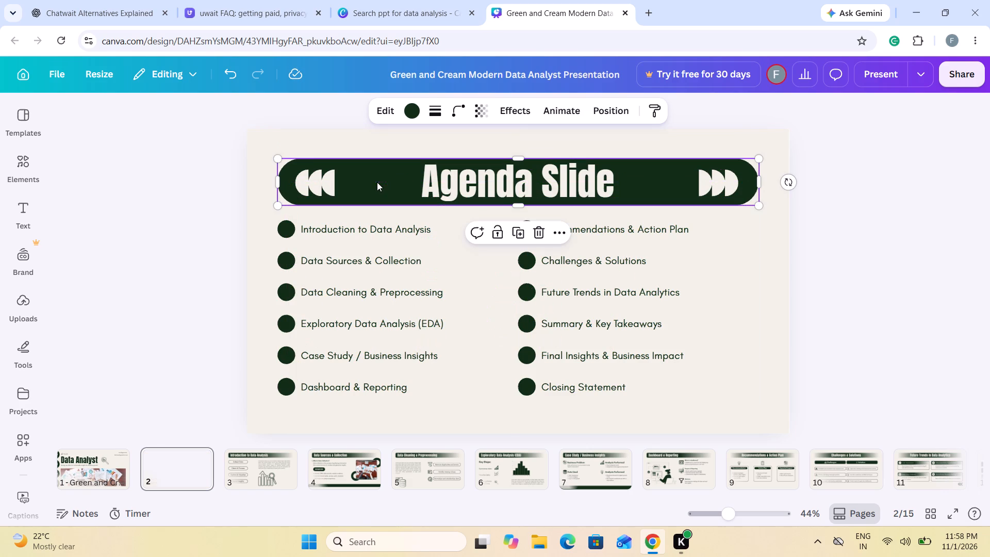
{"action": "left_click_drag", "start_coordinate": [310, 178], "coordinate": [485, 181]}
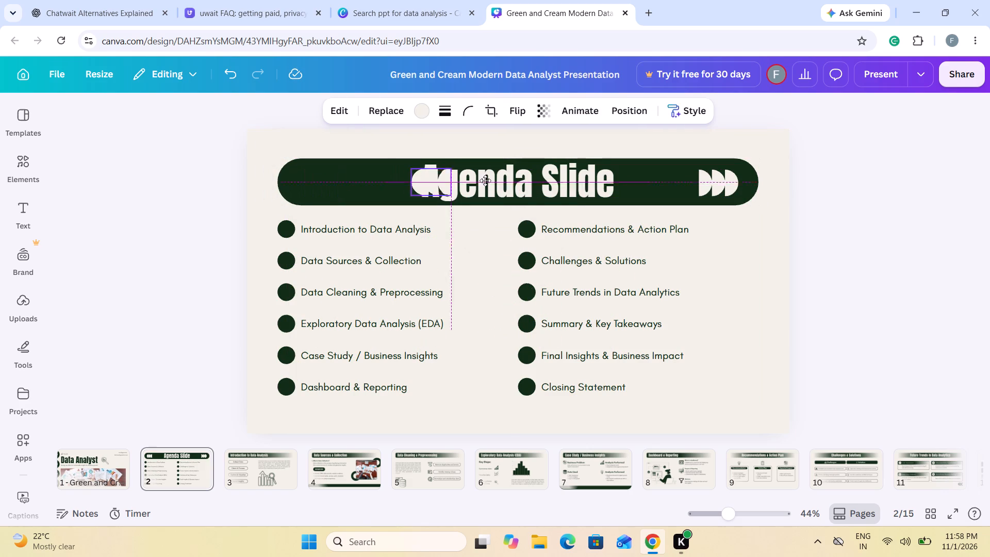
{"action": "left_click_drag", "start_coordinate": [485, 181], "coordinate": [660, 177]}
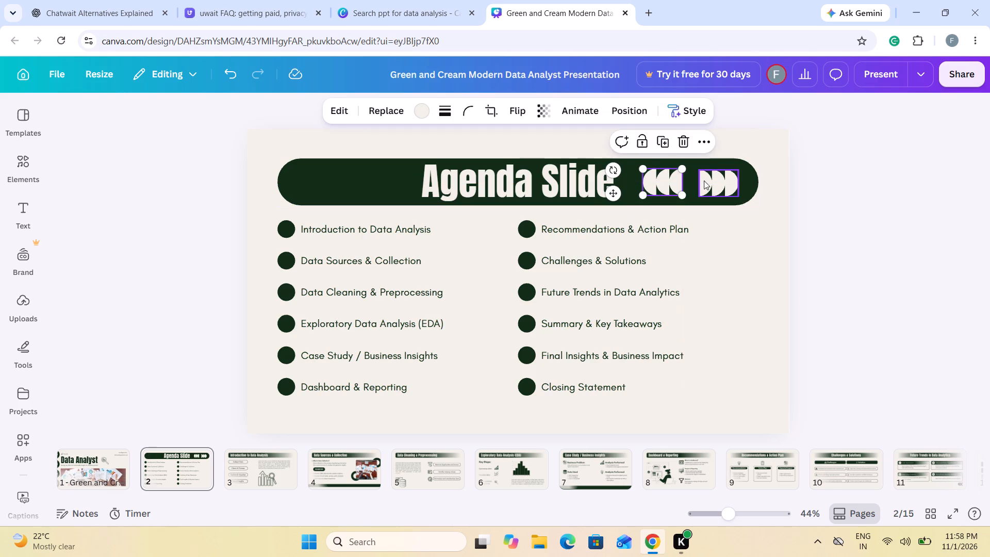
{"action": "left_click_drag", "start_coordinate": [710, 182], "coordinate": [313, 181]}
{"action": "left_click_drag", "start_coordinate": [668, 181], "coordinate": [718, 182]}
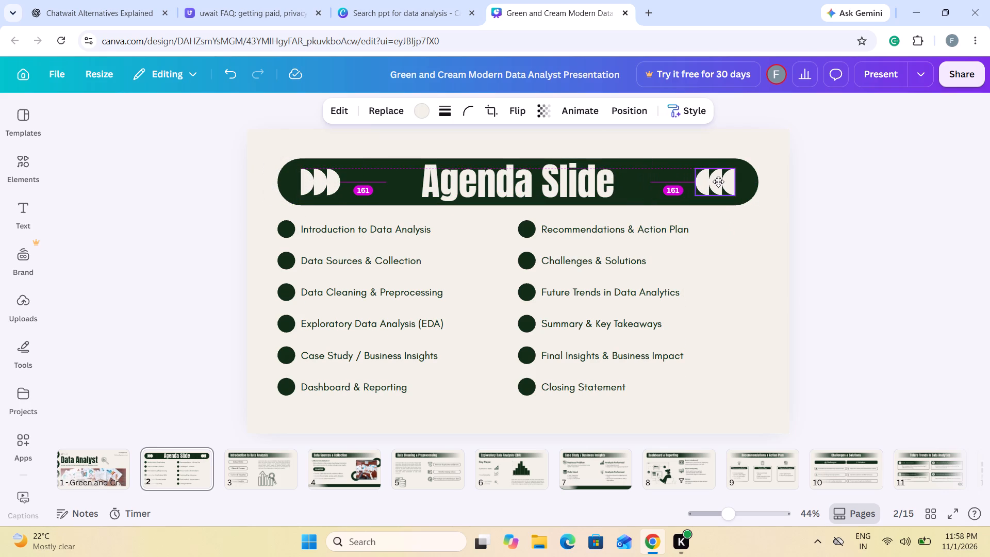
{"action": "left_click_drag", "start_coordinate": [718, 182], "coordinate": [718, 182]}
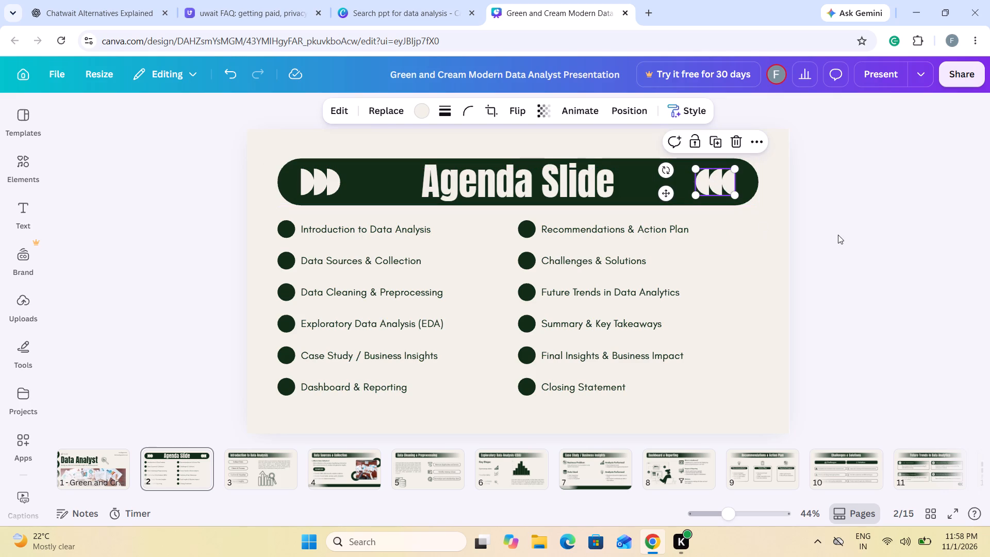
{"action": "left_click", "coordinate": [838, 235]}
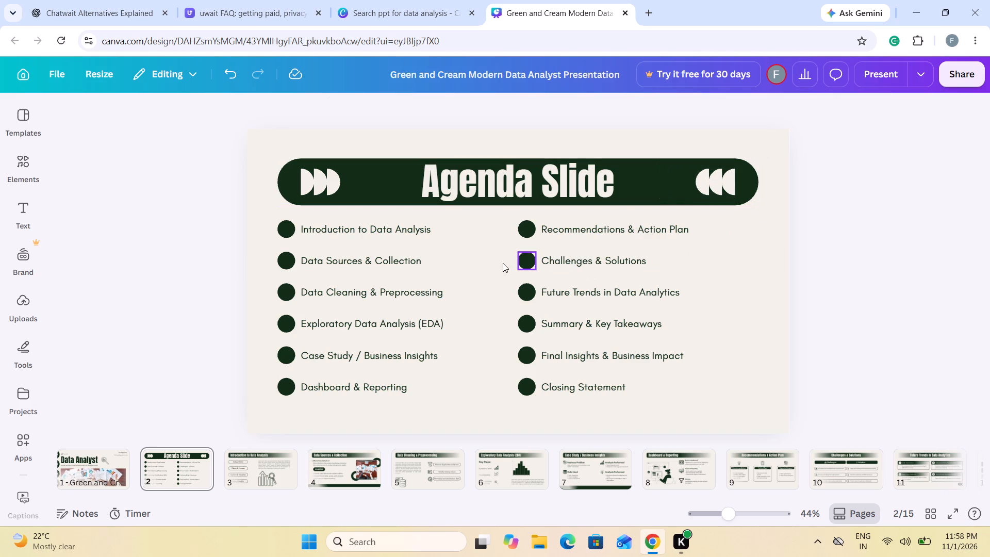
{"action": "double_click", "coordinate": [502, 191]}
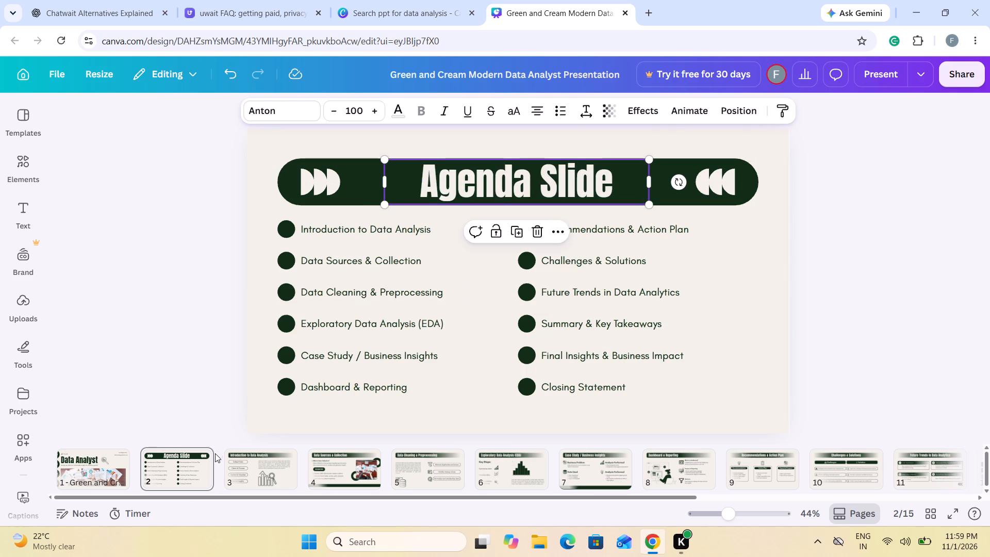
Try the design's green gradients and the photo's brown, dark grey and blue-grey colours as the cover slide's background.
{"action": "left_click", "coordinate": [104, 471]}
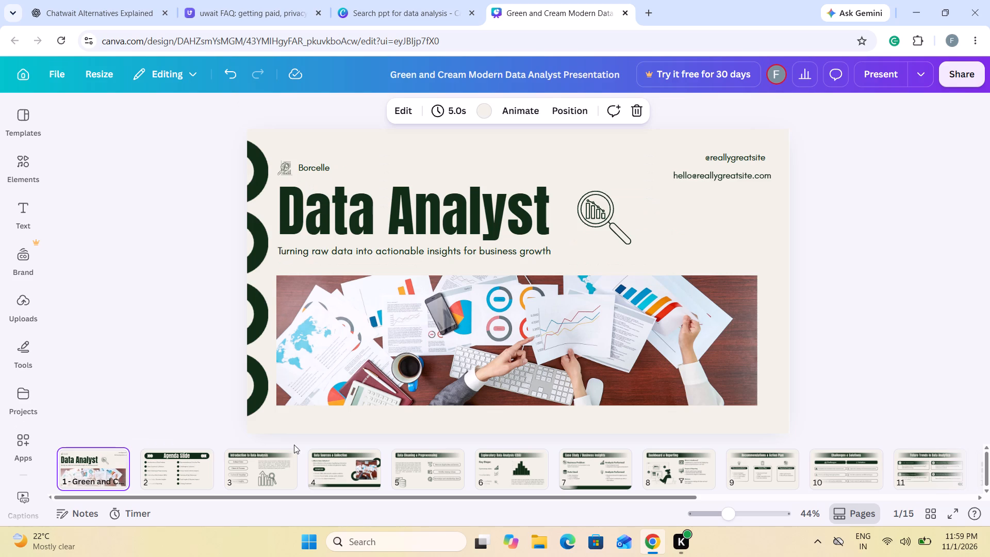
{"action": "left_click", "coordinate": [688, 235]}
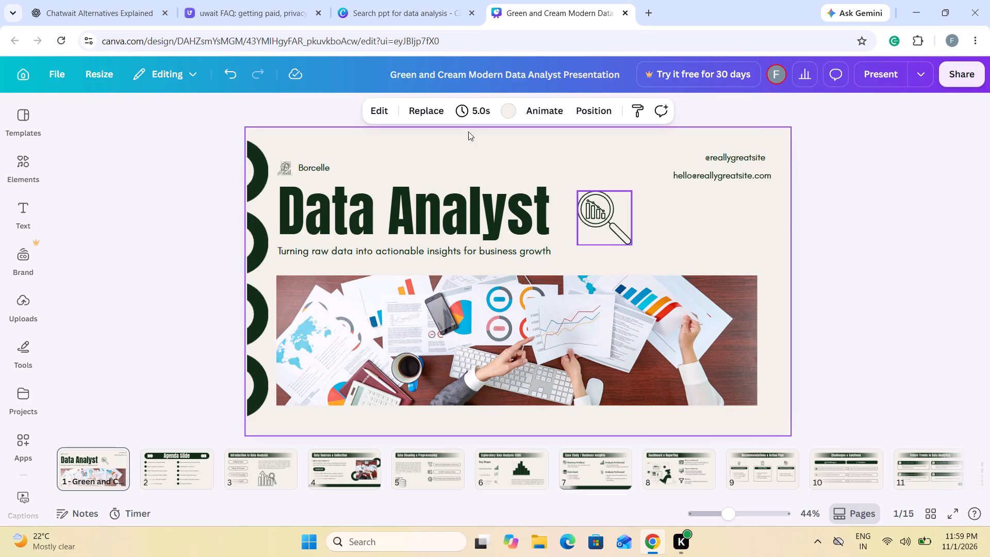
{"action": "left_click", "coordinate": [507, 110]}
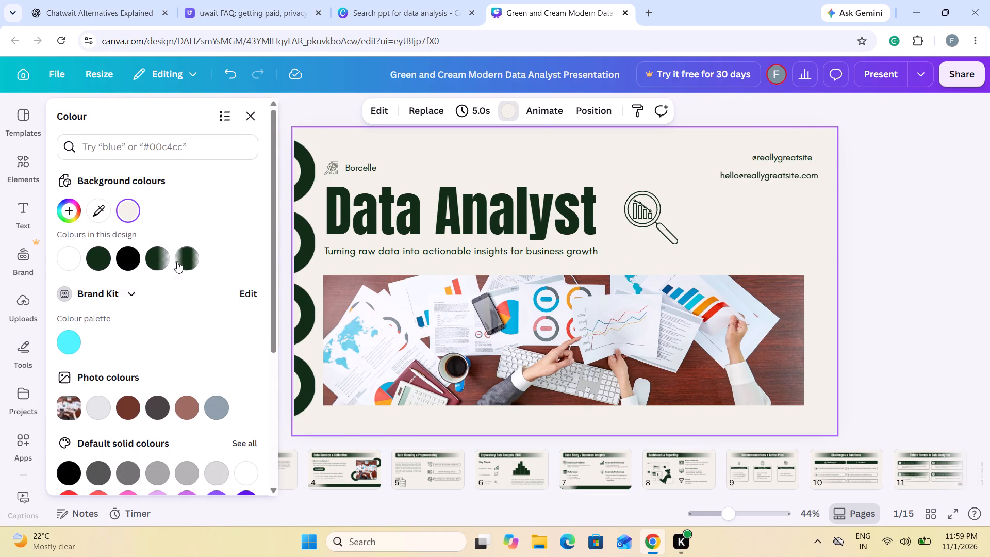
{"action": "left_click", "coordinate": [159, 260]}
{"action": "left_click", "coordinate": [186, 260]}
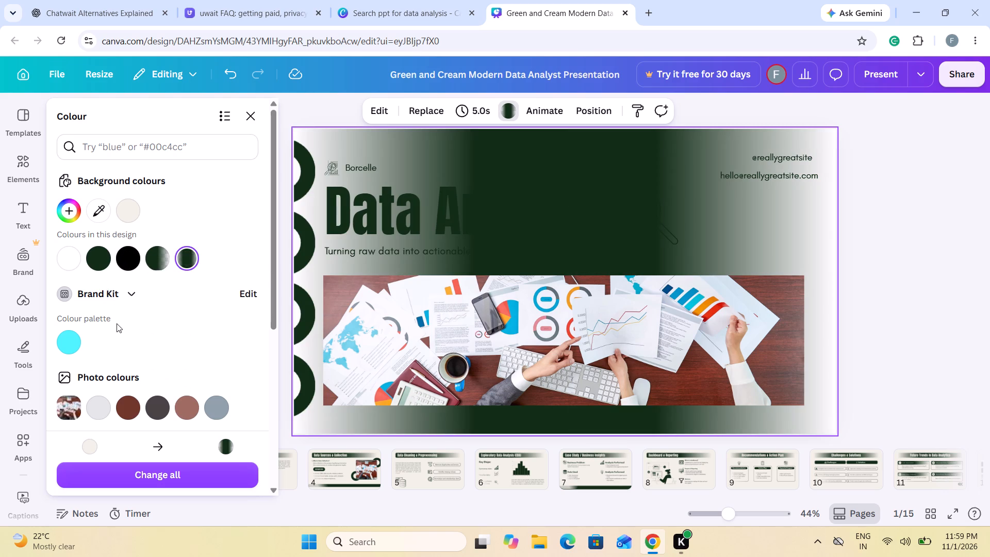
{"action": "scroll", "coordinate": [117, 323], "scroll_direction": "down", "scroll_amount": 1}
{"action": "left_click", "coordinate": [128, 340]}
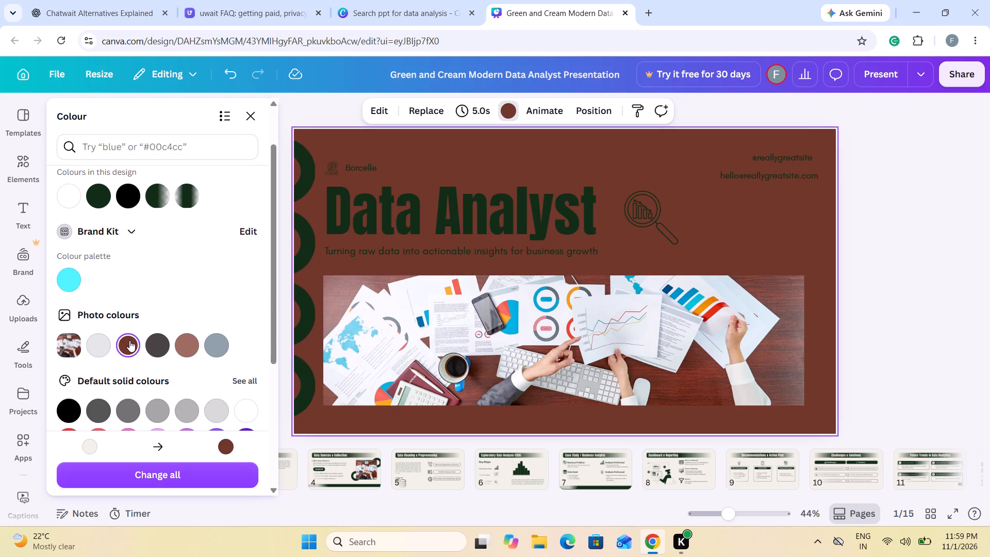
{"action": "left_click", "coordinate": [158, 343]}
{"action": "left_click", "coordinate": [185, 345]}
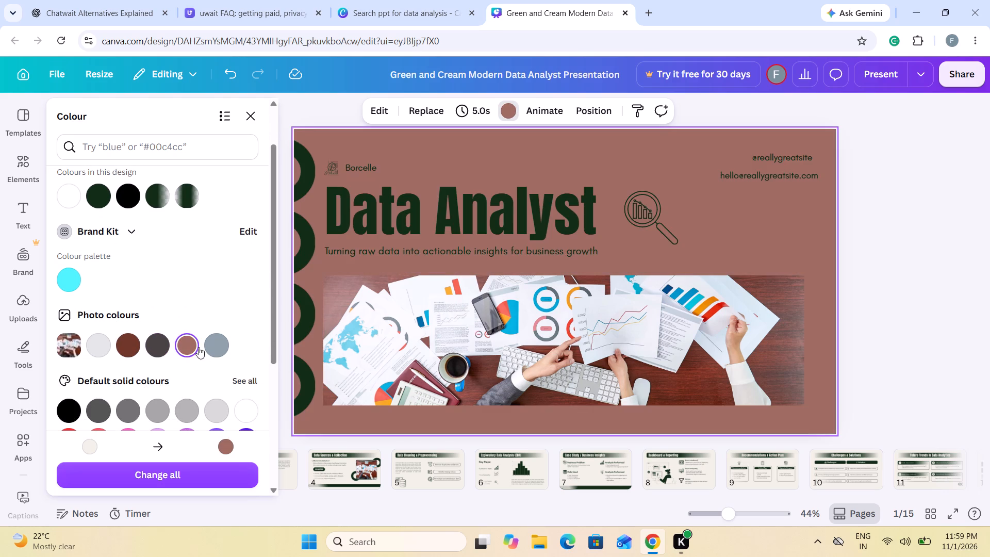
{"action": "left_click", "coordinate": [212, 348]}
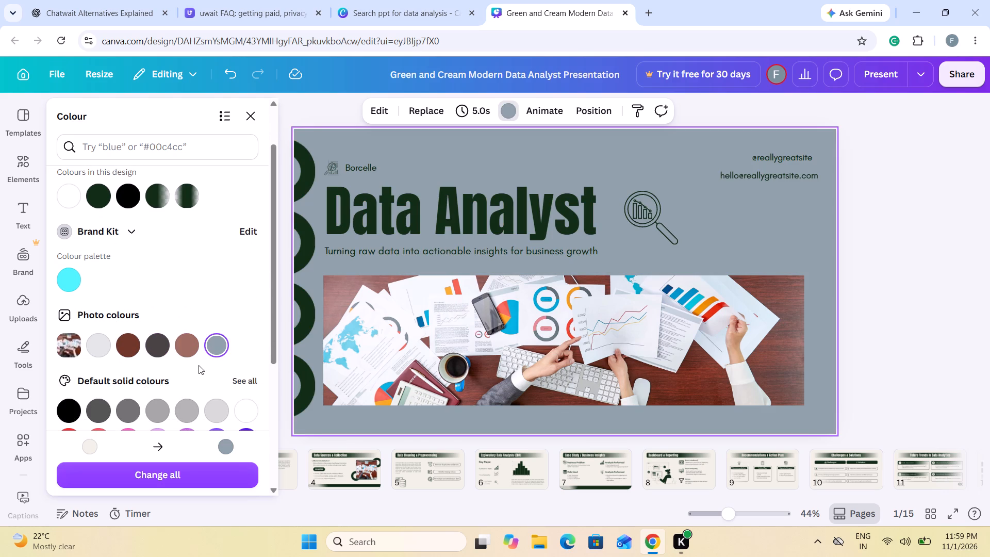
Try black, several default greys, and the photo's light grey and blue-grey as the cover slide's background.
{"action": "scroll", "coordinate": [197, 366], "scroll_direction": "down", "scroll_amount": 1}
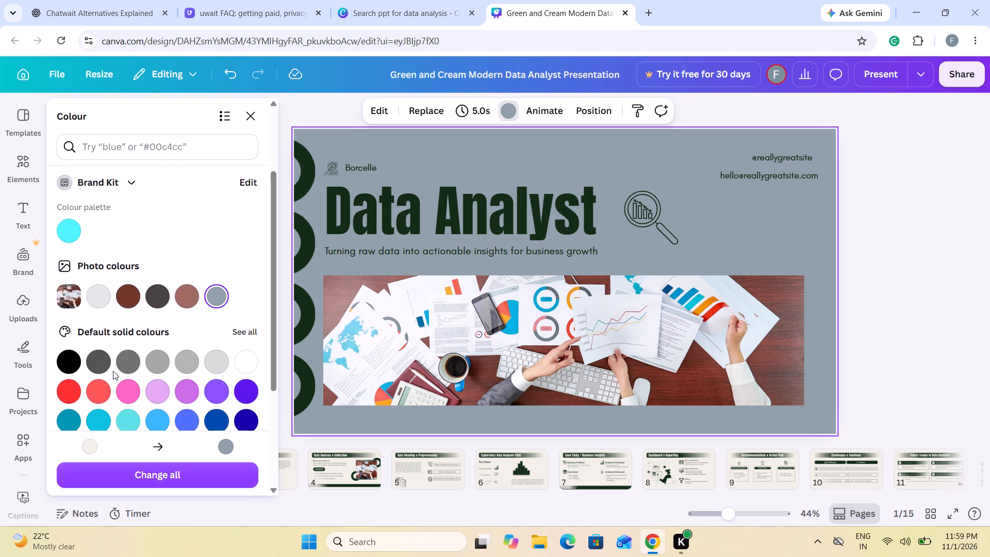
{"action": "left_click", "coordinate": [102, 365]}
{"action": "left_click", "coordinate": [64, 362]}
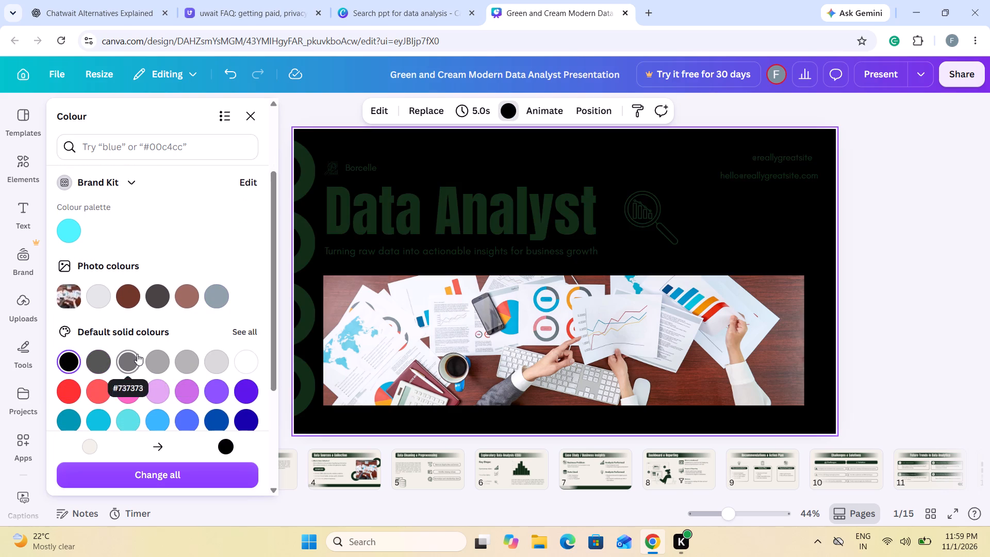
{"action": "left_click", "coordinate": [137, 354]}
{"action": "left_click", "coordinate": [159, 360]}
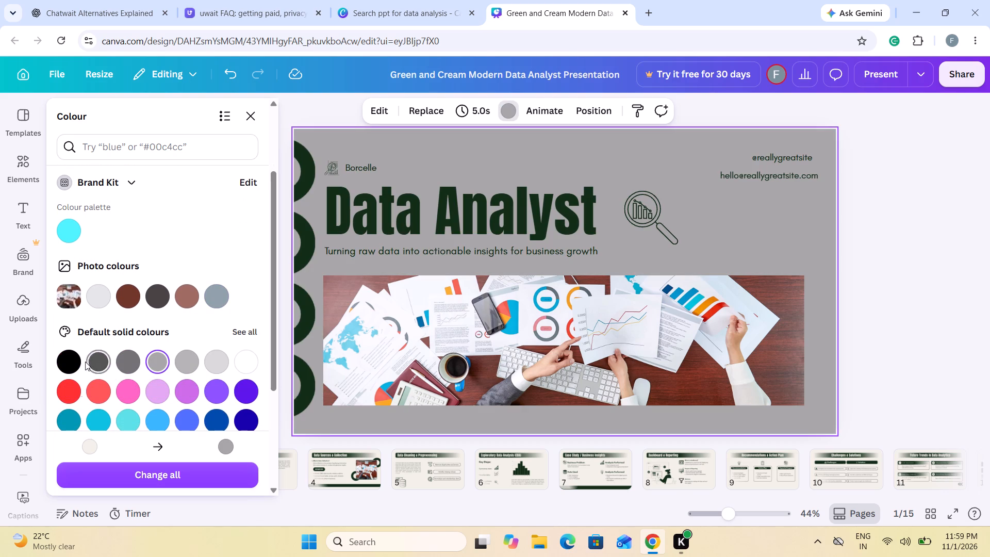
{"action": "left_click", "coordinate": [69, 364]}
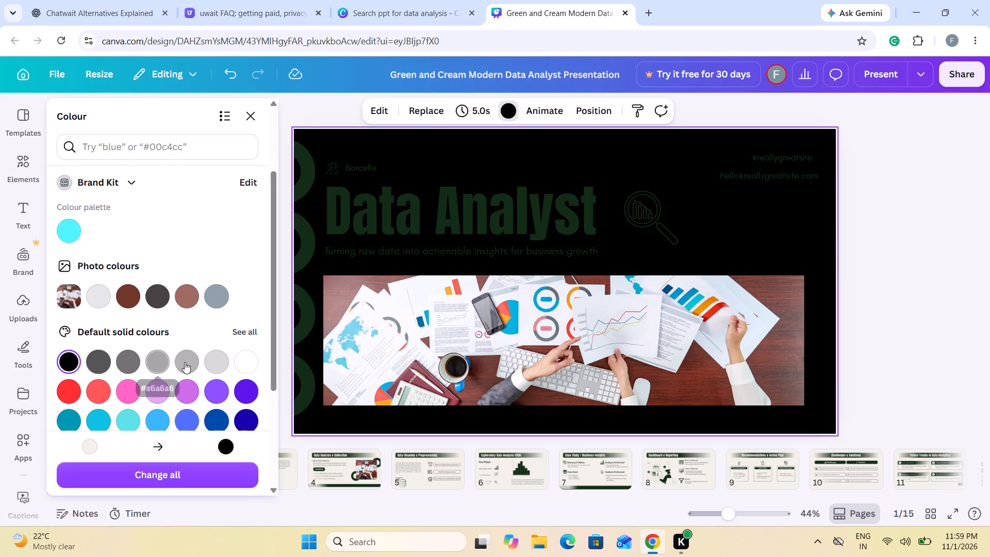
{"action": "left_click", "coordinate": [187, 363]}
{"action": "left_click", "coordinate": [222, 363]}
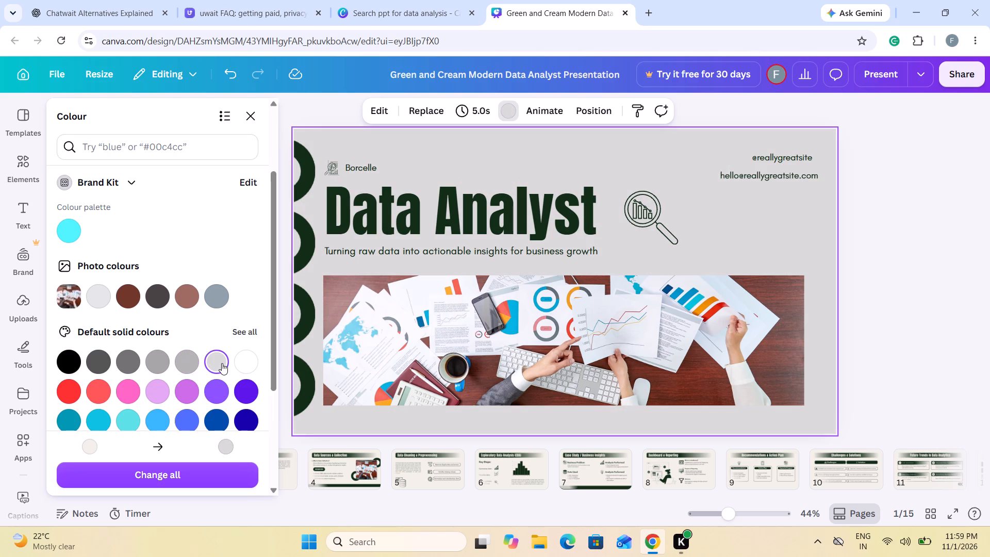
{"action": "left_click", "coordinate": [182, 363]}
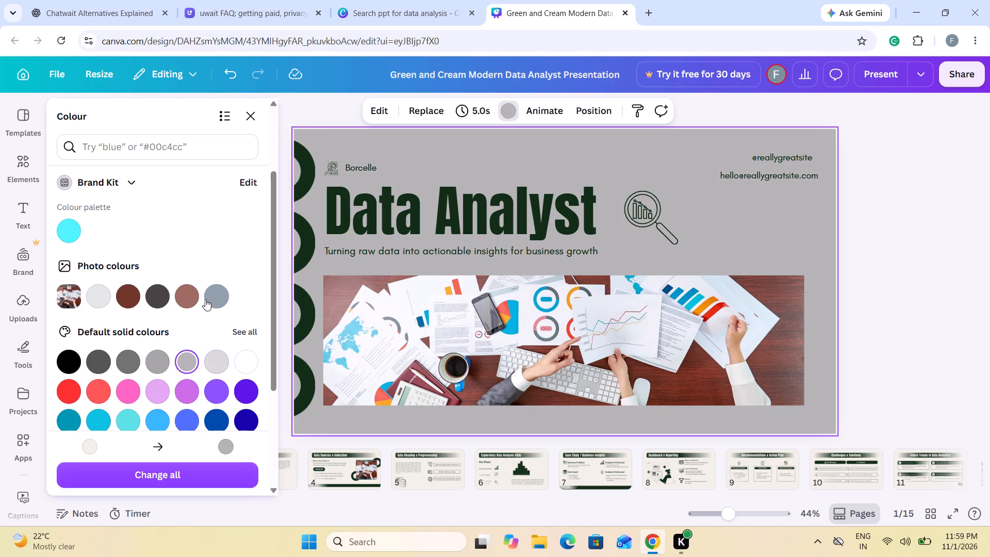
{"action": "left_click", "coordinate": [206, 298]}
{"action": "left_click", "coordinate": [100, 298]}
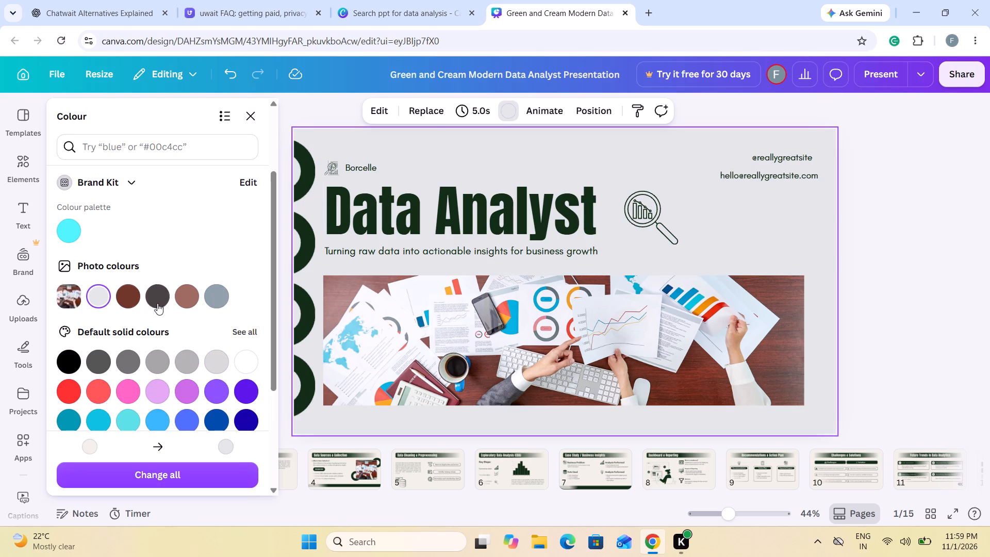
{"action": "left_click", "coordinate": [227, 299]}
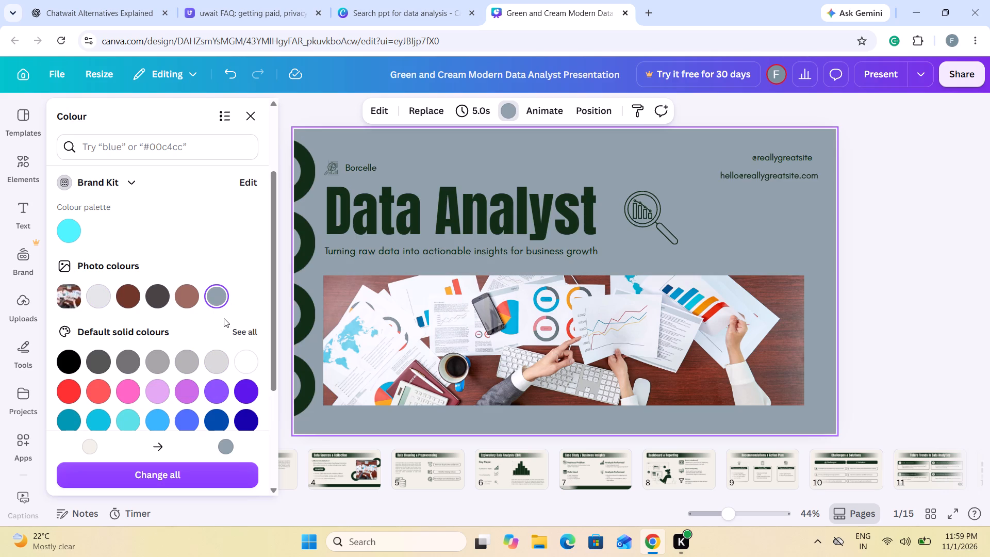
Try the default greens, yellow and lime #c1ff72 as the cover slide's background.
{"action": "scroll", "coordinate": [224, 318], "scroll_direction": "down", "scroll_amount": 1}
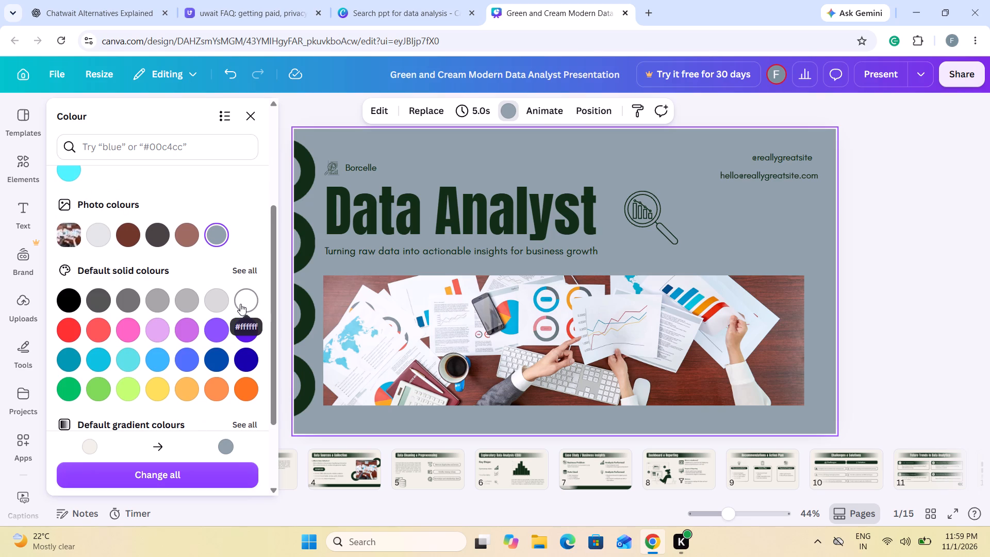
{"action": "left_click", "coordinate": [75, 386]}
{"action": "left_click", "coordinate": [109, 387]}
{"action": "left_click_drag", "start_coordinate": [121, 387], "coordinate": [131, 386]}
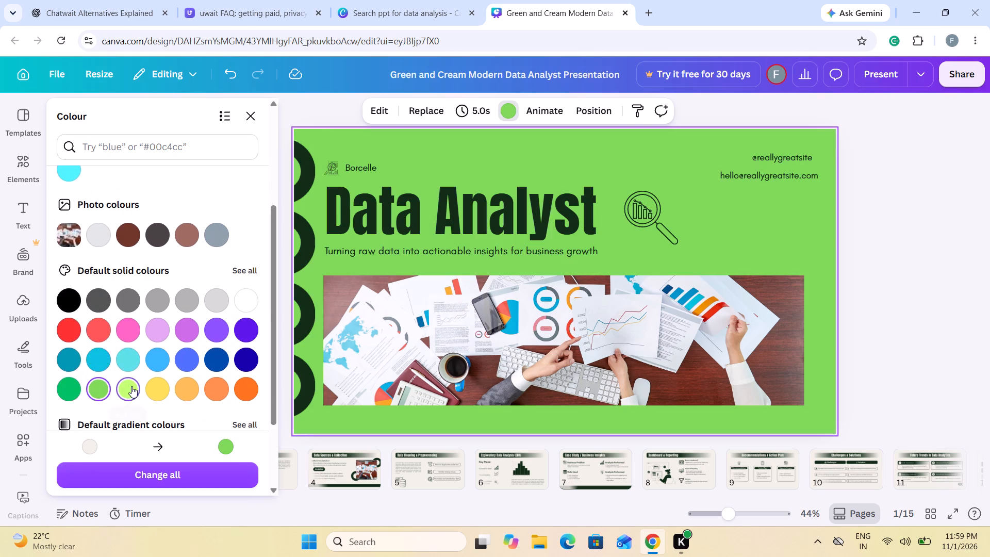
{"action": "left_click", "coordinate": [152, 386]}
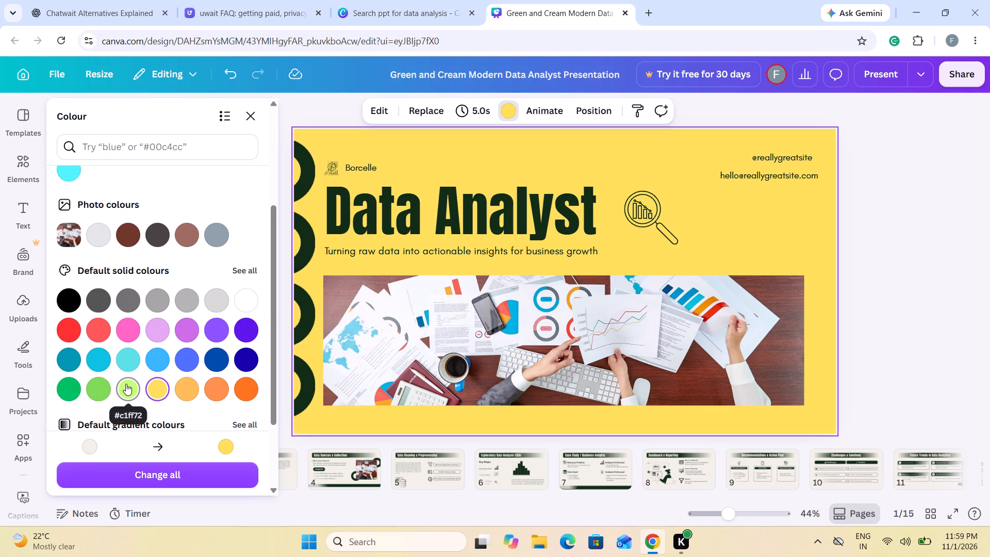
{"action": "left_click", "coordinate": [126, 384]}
Compare default blues and lime on the cover slide's background, and settle on the light turquoise solid colour.
{"action": "scroll", "coordinate": [176, 384], "scroll_direction": "down", "scroll_amount": 1}
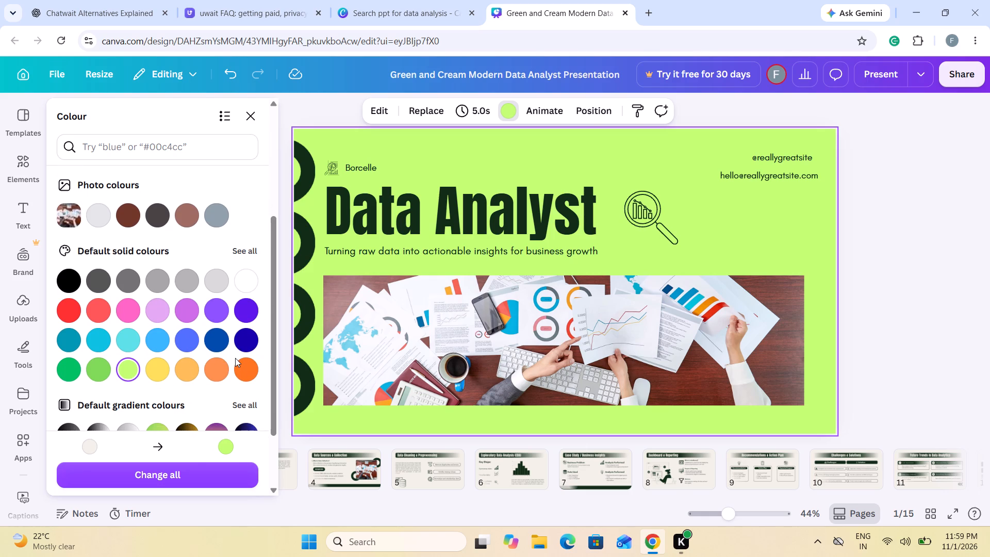
{"action": "left_click", "coordinate": [217, 333]}
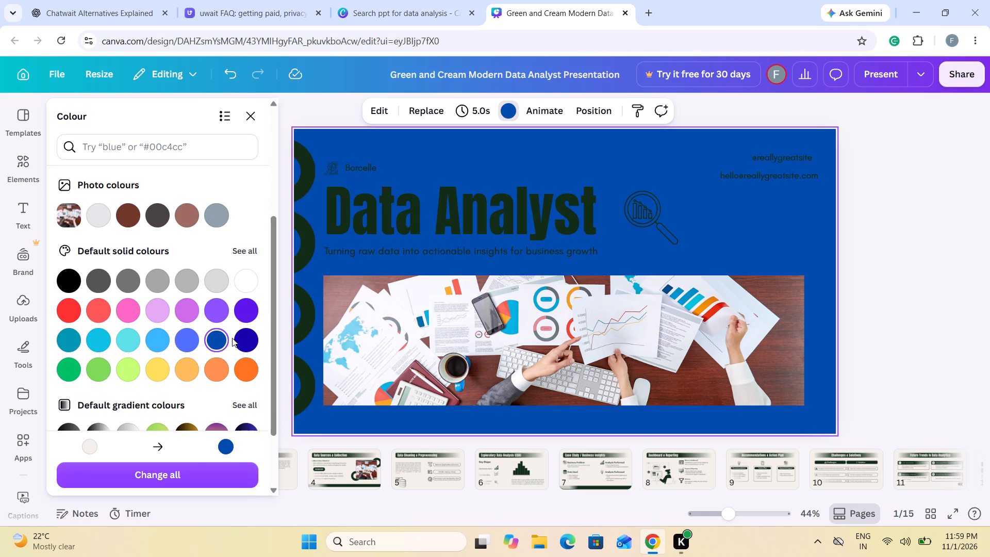
{"action": "left_click", "coordinate": [253, 344]}
{"action": "left_click", "coordinate": [155, 341]}
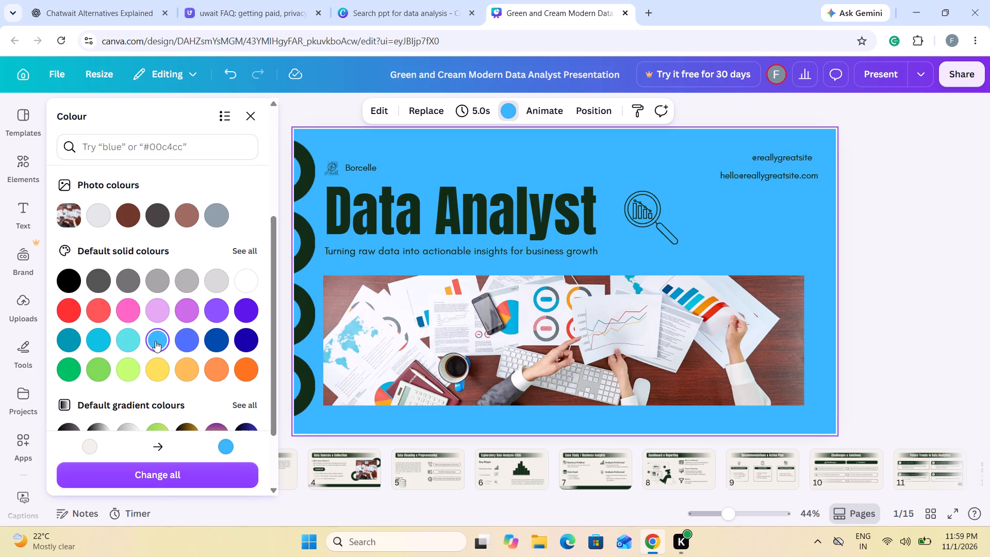
{"action": "left_click", "coordinate": [122, 341]}
{"action": "left_click", "coordinate": [104, 340]}
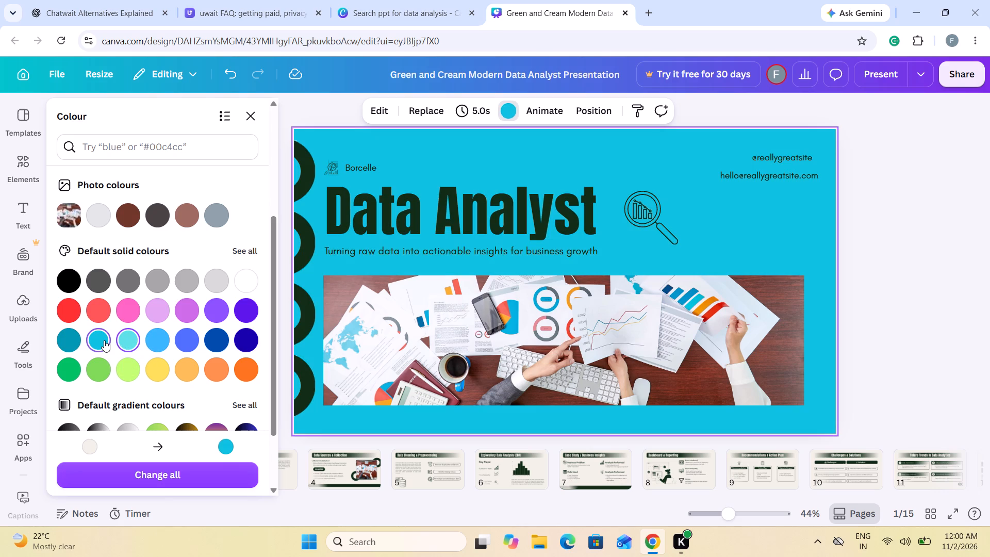
{"action": "left_click", "coordinate": [121, 369]}
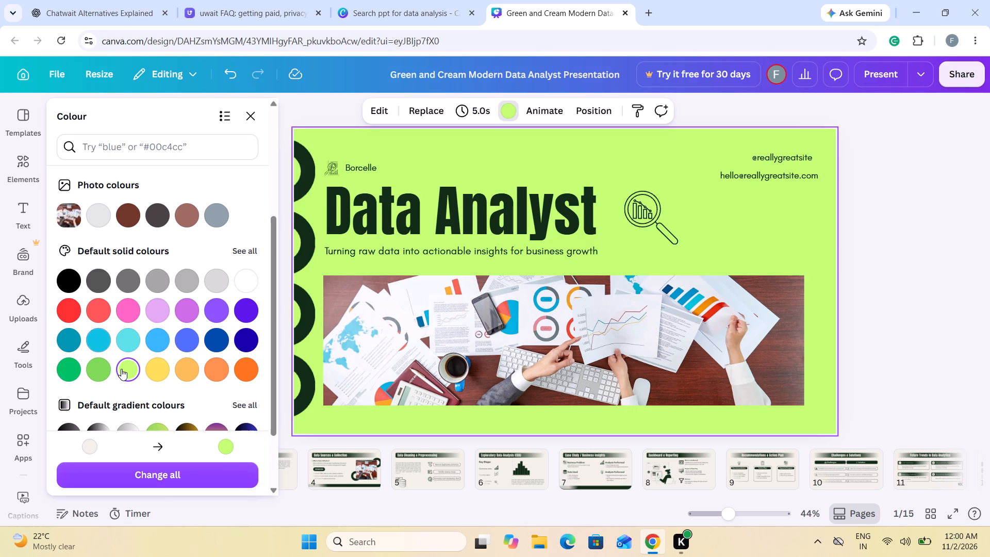
{"action": "left_click", "coordinate": [129, 338]}
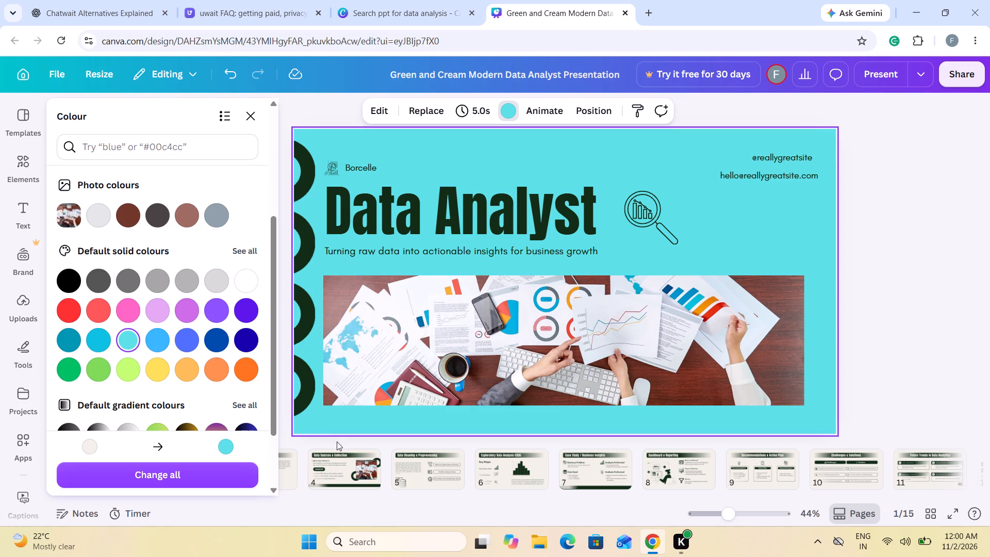
{"action": "left_click", "coordinate": [899, 232]}
Set the Agenda slide's background to the light turquoise used on the cover slide.
{"action": "left_click", "coordinate": [194, 485]}
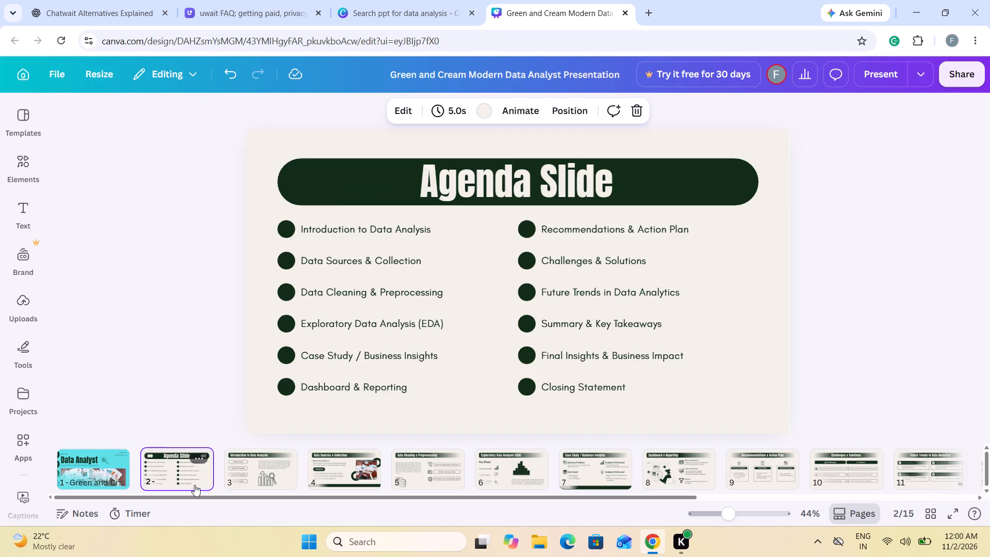
{"action": "left_click", "coordinate": [406, 406]}
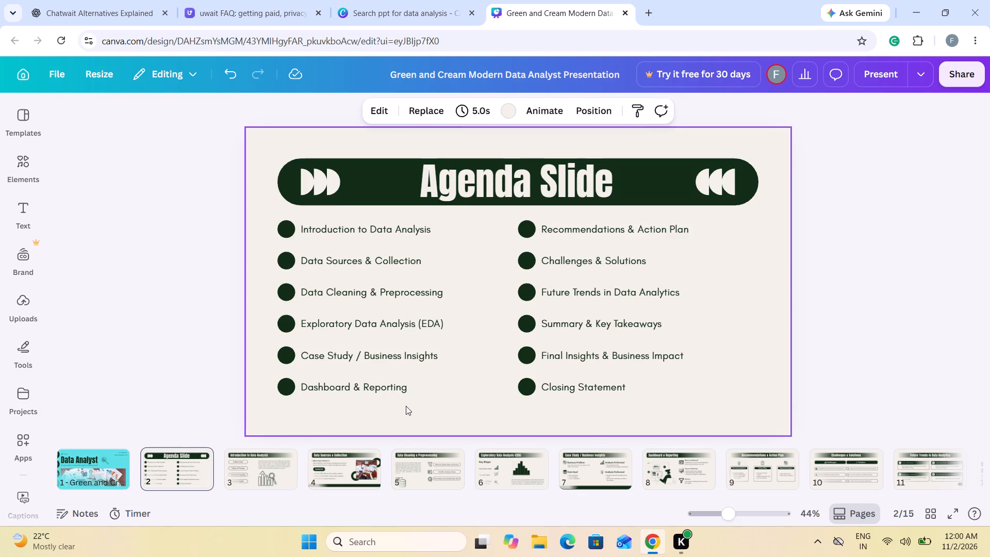
{"action": "left_click", "coordinate": [508, 118]}
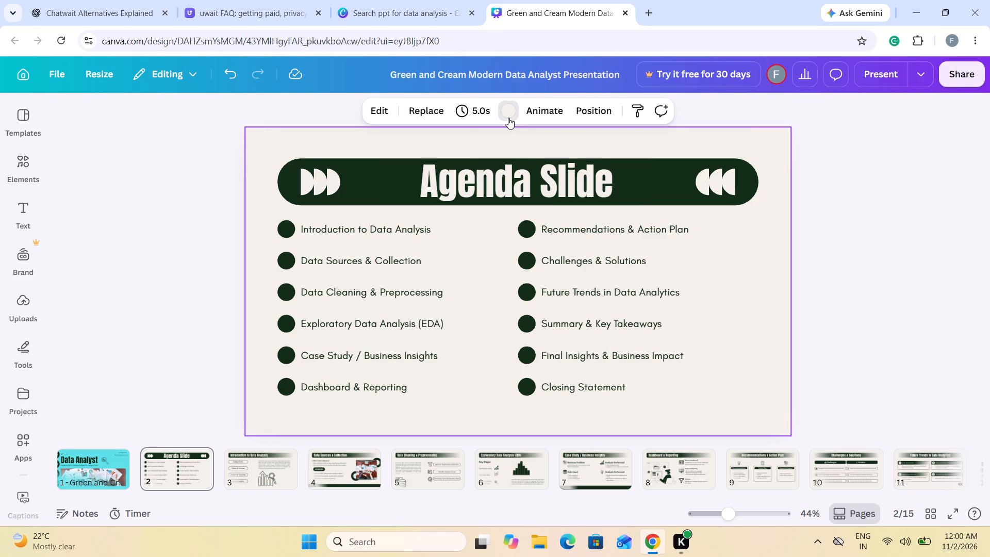
{"action": "left_click", "coordinate": [134, 206]}
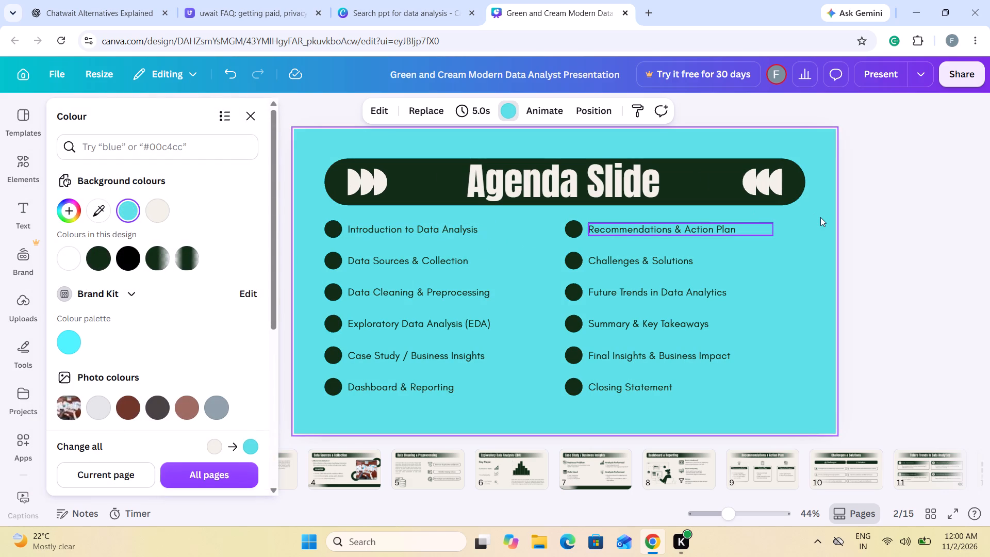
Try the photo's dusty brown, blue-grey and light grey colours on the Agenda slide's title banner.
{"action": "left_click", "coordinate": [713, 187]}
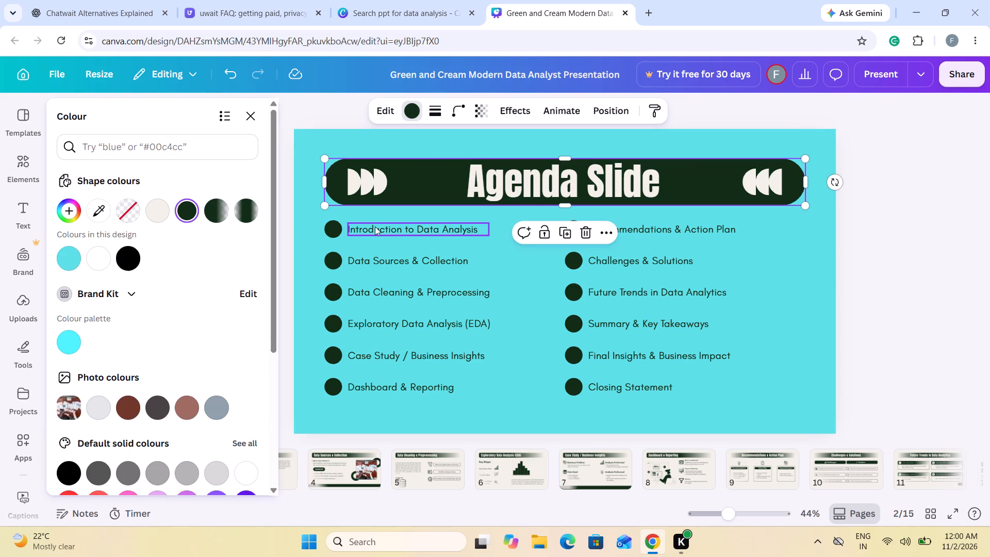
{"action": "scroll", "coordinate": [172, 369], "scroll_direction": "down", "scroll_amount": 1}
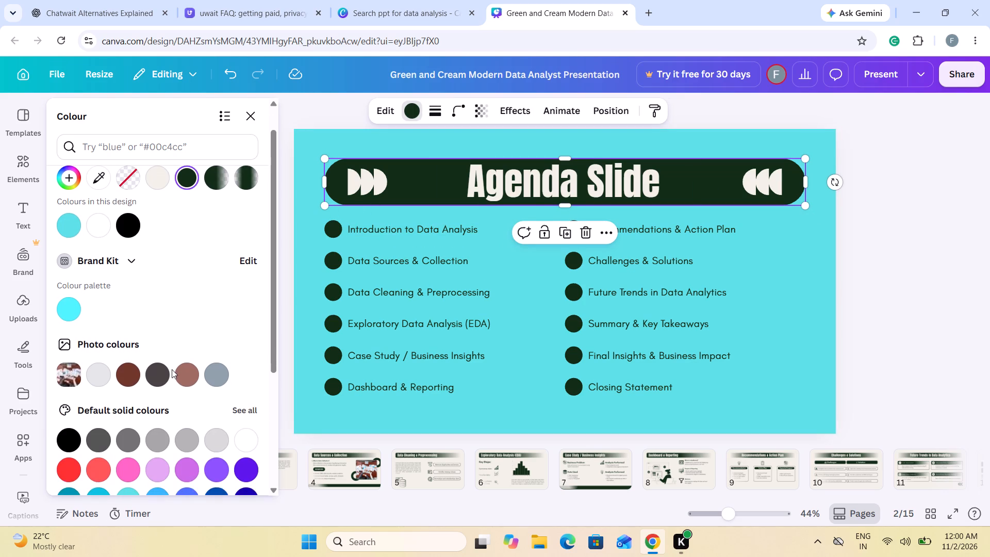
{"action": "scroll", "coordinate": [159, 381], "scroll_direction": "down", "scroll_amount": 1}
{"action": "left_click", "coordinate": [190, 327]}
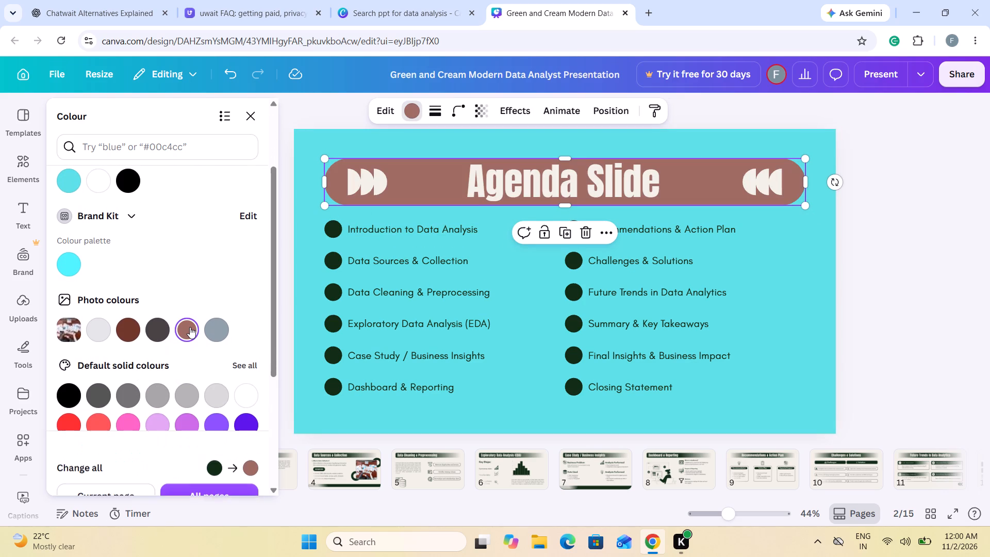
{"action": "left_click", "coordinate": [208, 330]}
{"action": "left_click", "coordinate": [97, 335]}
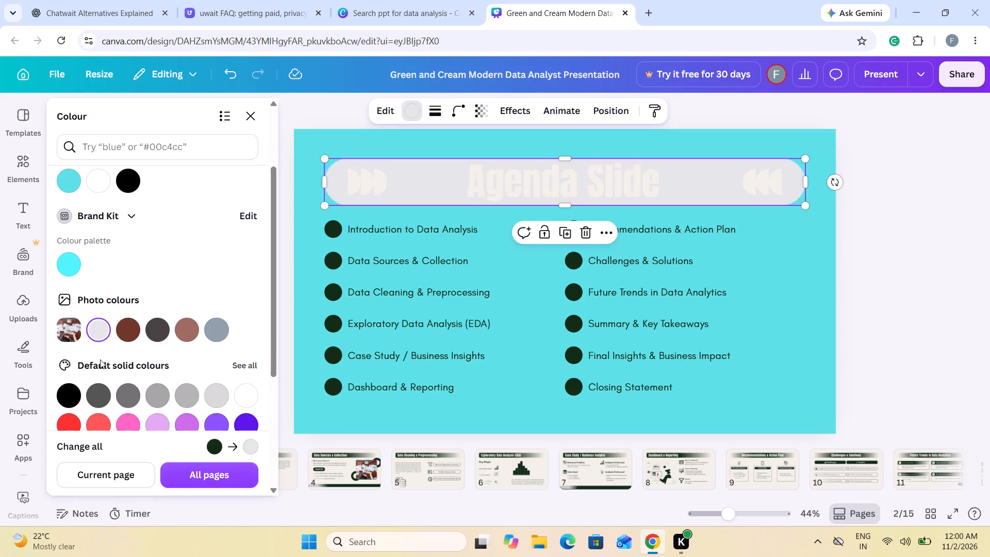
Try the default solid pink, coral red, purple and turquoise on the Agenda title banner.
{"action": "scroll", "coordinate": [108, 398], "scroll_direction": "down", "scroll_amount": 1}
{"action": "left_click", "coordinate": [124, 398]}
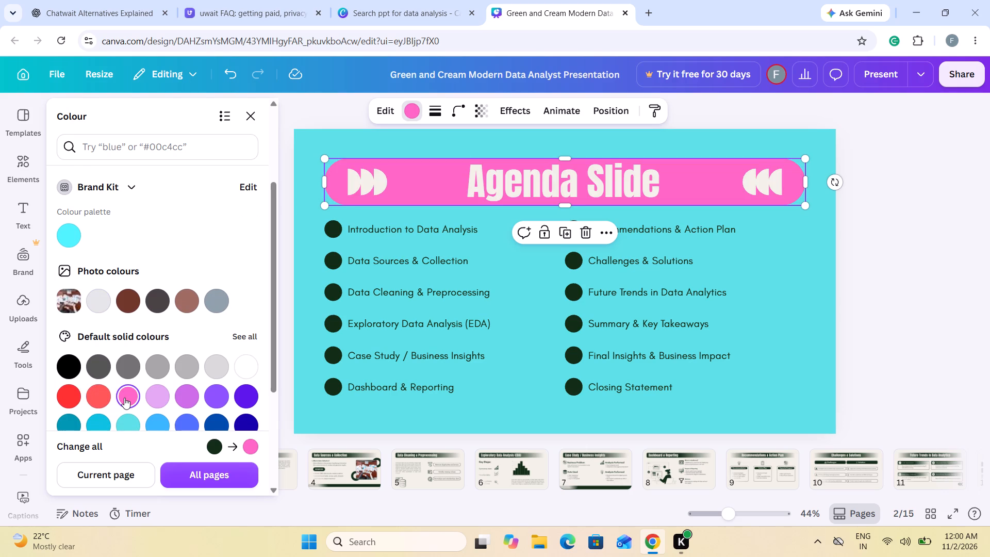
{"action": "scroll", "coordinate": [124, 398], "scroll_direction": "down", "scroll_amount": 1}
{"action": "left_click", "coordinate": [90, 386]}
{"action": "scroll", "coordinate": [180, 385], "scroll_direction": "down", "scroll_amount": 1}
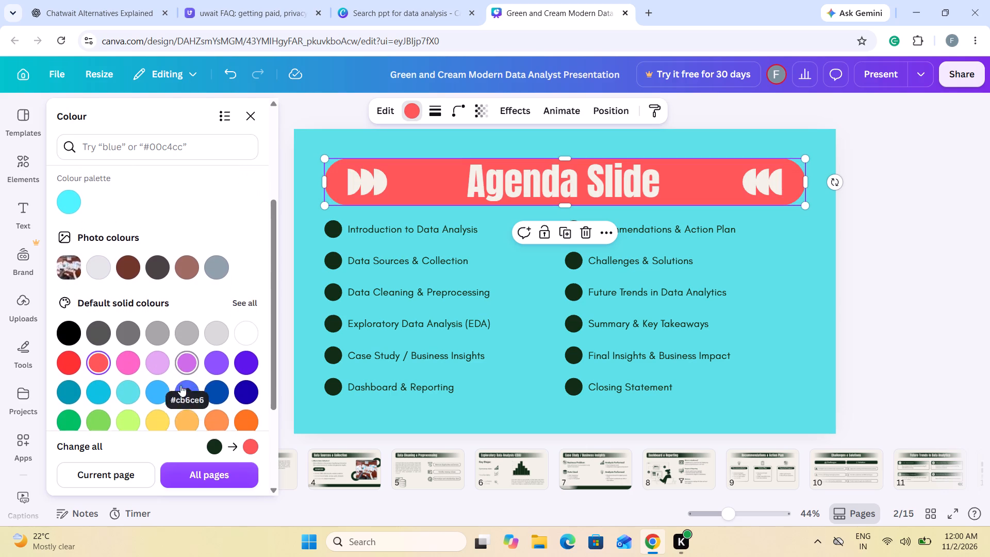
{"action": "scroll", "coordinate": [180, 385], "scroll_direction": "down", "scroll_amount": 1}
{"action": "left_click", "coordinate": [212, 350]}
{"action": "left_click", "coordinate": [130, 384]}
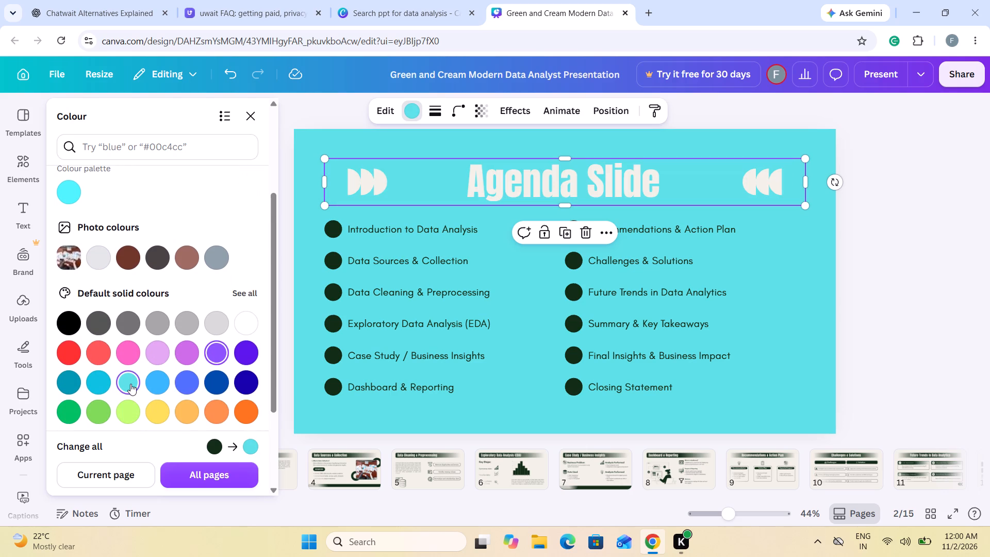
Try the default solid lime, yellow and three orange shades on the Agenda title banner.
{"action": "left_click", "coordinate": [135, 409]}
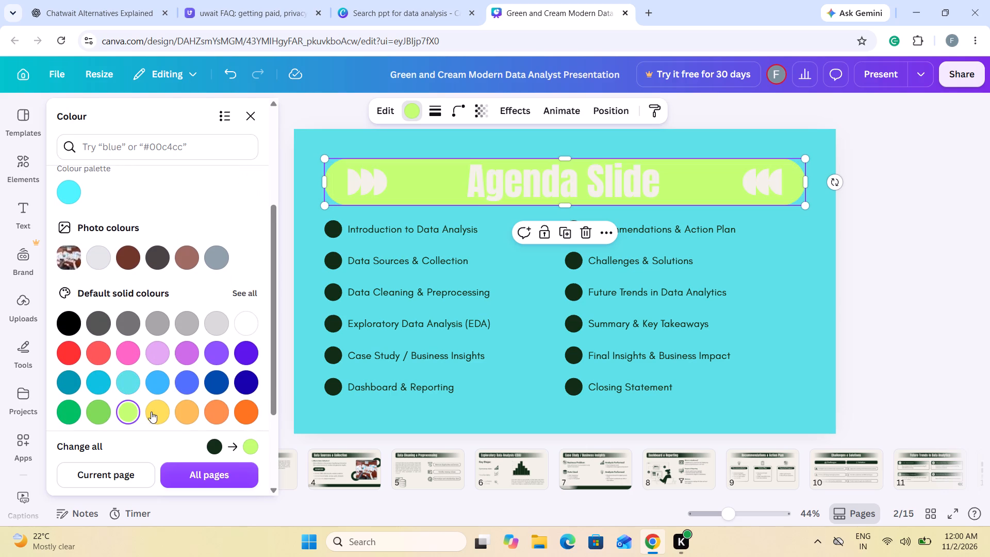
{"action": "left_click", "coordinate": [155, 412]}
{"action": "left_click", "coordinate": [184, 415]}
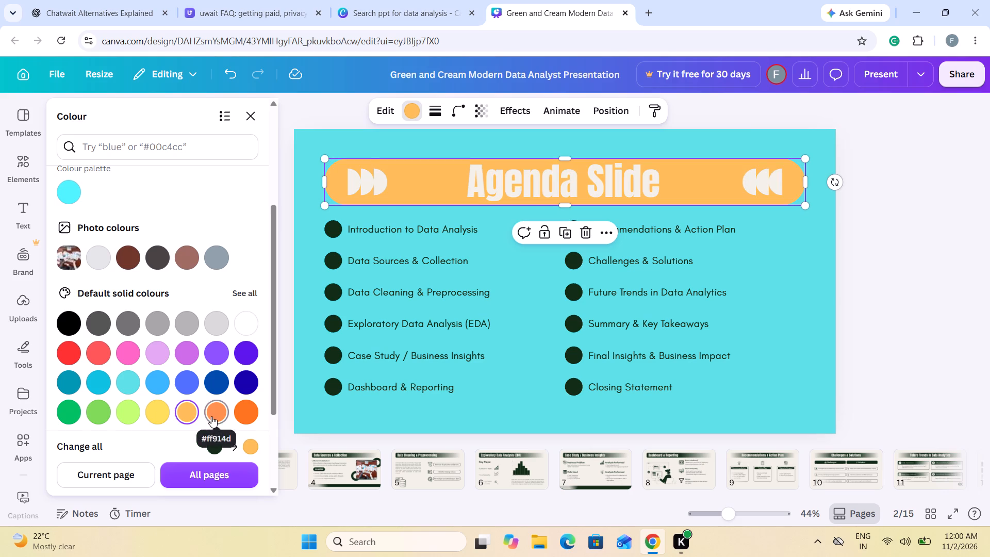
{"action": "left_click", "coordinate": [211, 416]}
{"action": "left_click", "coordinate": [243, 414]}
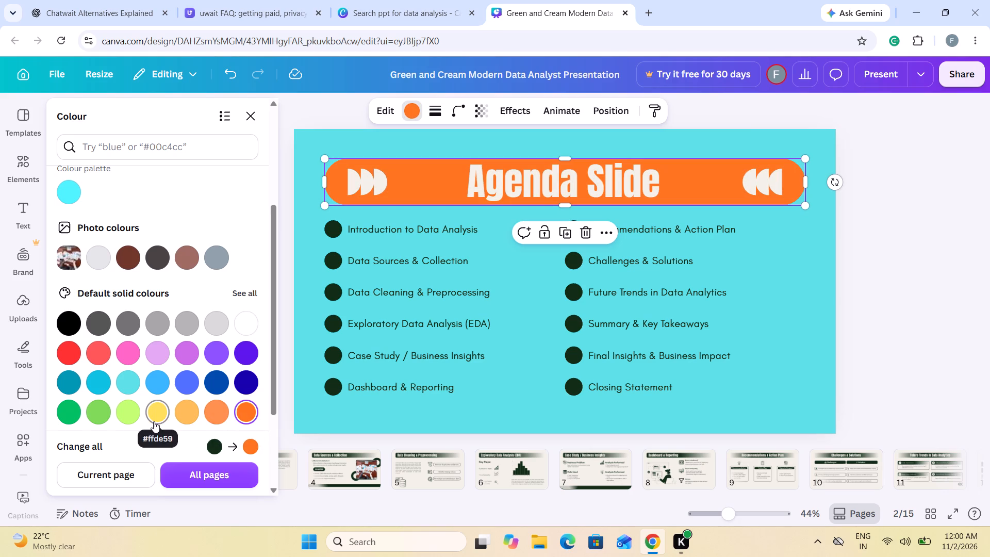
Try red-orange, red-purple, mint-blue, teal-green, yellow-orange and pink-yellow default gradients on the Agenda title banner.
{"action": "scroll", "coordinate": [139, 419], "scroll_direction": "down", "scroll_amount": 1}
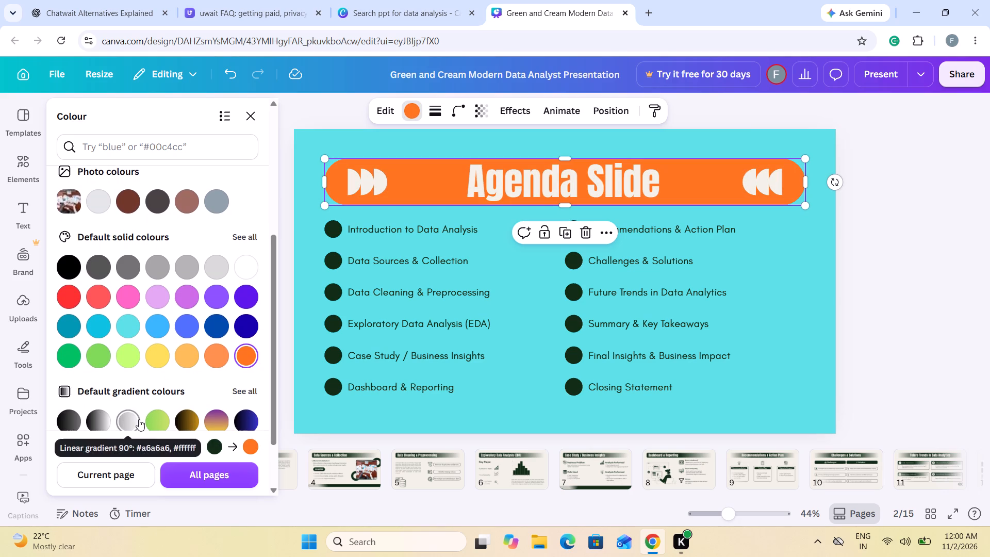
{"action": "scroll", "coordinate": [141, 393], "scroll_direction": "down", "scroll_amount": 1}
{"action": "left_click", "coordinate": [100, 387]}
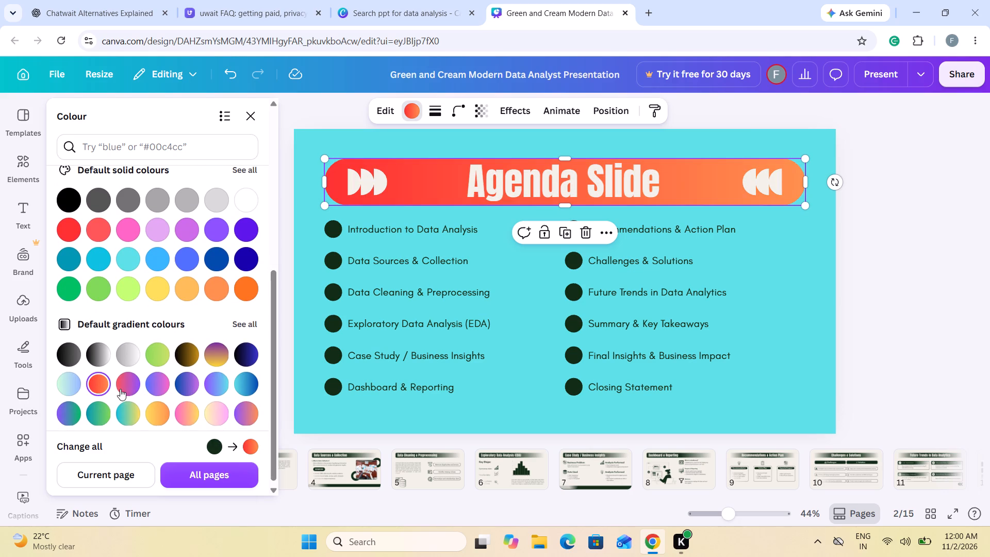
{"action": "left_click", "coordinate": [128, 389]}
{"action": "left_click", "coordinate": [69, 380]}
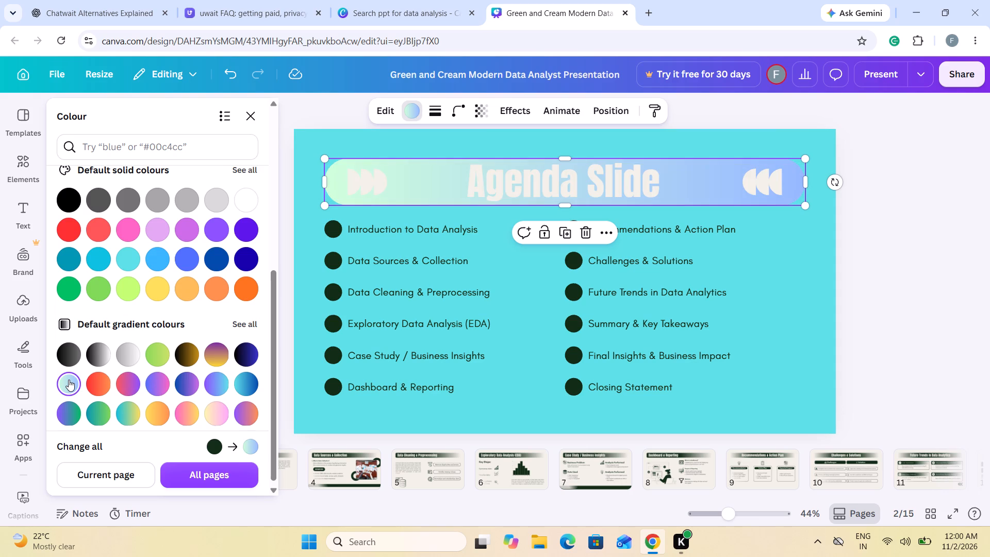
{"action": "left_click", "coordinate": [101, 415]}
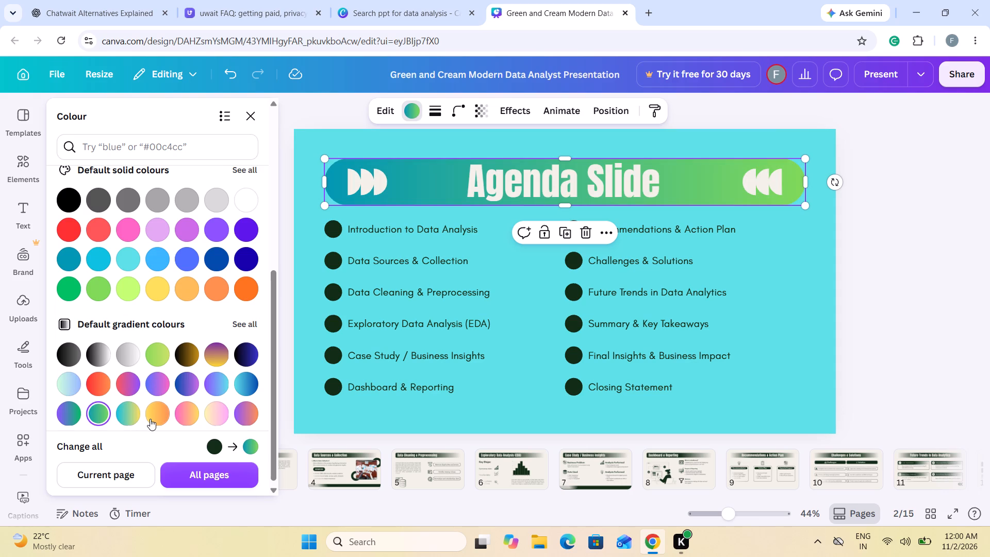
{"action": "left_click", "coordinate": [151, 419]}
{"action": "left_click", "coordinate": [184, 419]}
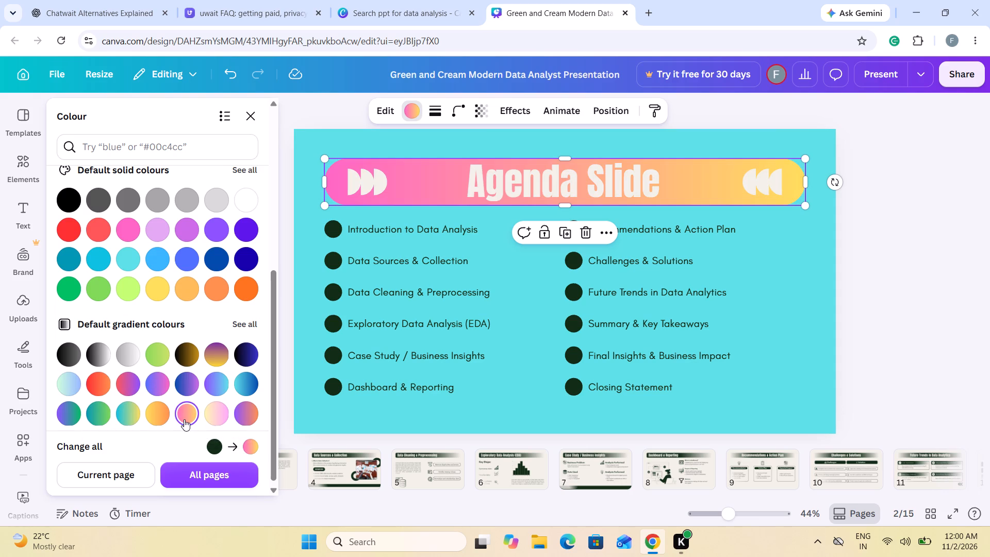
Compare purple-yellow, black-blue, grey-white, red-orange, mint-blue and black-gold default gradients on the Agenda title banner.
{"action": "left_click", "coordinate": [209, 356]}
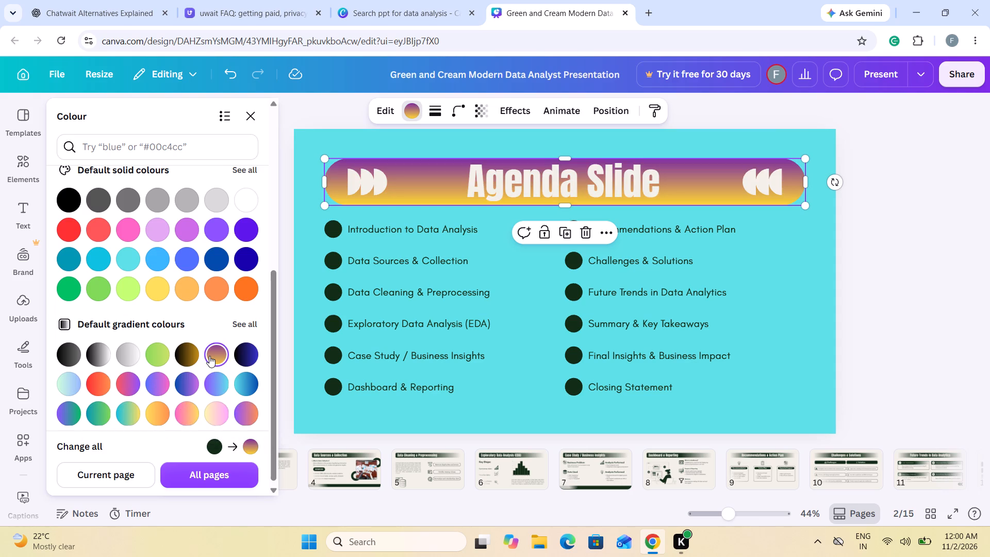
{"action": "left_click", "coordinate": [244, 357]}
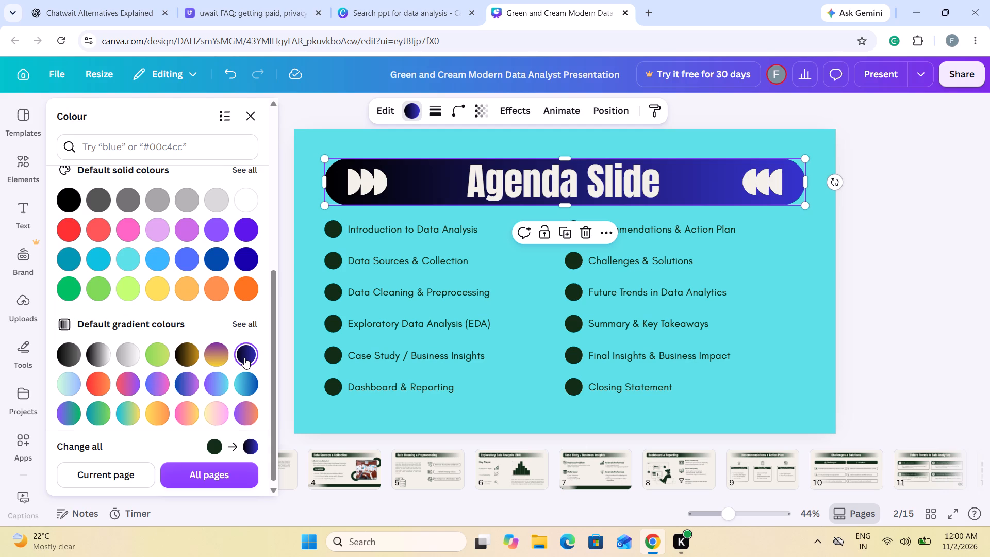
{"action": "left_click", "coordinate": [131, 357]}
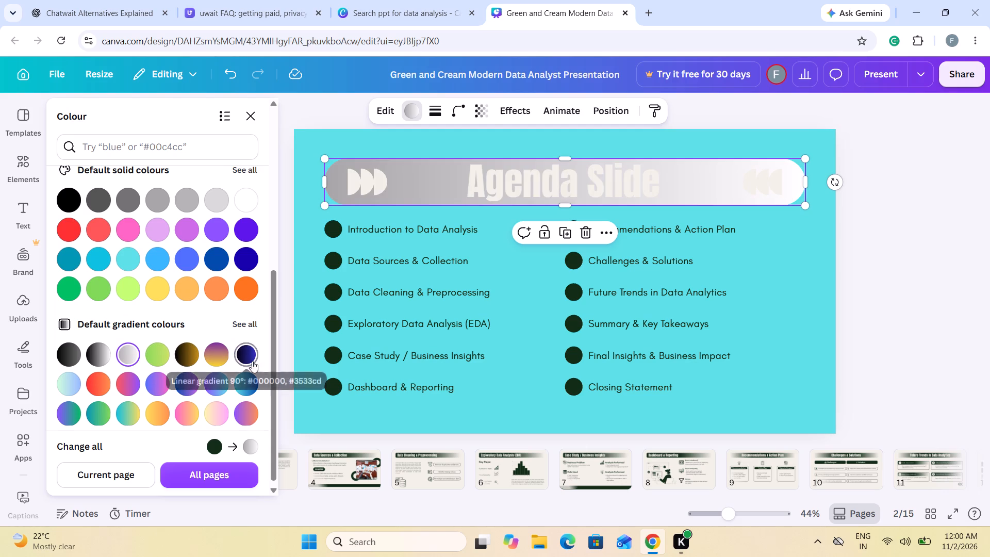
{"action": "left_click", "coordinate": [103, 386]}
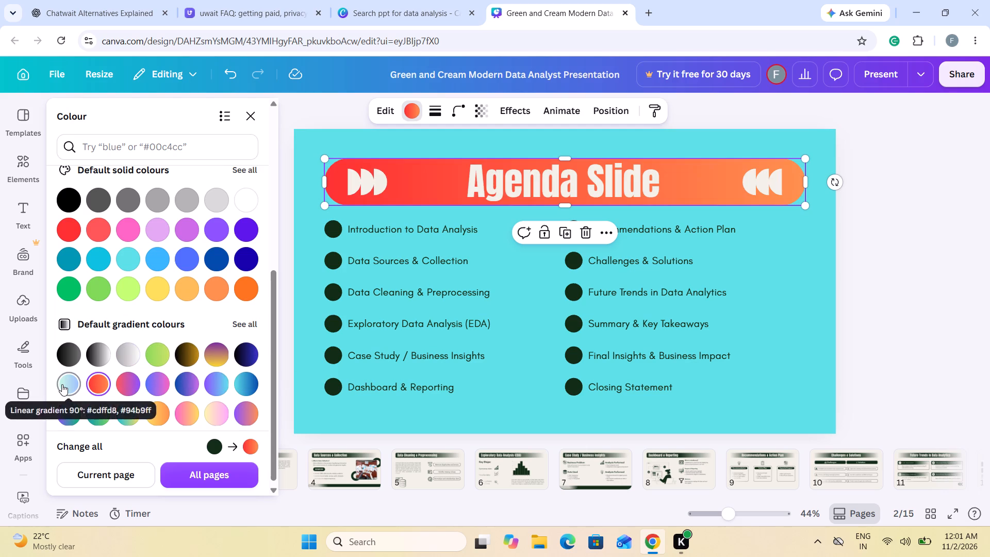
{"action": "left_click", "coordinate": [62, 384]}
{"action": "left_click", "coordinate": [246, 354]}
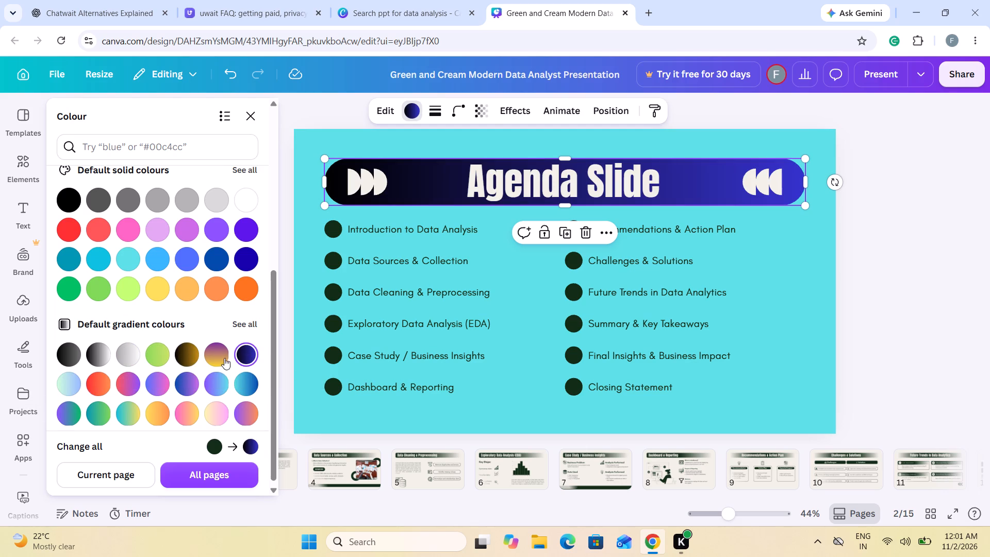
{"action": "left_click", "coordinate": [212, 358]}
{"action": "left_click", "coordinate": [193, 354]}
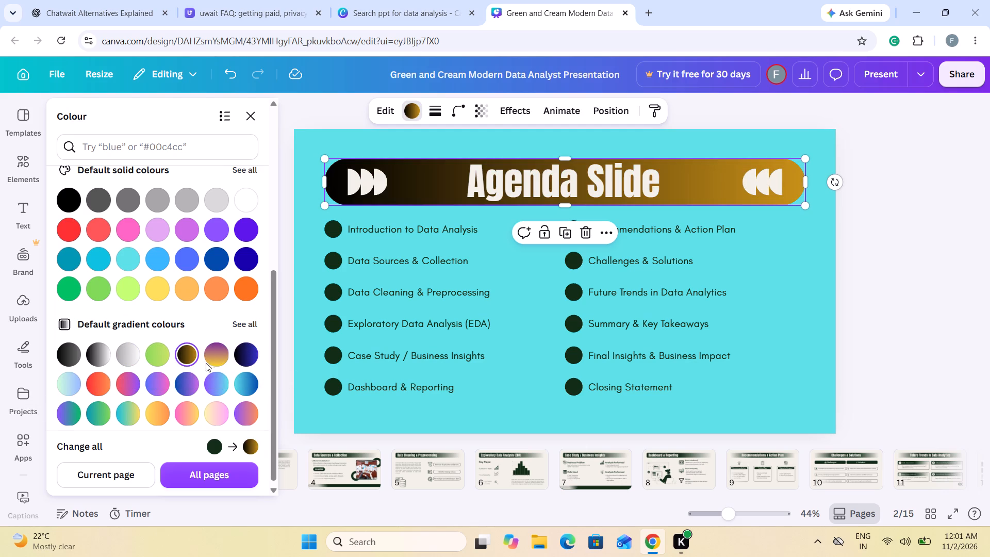
Try the yellow-orange and pale yellow-pink gradients on the Agenda title banner, and settle on the purple-to-orange gradient.
{"action": "left_click", "coordinate": [164, 415]}
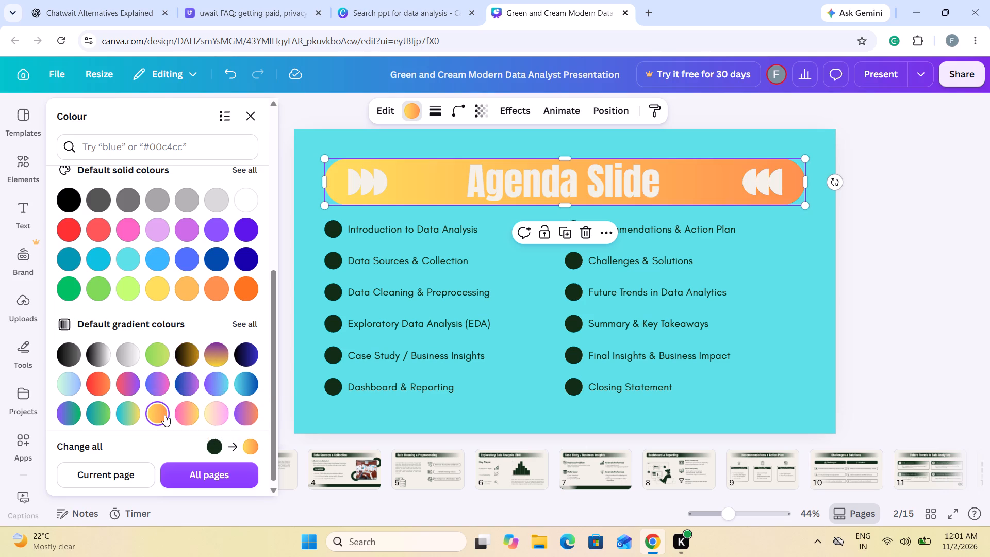
{"action": "left_click", "coordinate": [217, 413]}
{"action": "scroll", "coordinate": [217, 413], "scroll_direction": "down", "scroll_amount": 1}
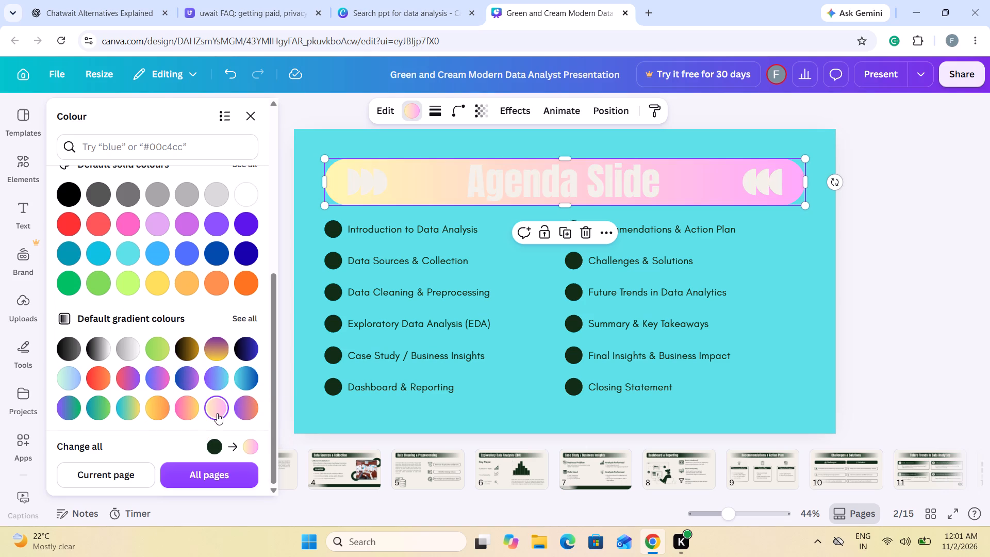
{"action": "left_click", "coordinate": [251, 412]}
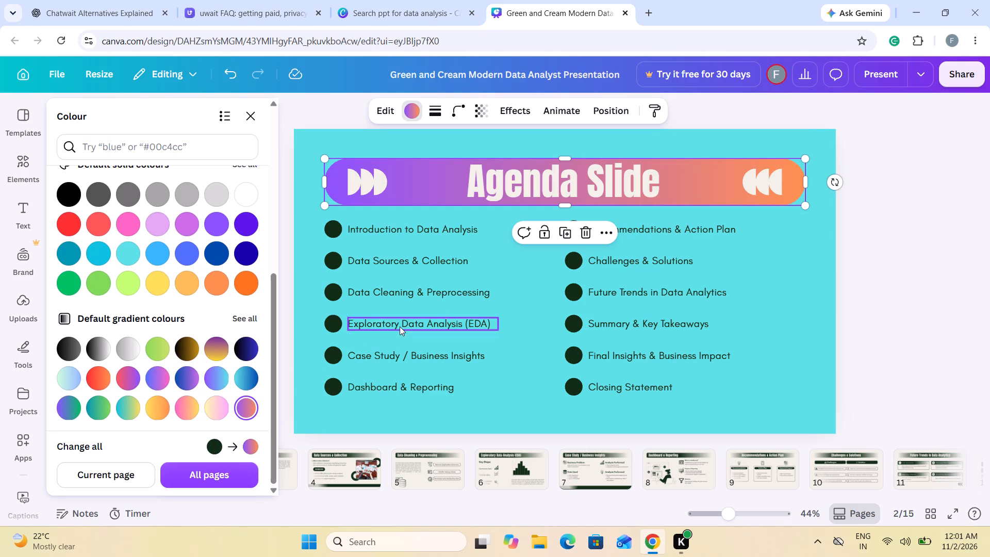
Swap the two triple half-circle ornaments in the Agenda banner so they point outward, vertically centred and spaced 156 on both sides.
{"action": "left_click_drag", "start_coordinate": [369, 185], "coordinate": [632, 181]}
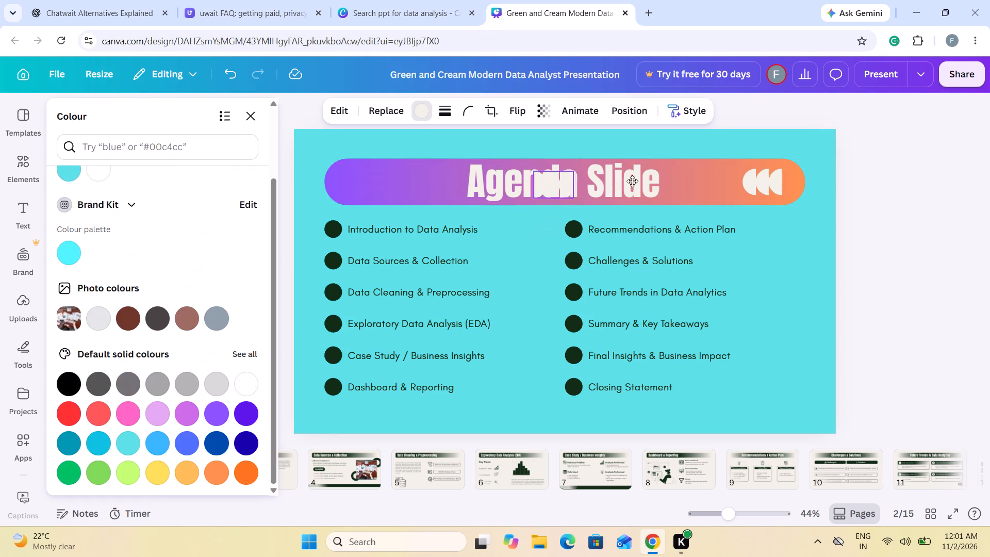
{"action": "left_click_drag", "start_coordinate": [632, 181], "coordinate": [710, 182]}
{"action": "left_click_drag", "start_coordinate": [769, 184], "coordinate": [421, 208]}
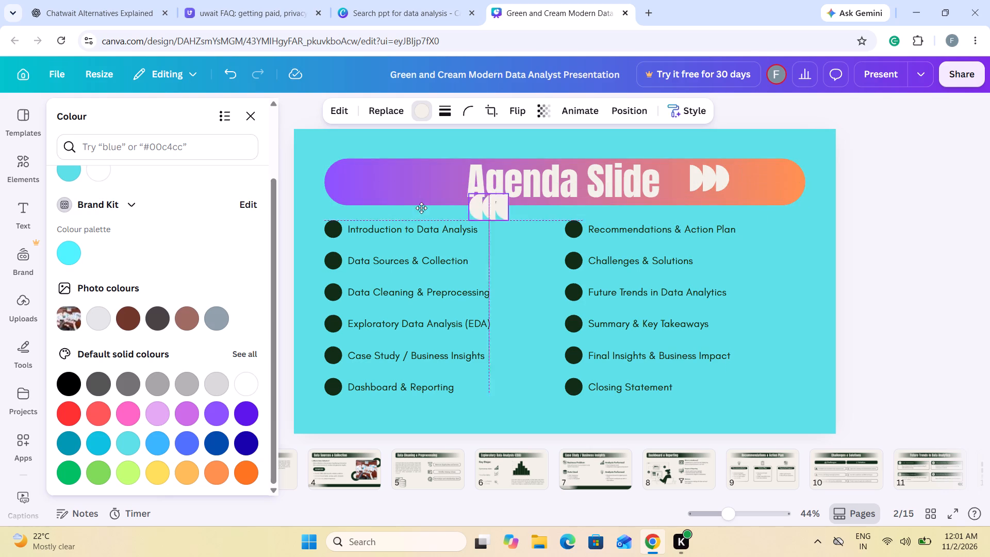
{"action": "left_click_drag", "start_coordinate": [421, 208], "coordinate": [377, 184]}
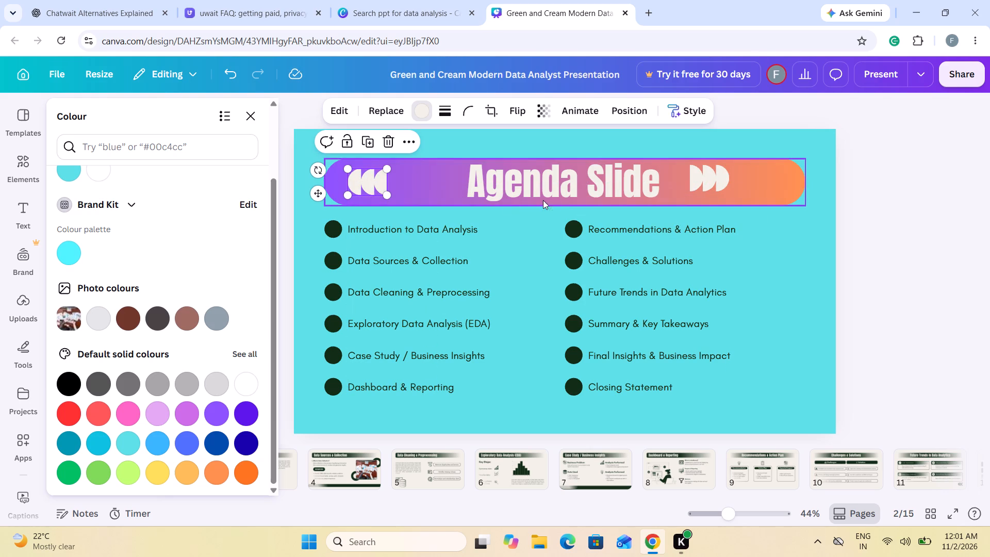
{"action": "left_click_drag", "start_coordinate": [708, 175], "coordinate": [755, 183]}
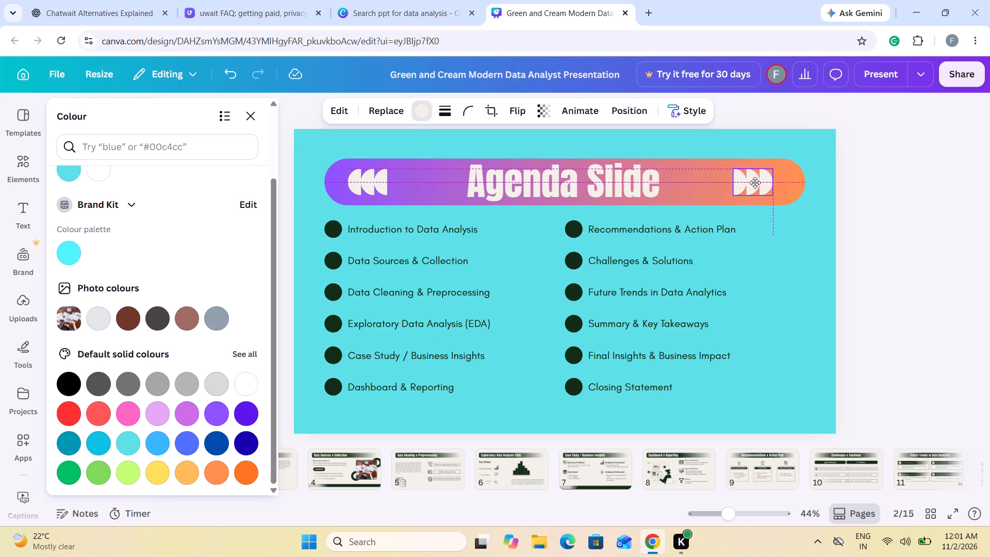
{"action": "left_click_drag", "start_coordinate": [755, 183], "coordinate": [757, 181]}
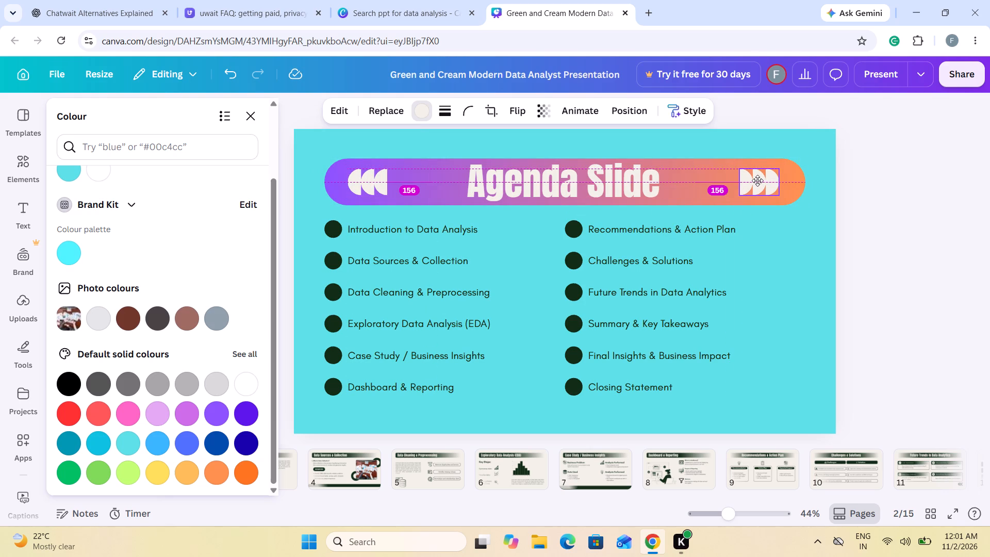
{"action": "left_click_drag", "start_coordinate": [757, 181], "coordinate": [761, 183]}
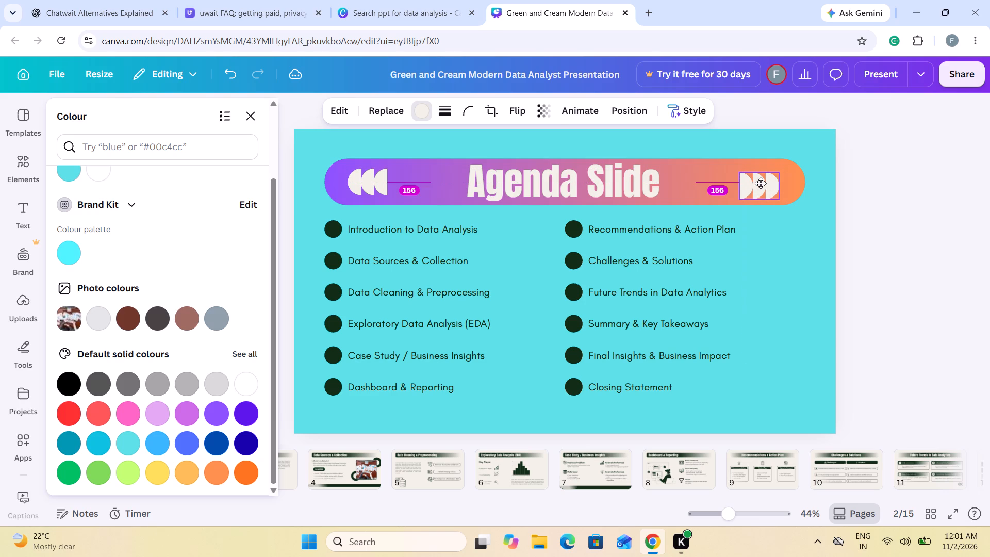
{"action": "left_click_drag", "start_coordinate": [761, 183], "coordinate": [761, 182]}
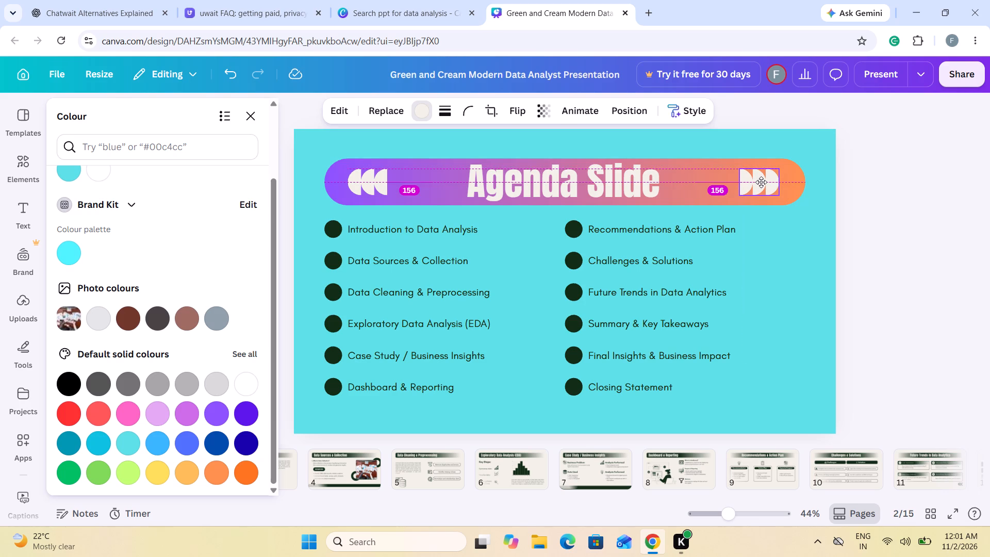
Shift the right triple half-circle ornament slightly closer to the outer end of the Agenda banner.
{"action": "left_click_drag", "start_coordinate": [761, 182], "coordinate": [762, 183]}
{"action": "left_click", "coordinate": [914, 205]}
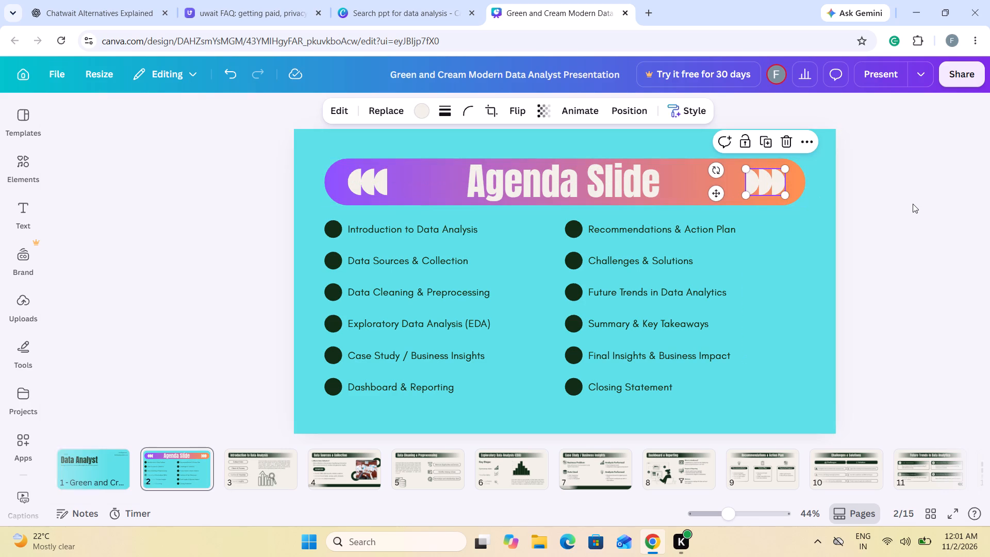
{"action": "left_click", "coordinate": [913, 204]}
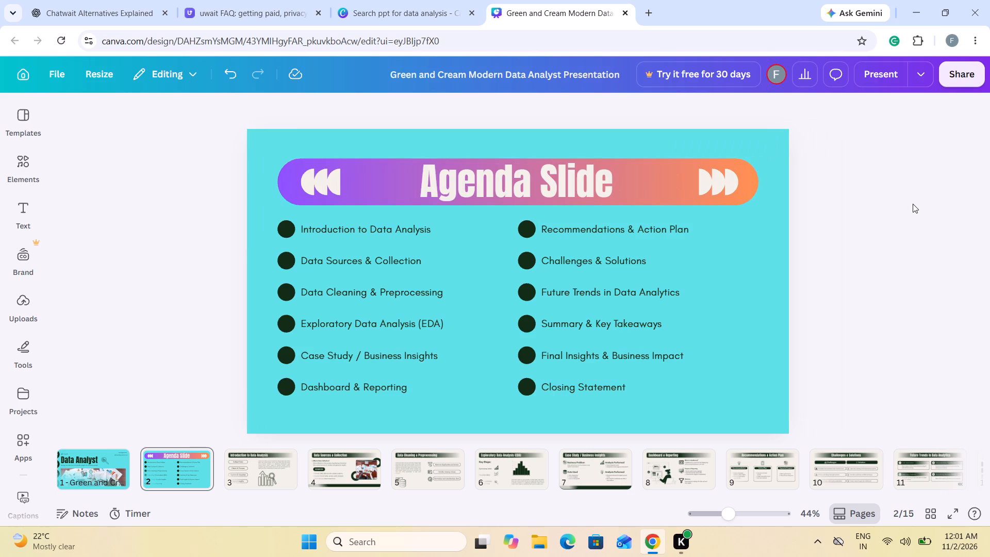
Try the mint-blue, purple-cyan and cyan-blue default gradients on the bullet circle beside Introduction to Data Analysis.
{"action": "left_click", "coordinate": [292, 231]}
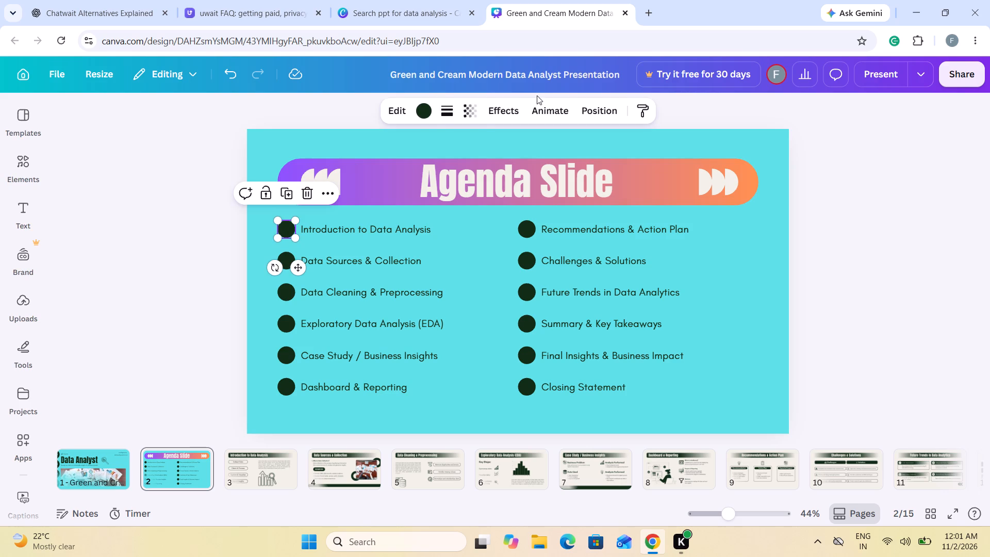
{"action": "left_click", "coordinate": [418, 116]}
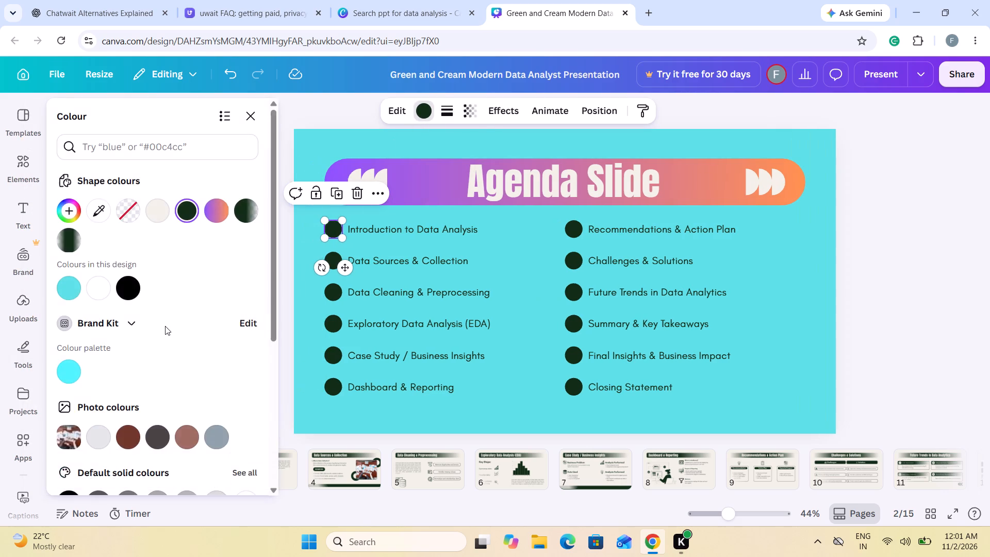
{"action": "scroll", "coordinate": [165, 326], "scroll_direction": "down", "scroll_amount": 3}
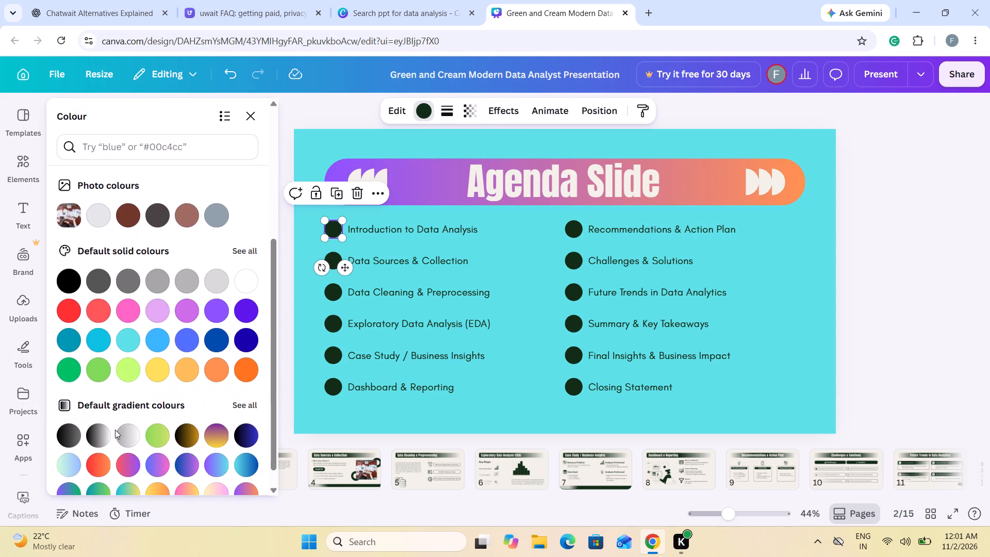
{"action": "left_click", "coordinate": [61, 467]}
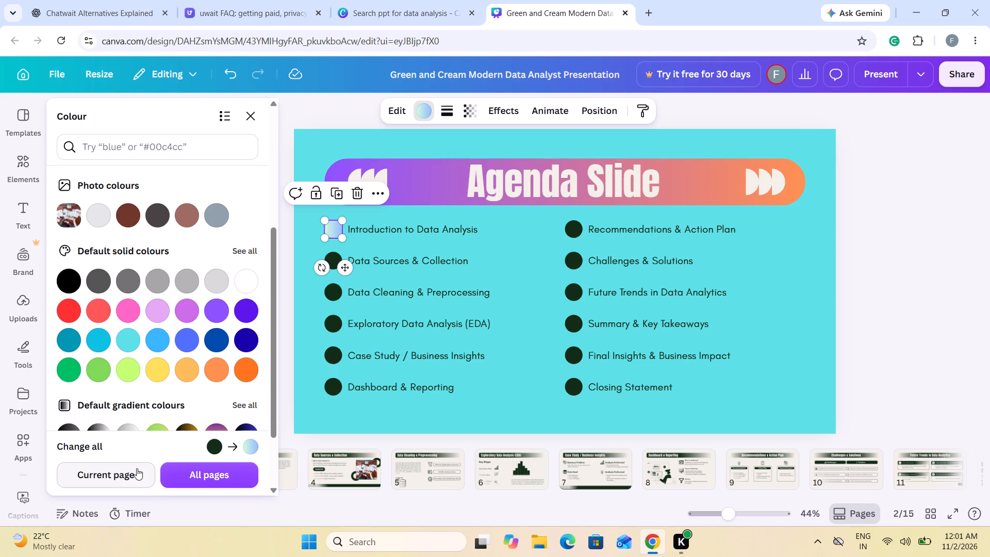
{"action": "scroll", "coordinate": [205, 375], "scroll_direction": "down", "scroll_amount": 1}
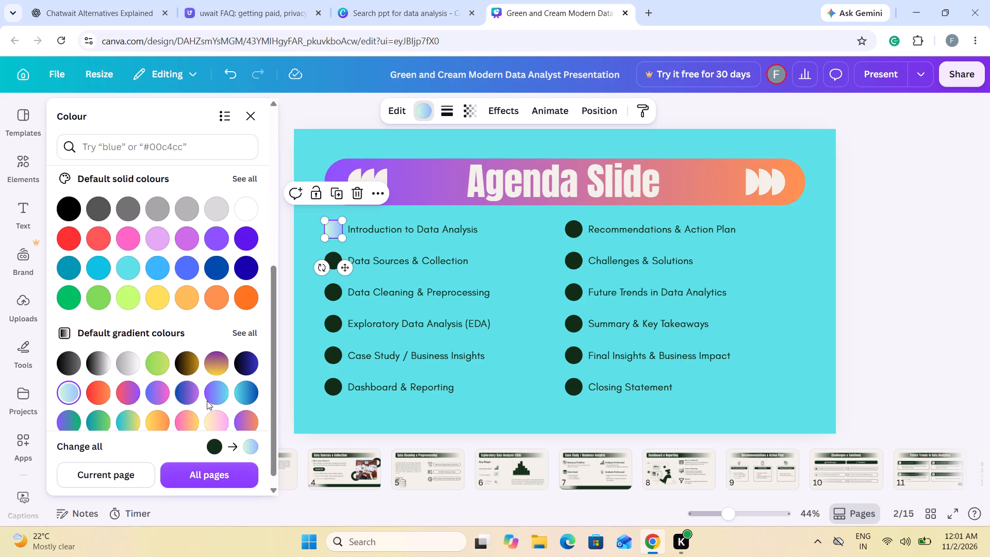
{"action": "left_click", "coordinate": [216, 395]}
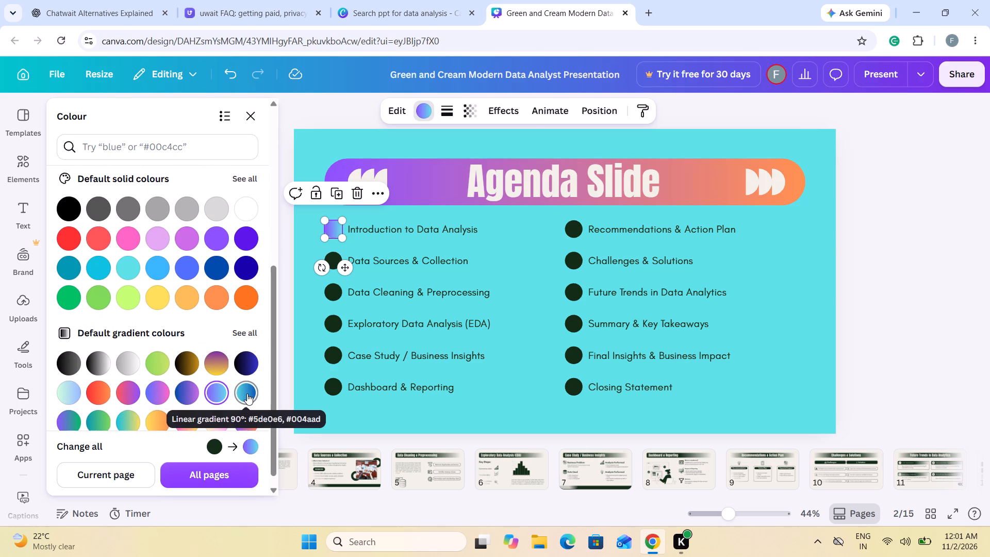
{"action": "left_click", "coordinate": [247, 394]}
Fill the Introduction to Data Analysis bullet circle with the purple-to-cyan default gradient (#8c52ff, #5ce1e6).
{"action": "scroll", "coordinate": [211, 351], "scroll_direction": "up", "scroll_amount": 2}
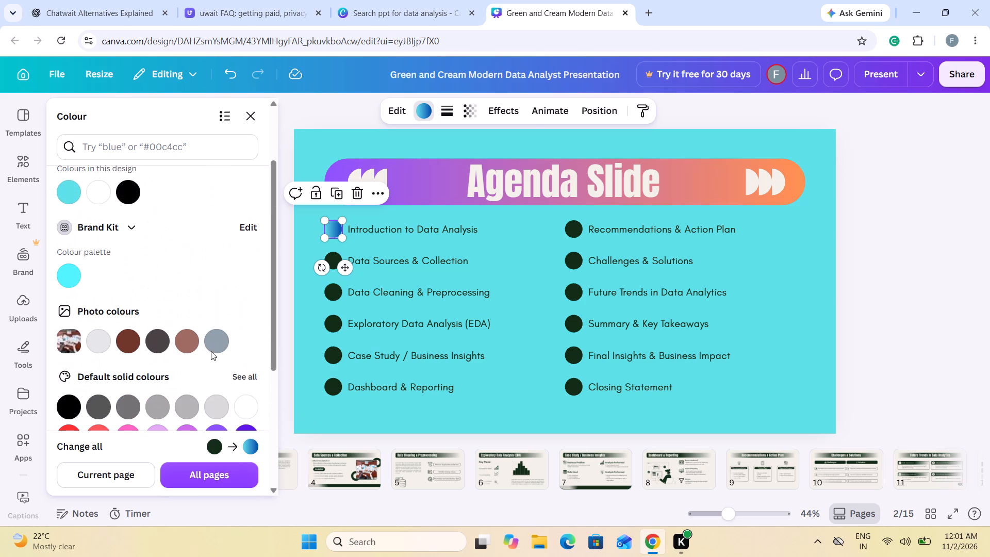
{"action": "scroll", "coordinate": [211, 351], "scroll_direction": "down", "scroll_amount": 2}
{"action": "scroll", "coordinate": [211, 351], "scroll_direction": "up", "scroll_amount": 3}
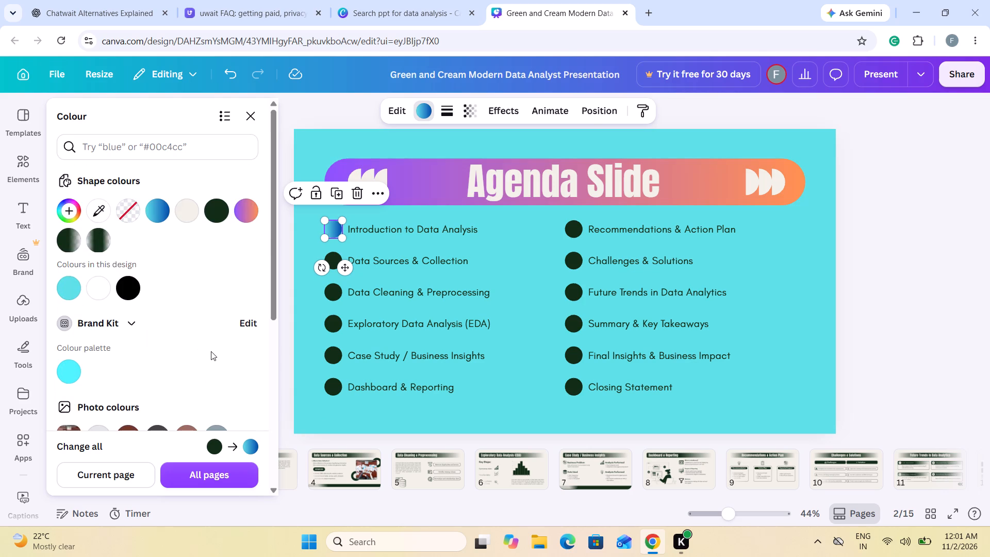
{"action": "scroll", "coordinate": [211, 351], "scroll_direction": "down", "scroll_amount": 5}
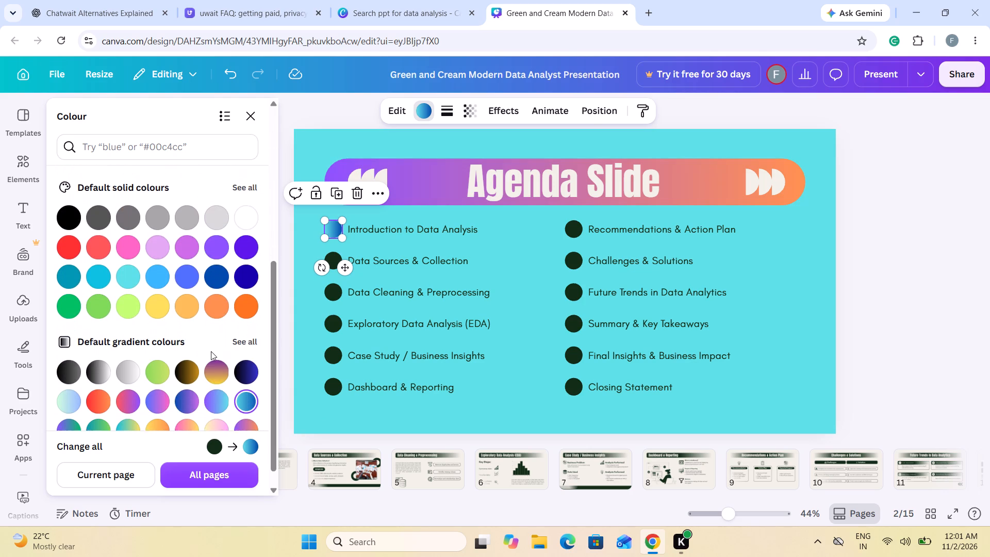
{"action": "scroll", "coordinate": [211, 351], "scroll_direction": "down", "scroll_amount": 1}
{"action": "left_click", "coordinate": [217, 374]}
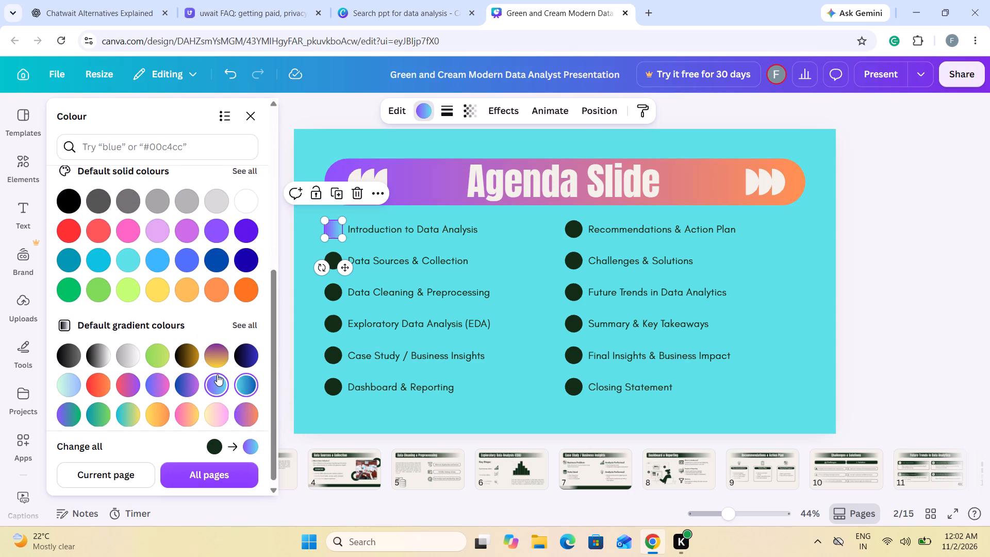
{"action": "scroll", "coordinate": [216, 375], "scroll_direction": "down", "scroll_amount": 1}
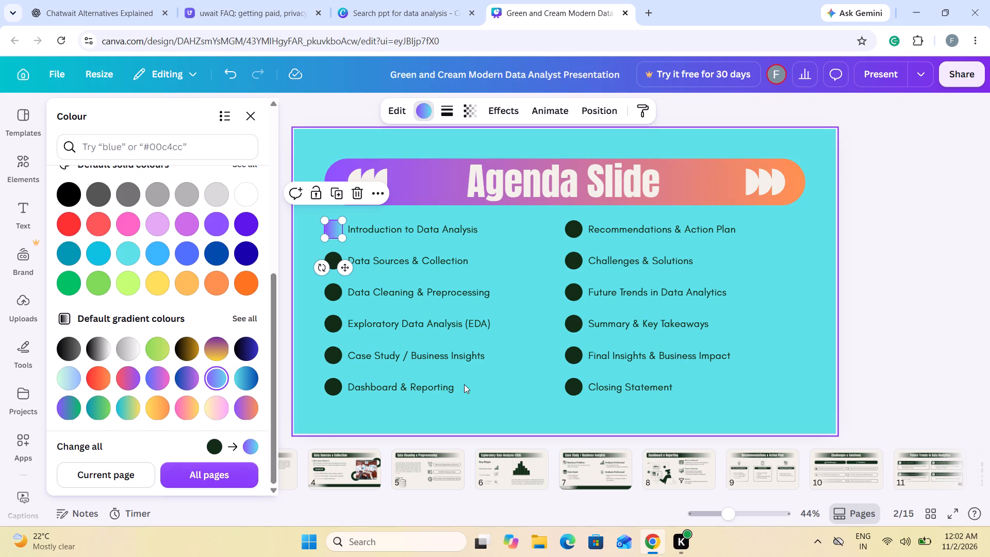
Apply the purple-to-cyan gradient to the Recommendations & Action Plan bullet and the remaining bullets from Data Sources & Collection to Dashboard & Reporting.
{"action": "left_click", "coordinate": [572, 231]}
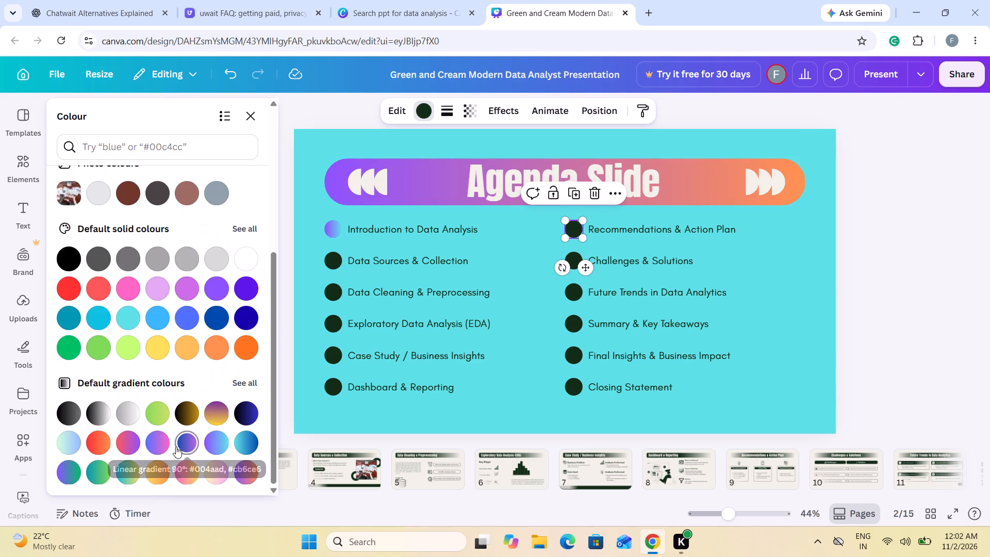
{"action": "left_click", "coordinate": [215, 446]}
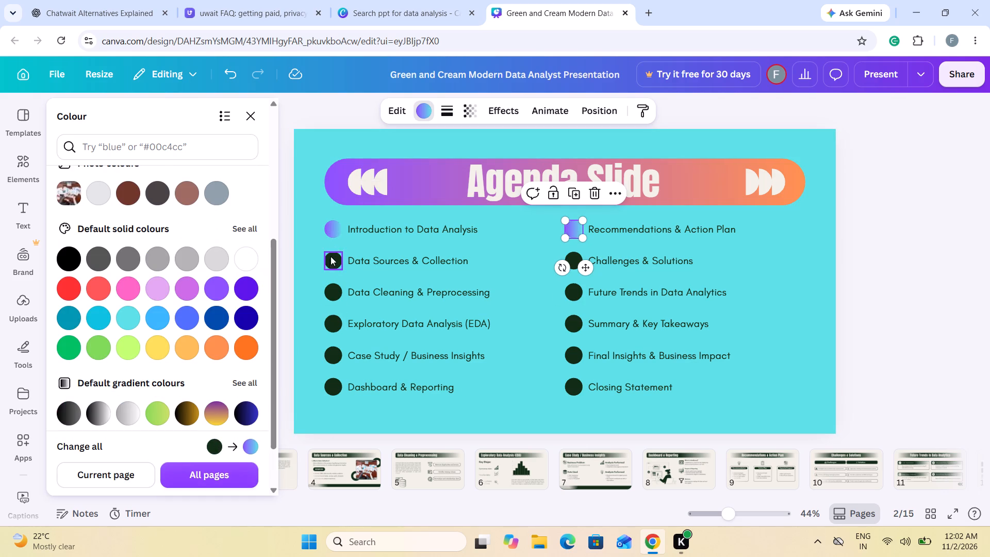
{"action": "left_click", "coordinate": [329, 259]}
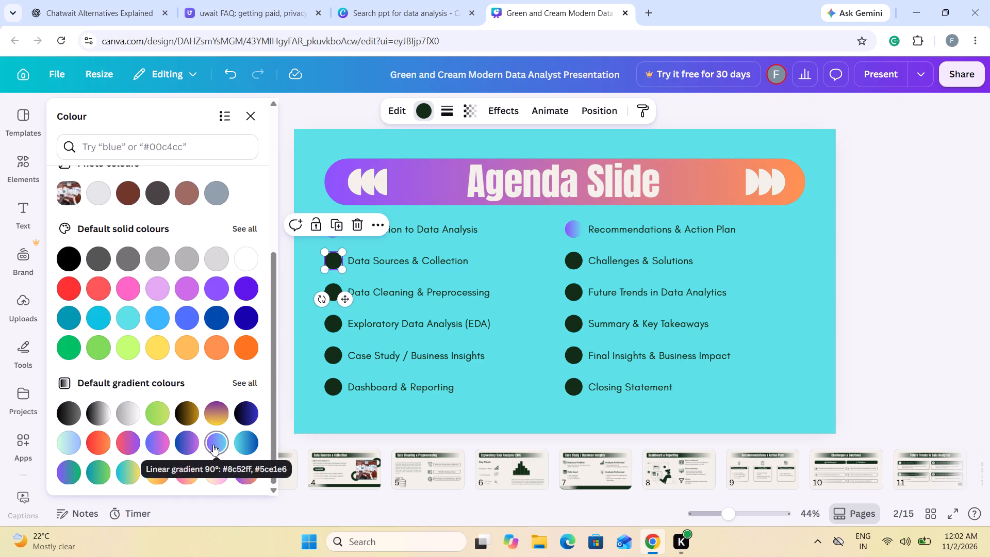
{"action": "left_click", "coordinate": [213, 445]}
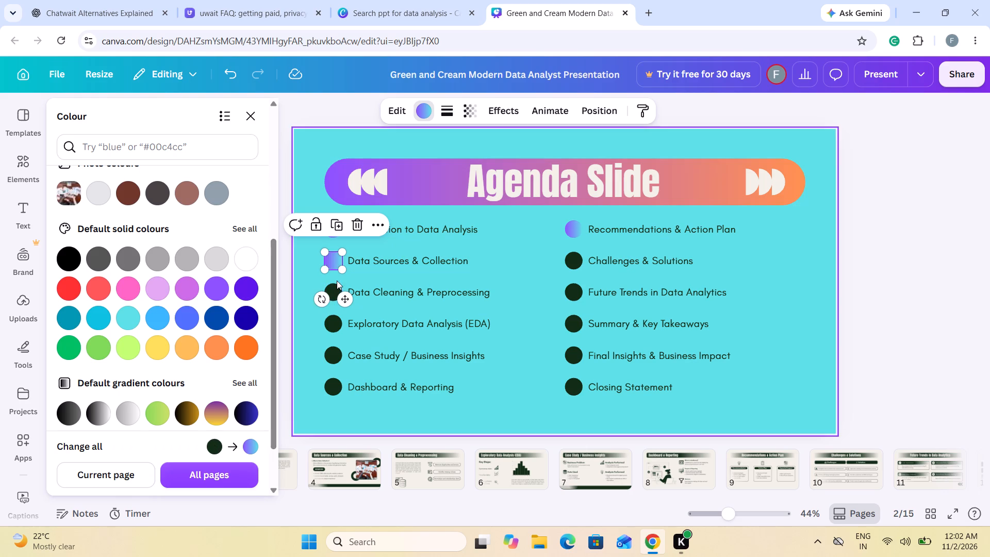
{"action": "left_click", "coordinate": [333, 287]}
{"action": "left_click", "coordinate": [223, 438]}
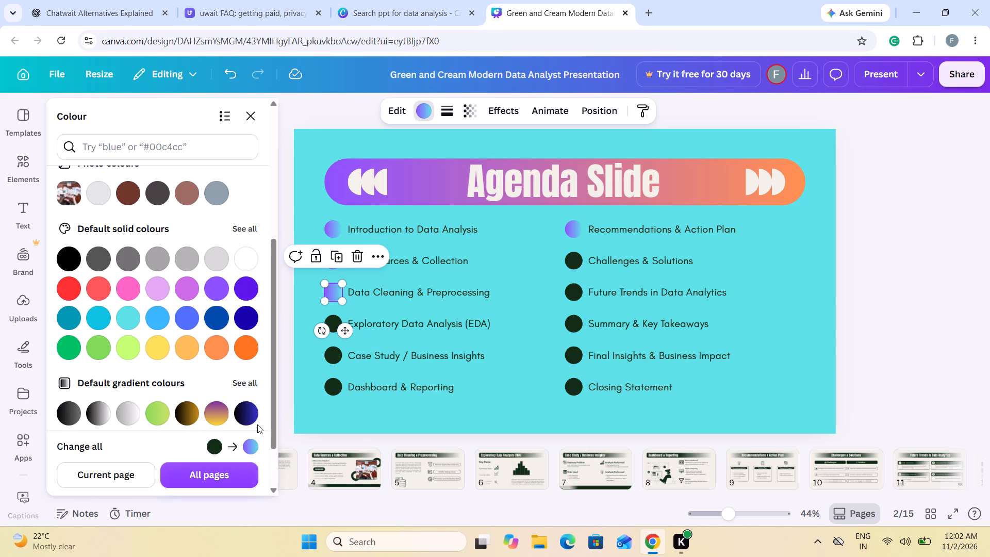
{"action": "left_click", "coordinate": [332, 319]}
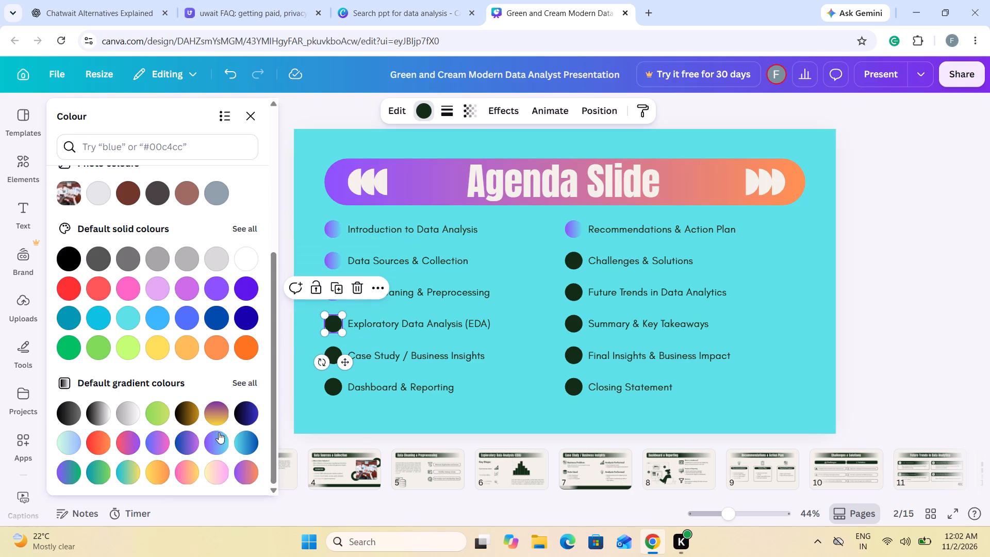
{"action": "left_click", "coordinate": [216, 437]}
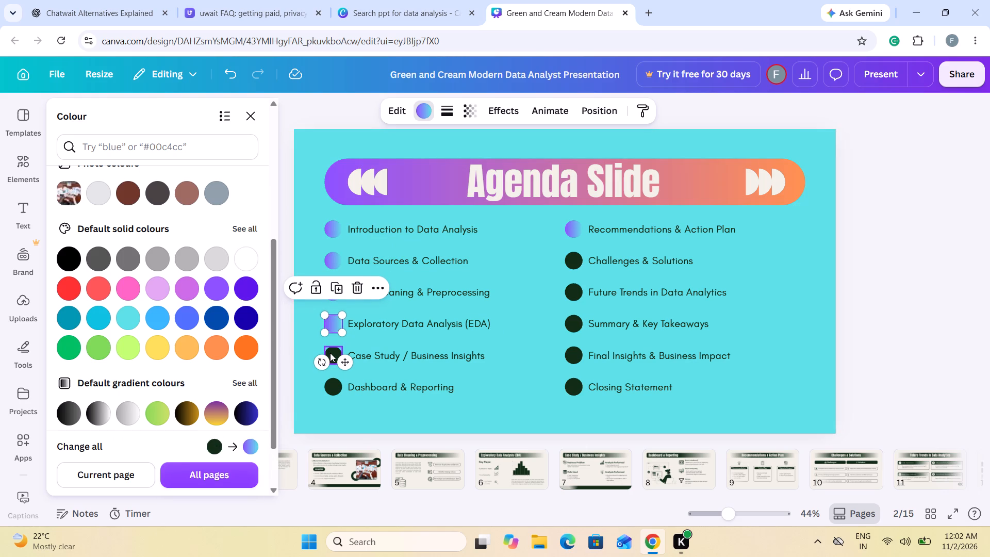
{"action": "left_click", "coordinate": [330, 353]}
{"action": "left_click", "coordinate": [224, 446]}
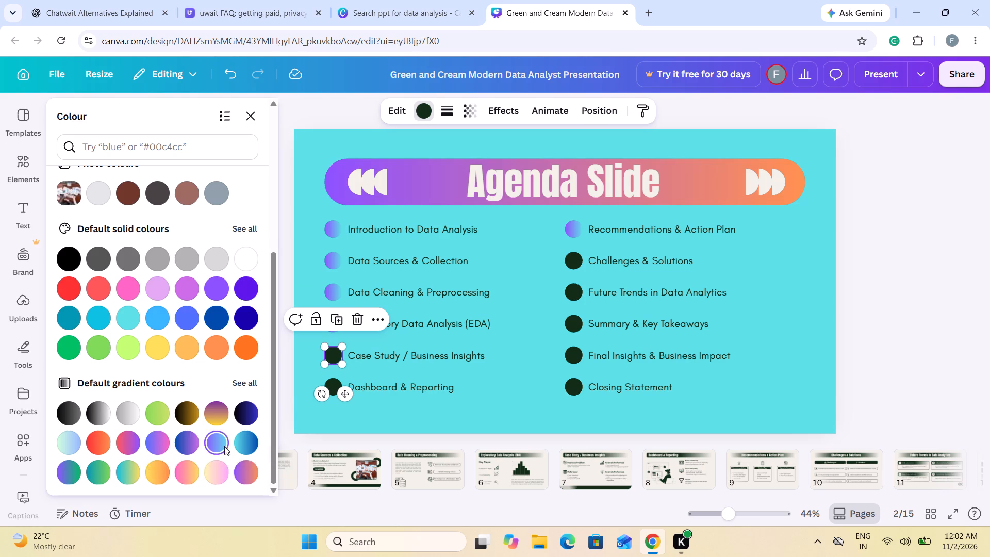
{"action": "left_click", "coordinate": [331, 387]}
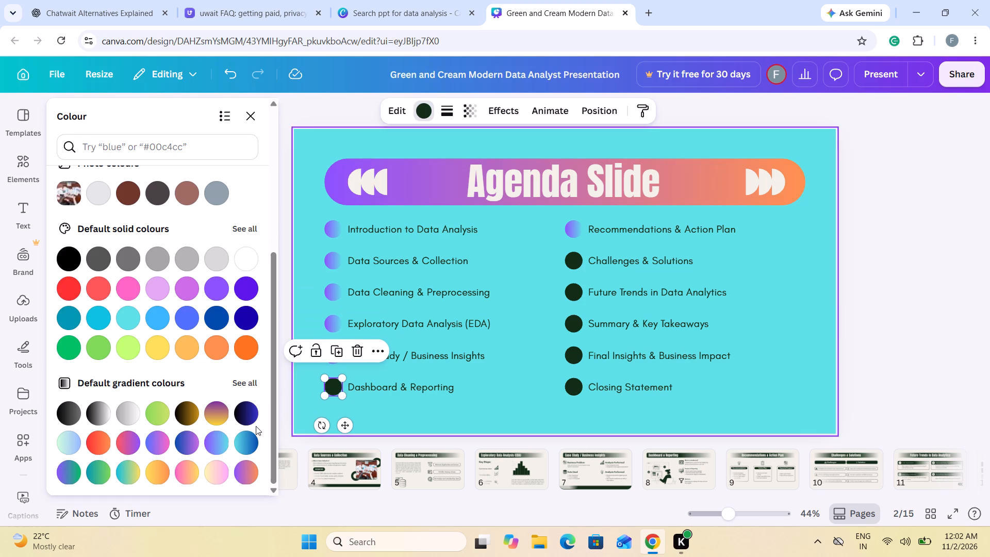
{"action": "left_click", "coordinate": [221, 439]}
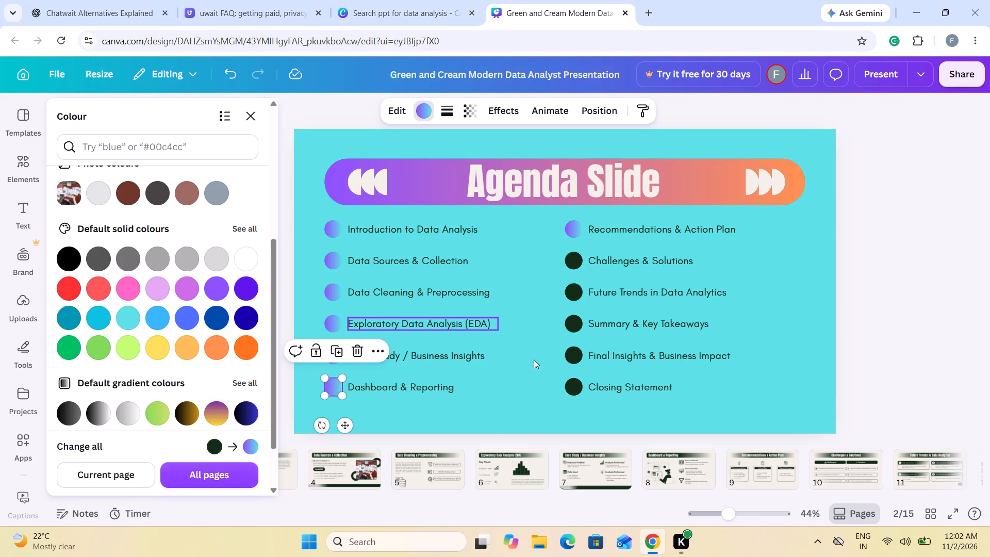
Apply the purple-to-cyan gradient to the Closing Statement bullet and the second-column bullets from Challenges & Solutions to Final Insights & Business Impact.
{"action": "left_click", "coordinate": [569, 390]}
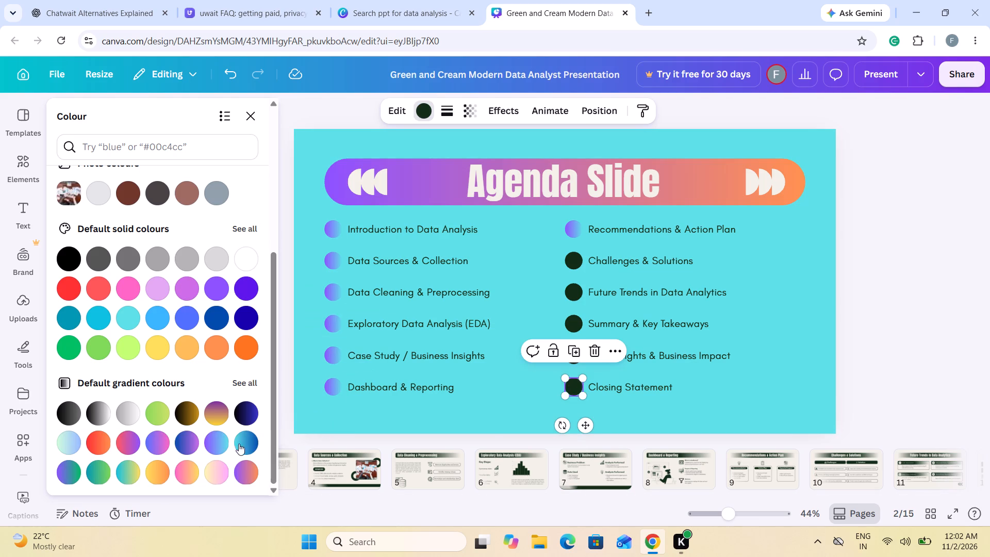
{"action": "left_click", "coordinate": [223, 441]}
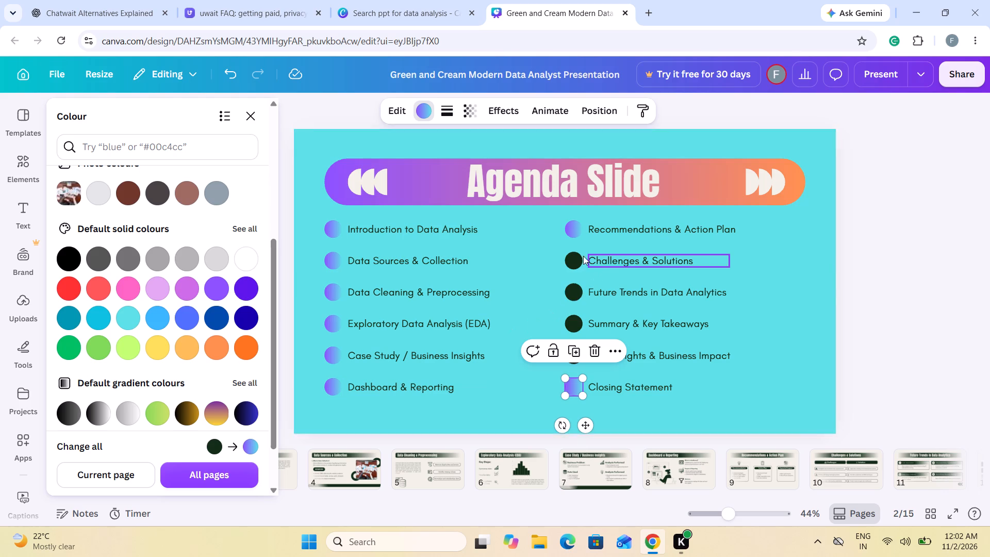
{"action": "left_click", "coordinate": [568, 265]}
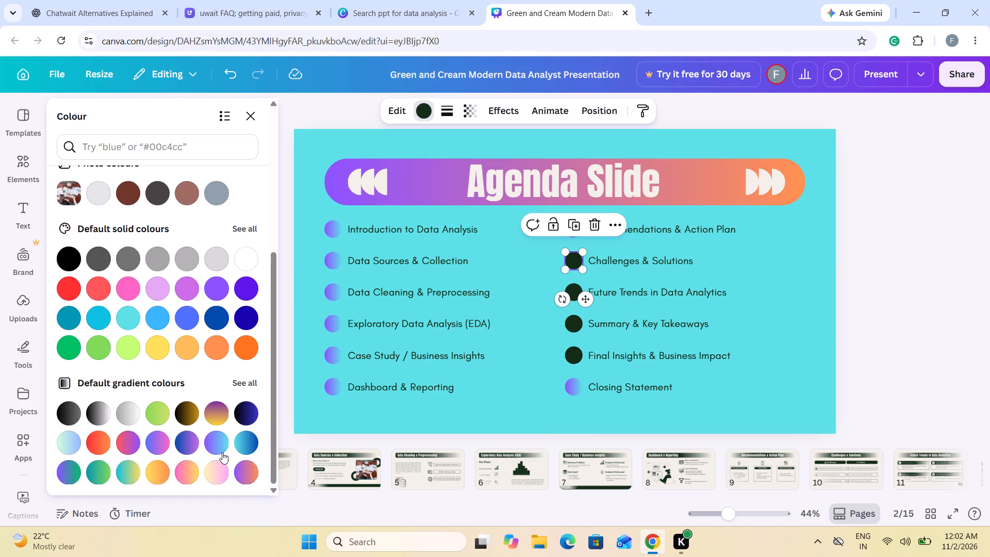
{"action": "left_click", "coordinate": [221, 451]}
{"action": "left_click", "coordinate": [571, 291]}
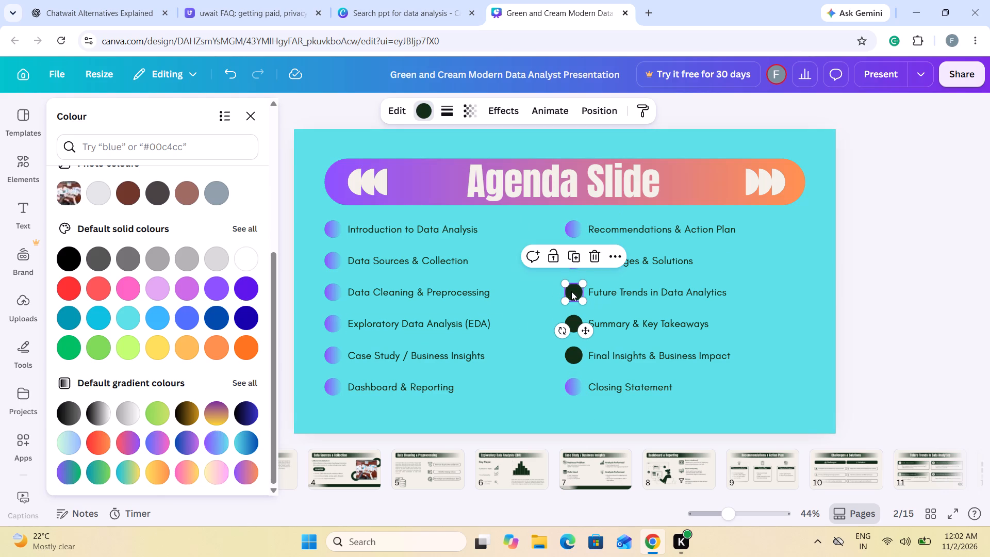
{"action": "left_click", "coordinate": [222, 447]}
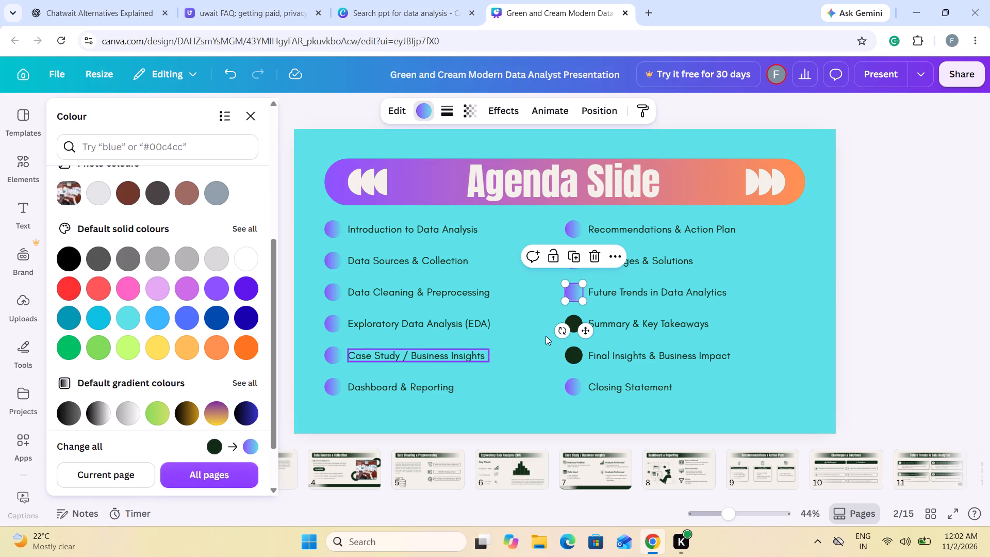
{"action": "left_click", "coordinate": [573, 319]}
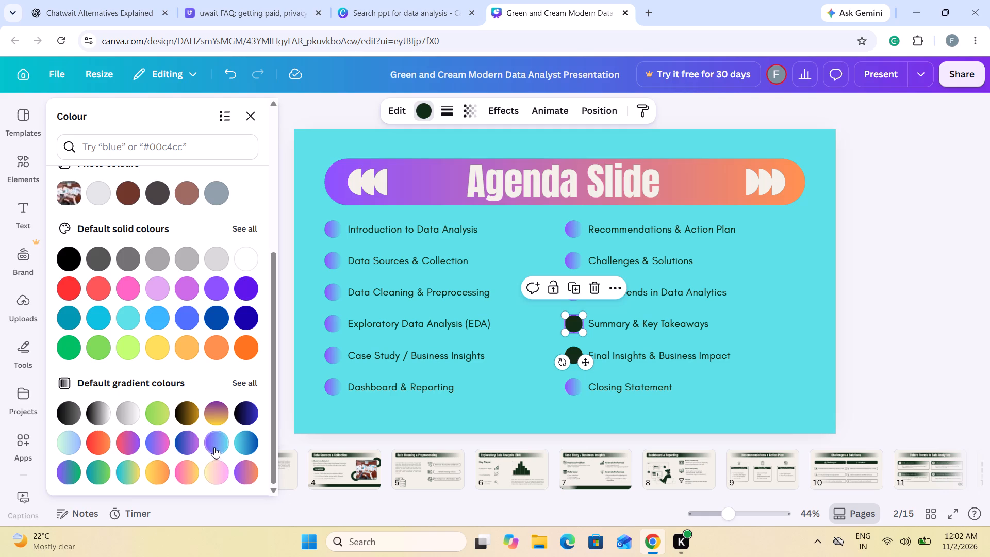
{"action": "left_click", "coordinate": [214, 447]}
{"action": "left_click", "coordinate": [574, 356]}
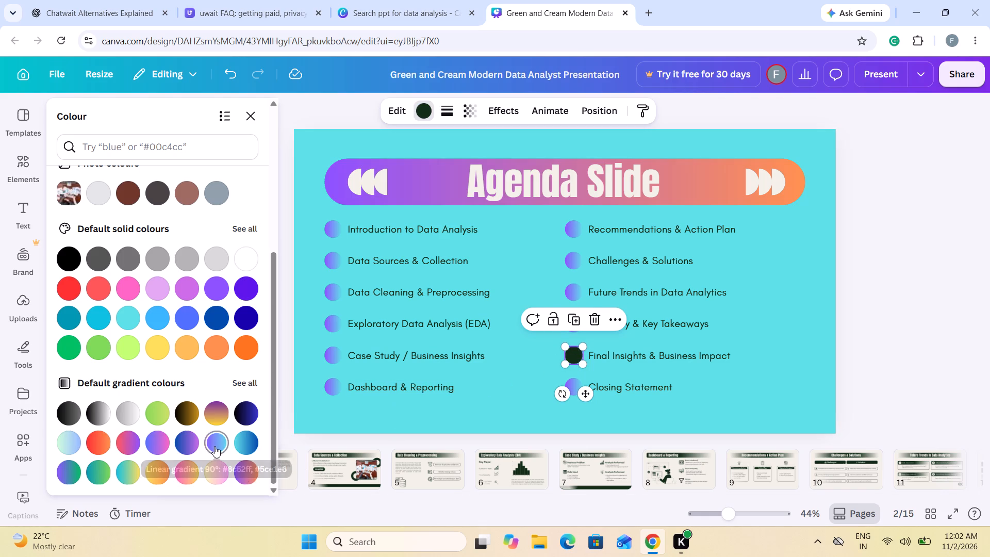
{"action": "left_click", "coordinate": [214, 446]}
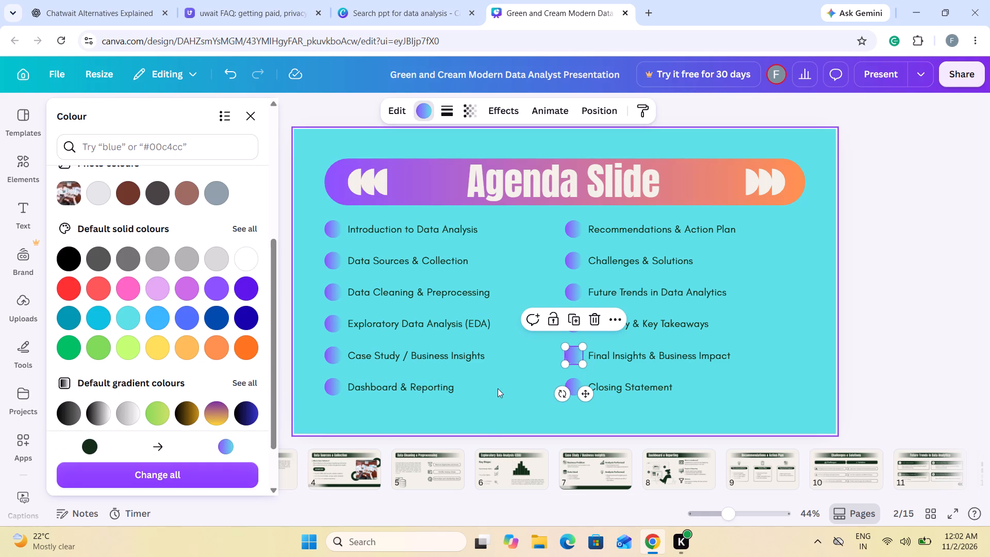
{"action": "left_click", "coordinate": [889, 328]}
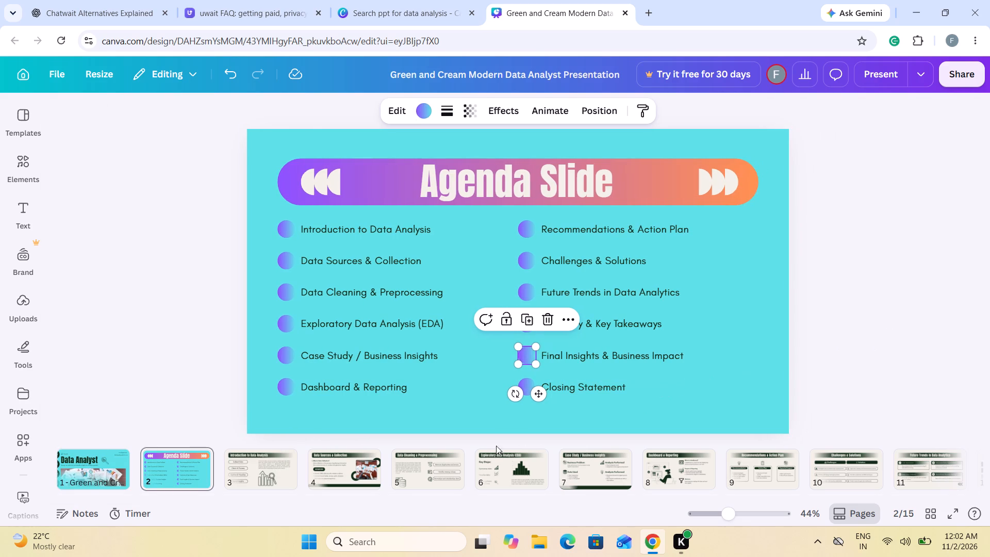
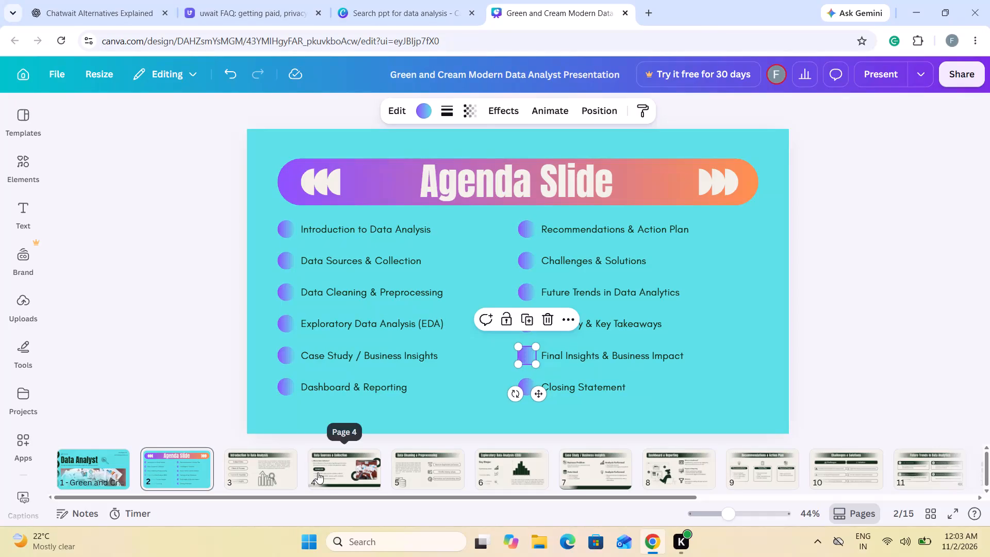
Set the background of the Introduction to Data Analysis slide (page 3) to the Brand Kit's bright cyan.
{"action": "left_click", "coordinate": [284, 473]}
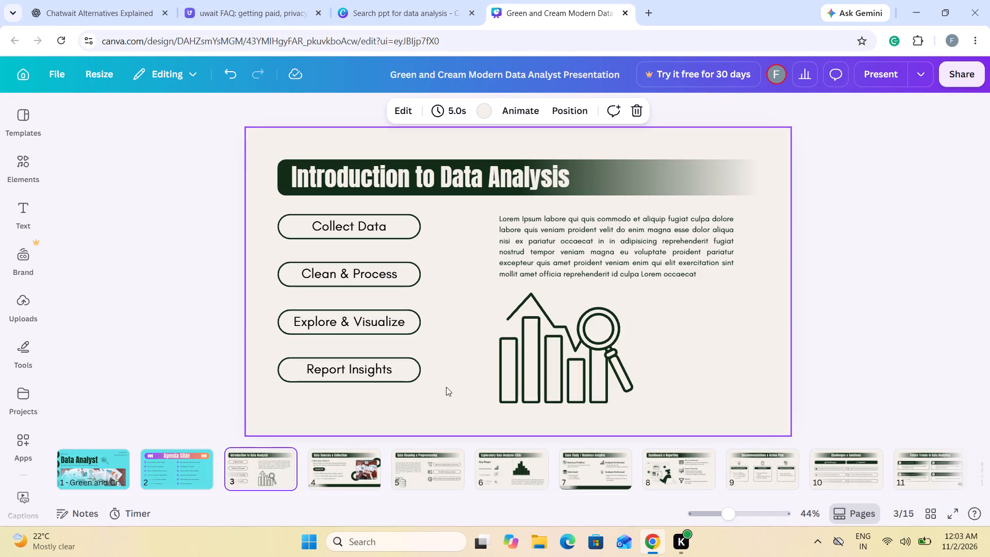
{"action": "left_click", "coordinate": [425, 417]}
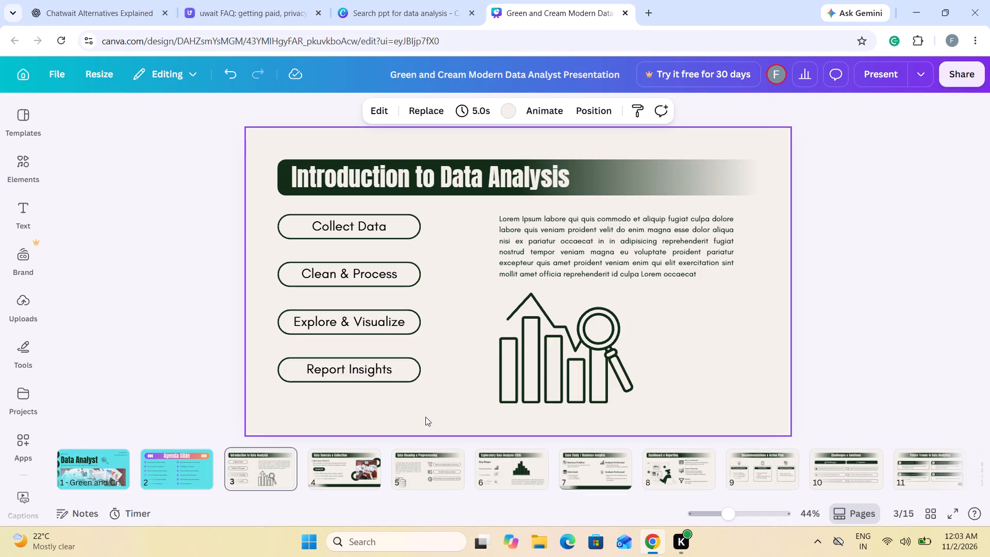
{"action": "left_click", "coordinate": [506, 109]}
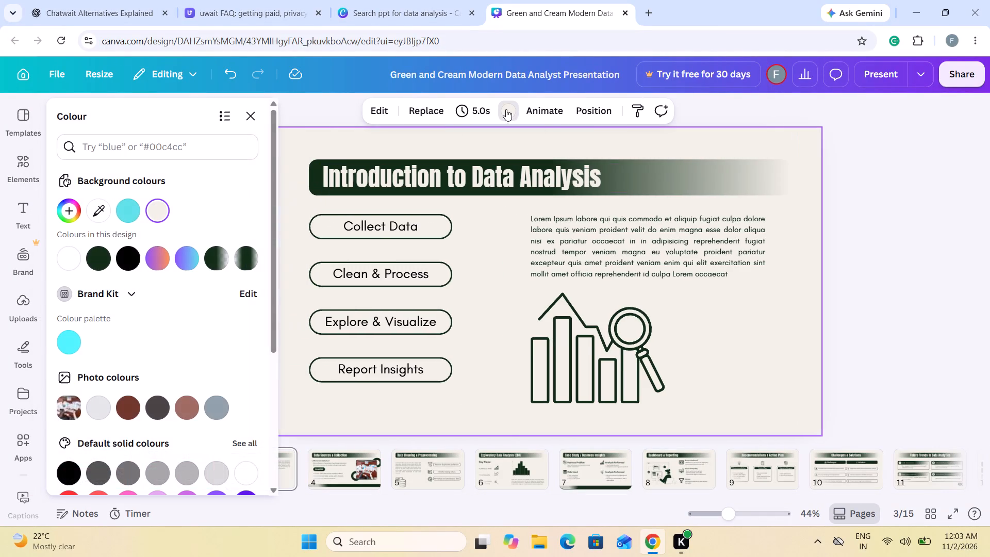
{"action": "left_click", "coordinate": [65, 345]}
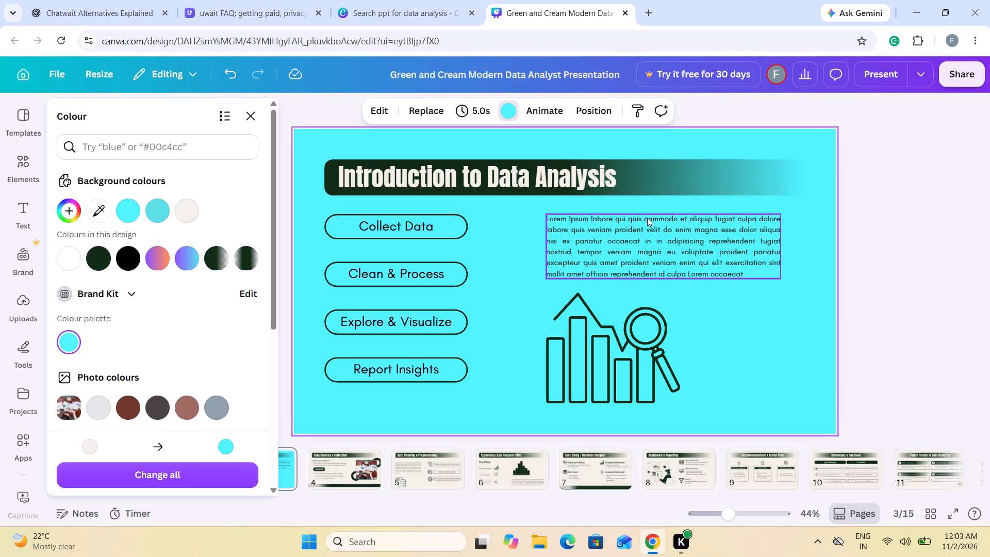
Try the purple-to-cyan, cyan-to-blue and purple-to-green gradients on the Introduction to Data Analysis banner, settling on the default teal-to-green gradient.
{"action": "left_click", "coordinate": [671, 187]}
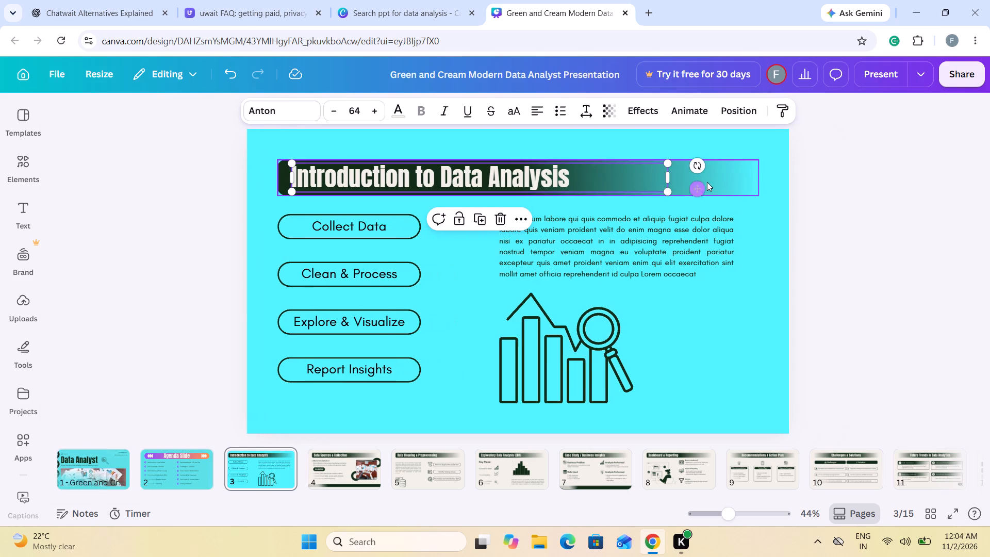
{"action": "left_click", "coordinate": [714, 181]}
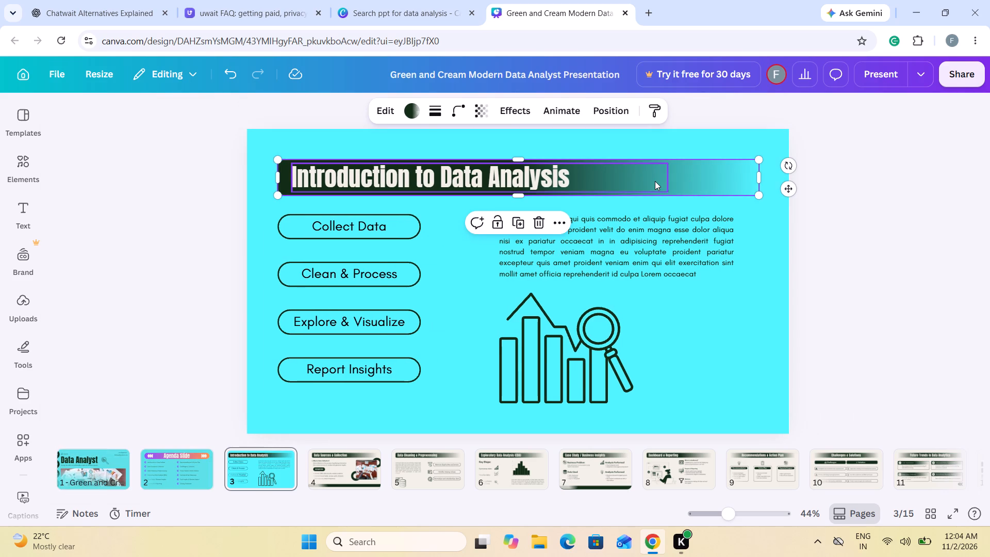
{"action": "left_click", "coordinate": [655, 181]}
{"action": "left_click", "coordinate": [686, 182]}
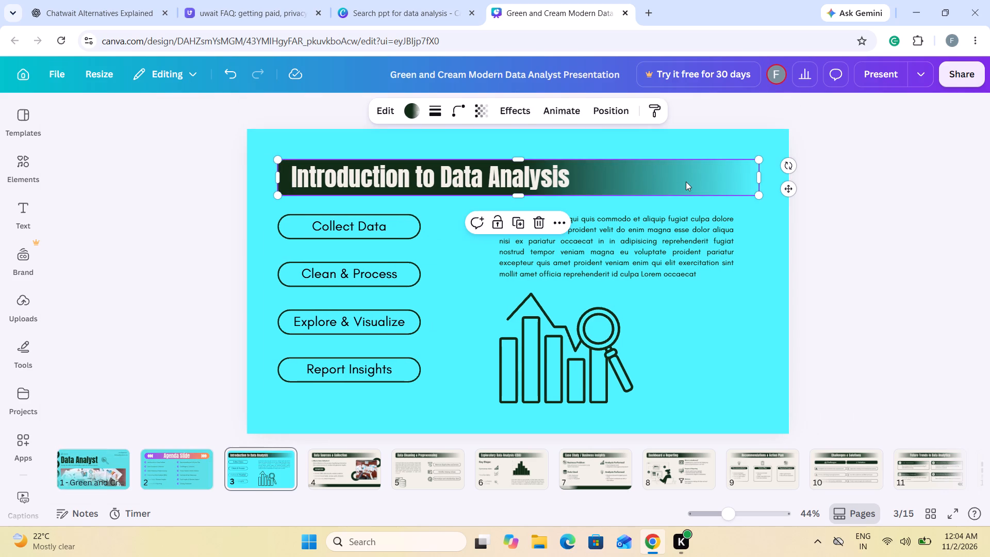
{"action": "left_click", "coordinate": [410, 114]}
{"action": "scroll", "coordinate": [160, 324], "scroll_direction": "down", "scroll_amount": 1}
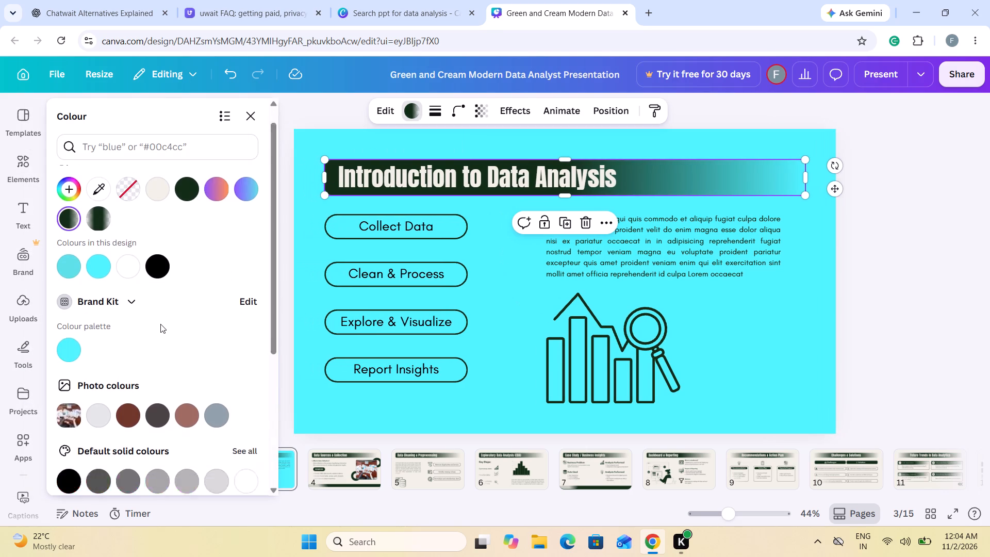
{"action": "scroll", "coordinate": [160, 324], "scroll_direction": "down", "scroll_amount": 3}
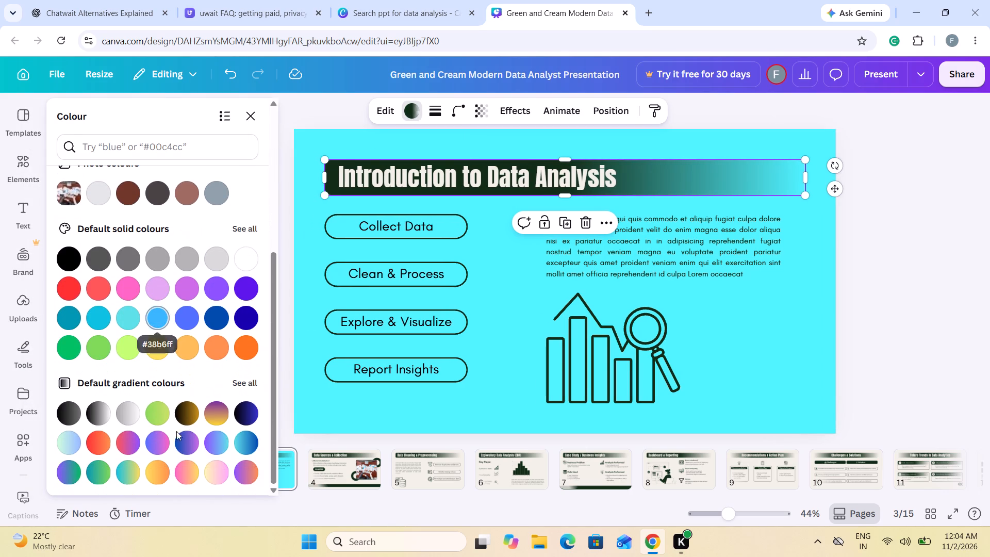
{"action": "left_click", "coordinate": [209, 445]}
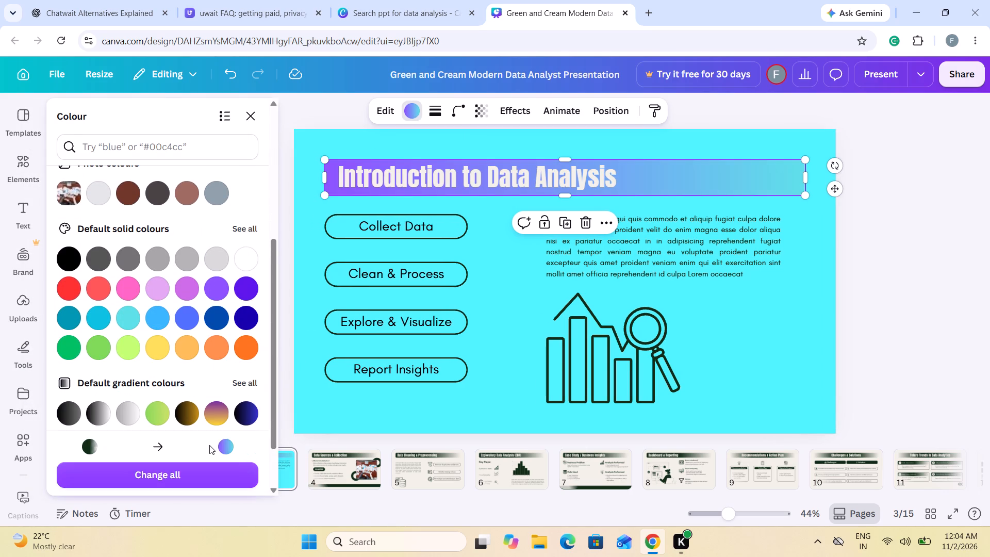
{"action": "scroll", "coordinate": [211, 353], "scroll_direction": "down", "scroll_amount": 2}
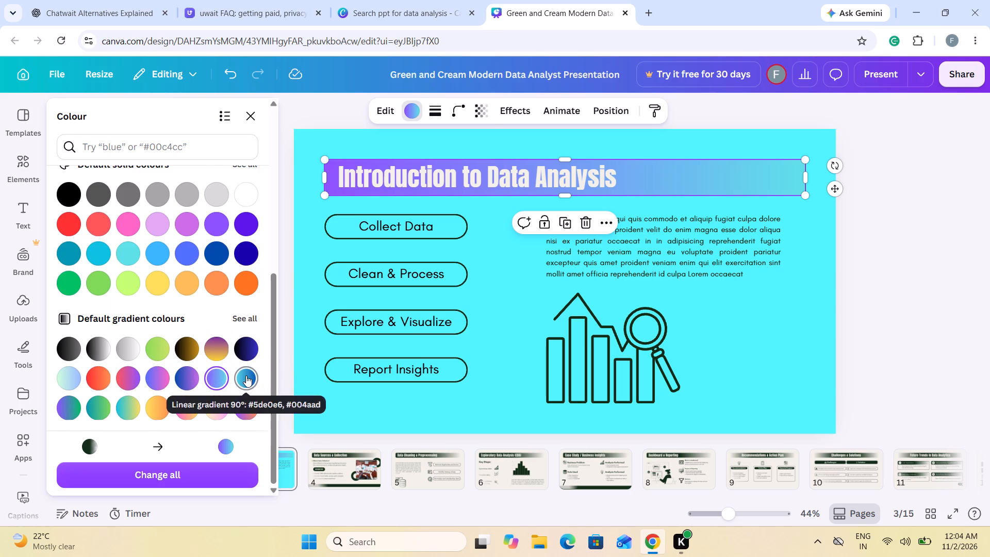
{"action": "left_click", "coordinate": [246, 375]}
{"action": "left_click", "coordinate": [76, 414]}
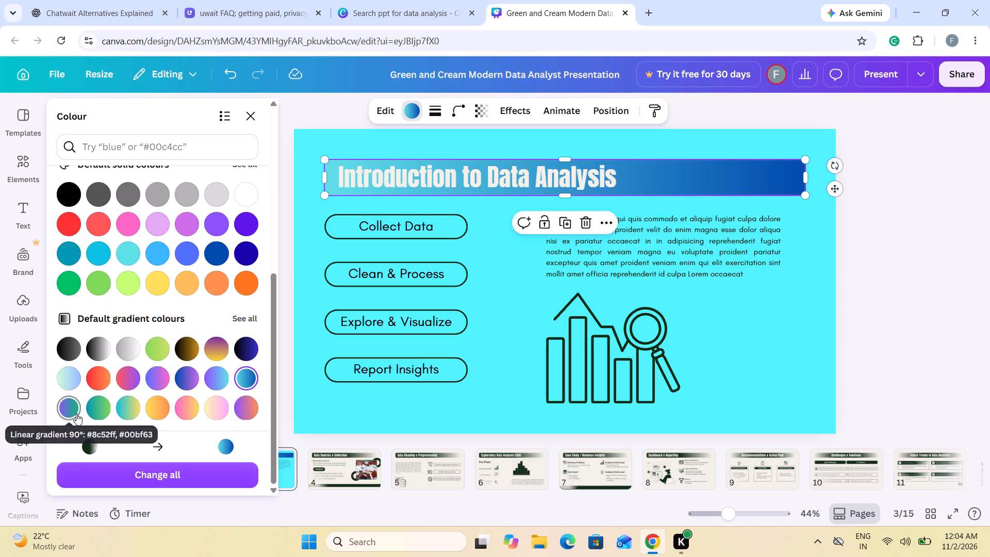
{"action": "left_click", "coordinate": [106, 411]}
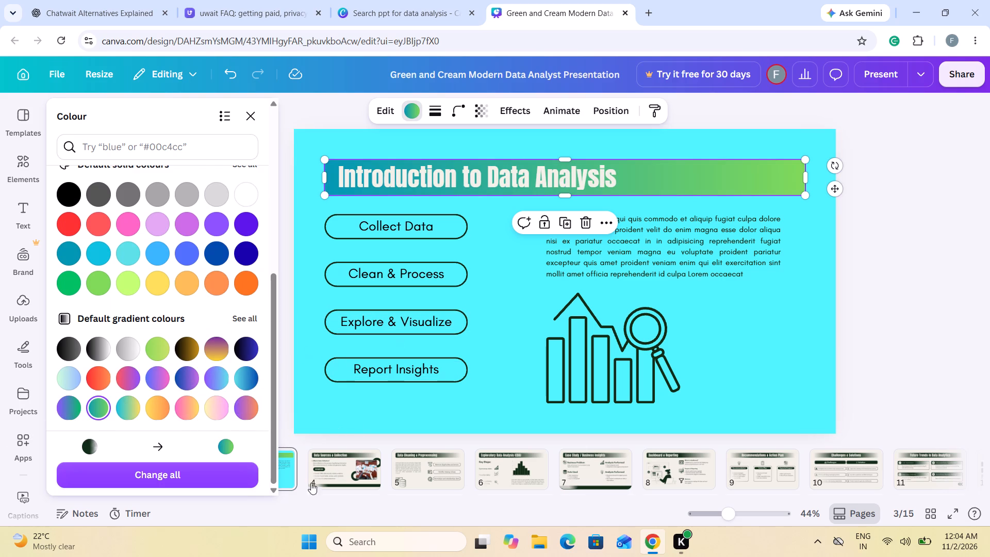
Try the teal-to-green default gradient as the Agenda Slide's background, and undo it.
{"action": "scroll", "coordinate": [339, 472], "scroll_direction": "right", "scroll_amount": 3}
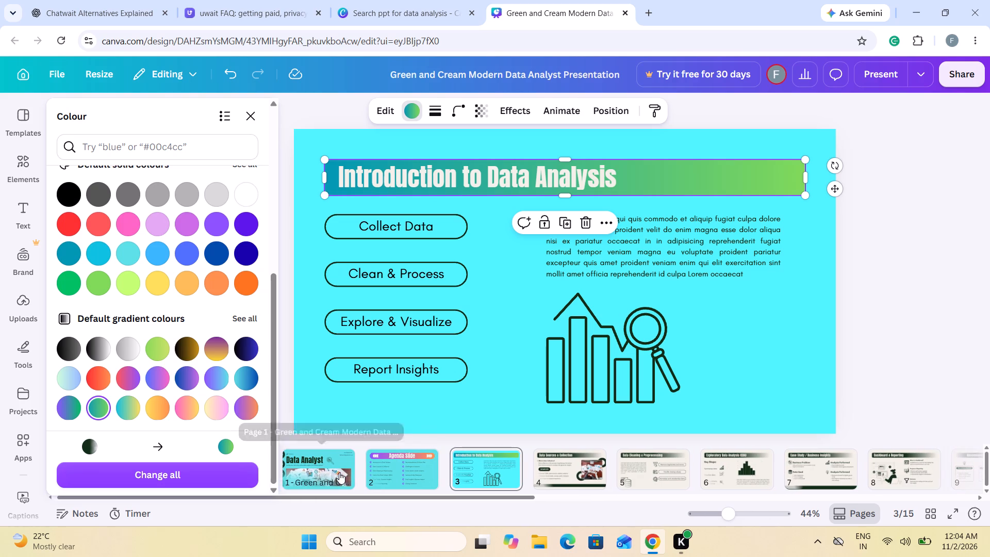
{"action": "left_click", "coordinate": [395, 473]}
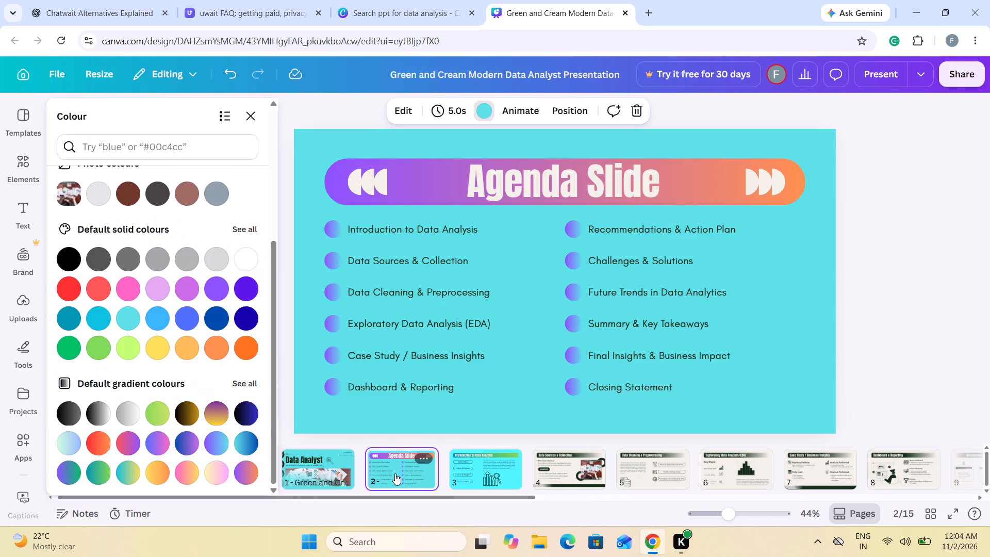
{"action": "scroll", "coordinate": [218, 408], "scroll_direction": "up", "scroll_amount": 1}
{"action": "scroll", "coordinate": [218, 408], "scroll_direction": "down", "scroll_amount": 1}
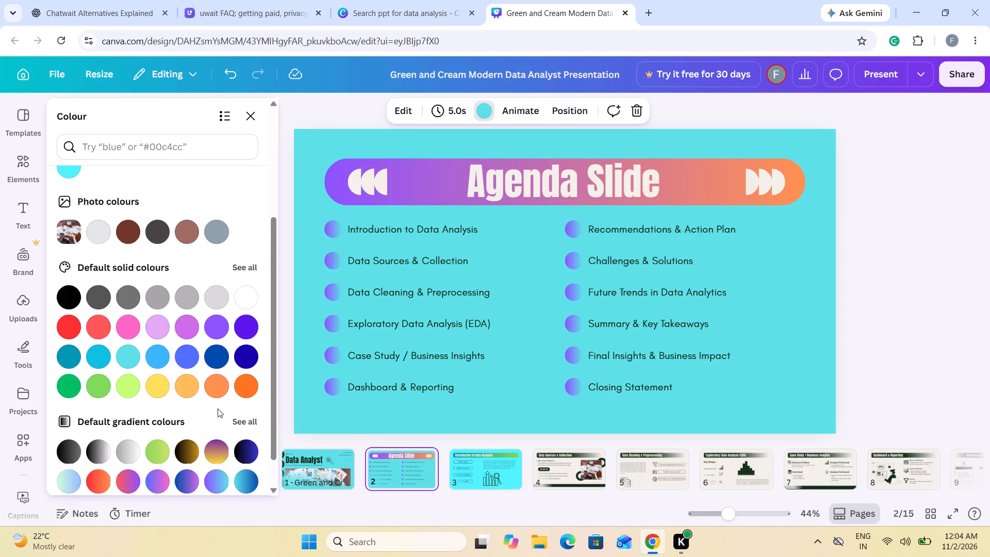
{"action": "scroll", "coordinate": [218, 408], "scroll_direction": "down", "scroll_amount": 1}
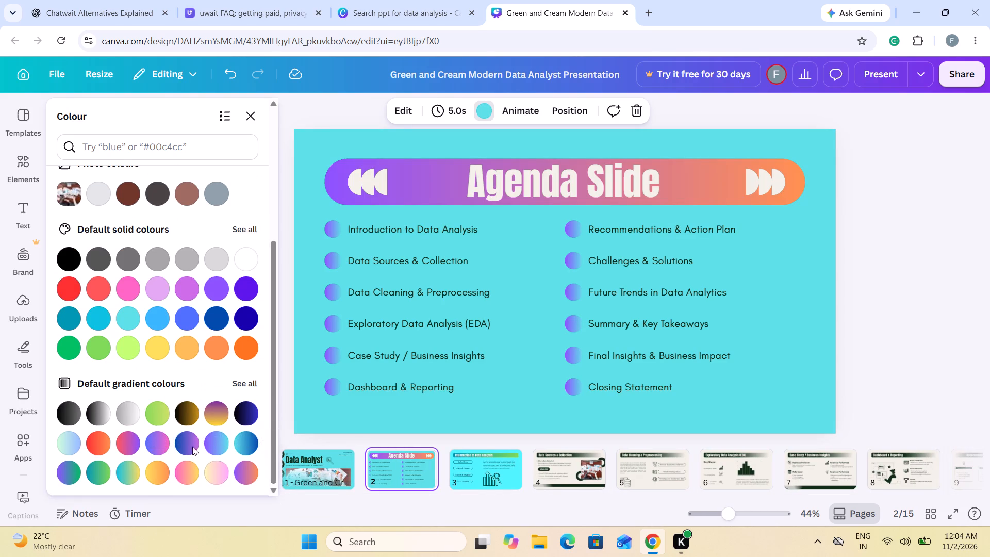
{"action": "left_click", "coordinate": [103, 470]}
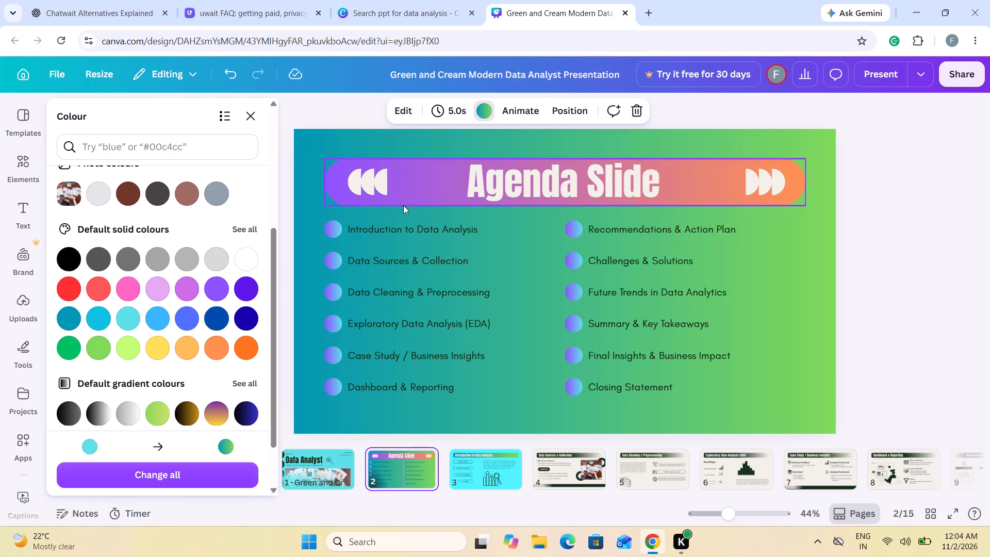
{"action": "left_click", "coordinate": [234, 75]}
Compare several default gradients on the Agenda Slide title banner, settling on the blue-to-pink gradient.
{"action": "left_click", "coordinate": [410, 178]}
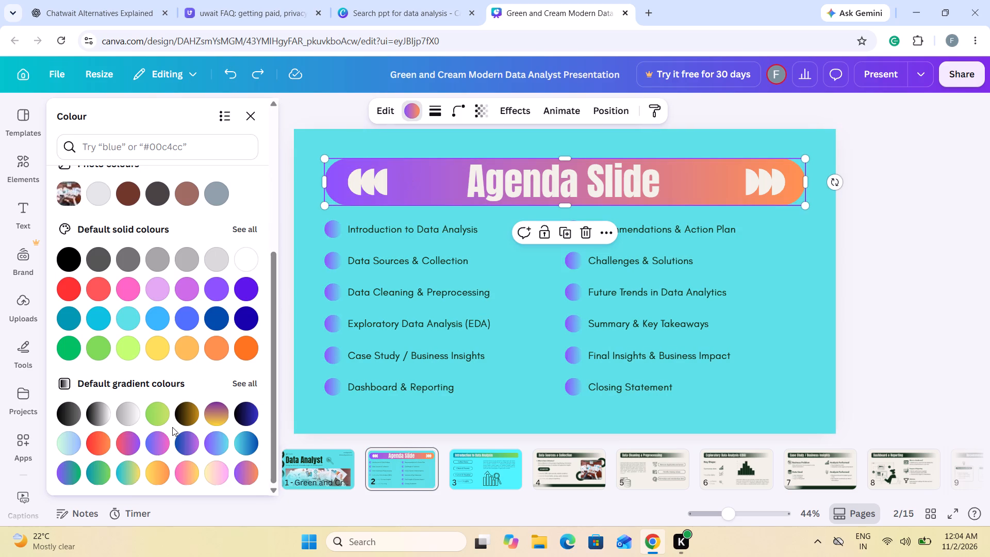
{"action": "left_click", "coordinate": [128, 475]}
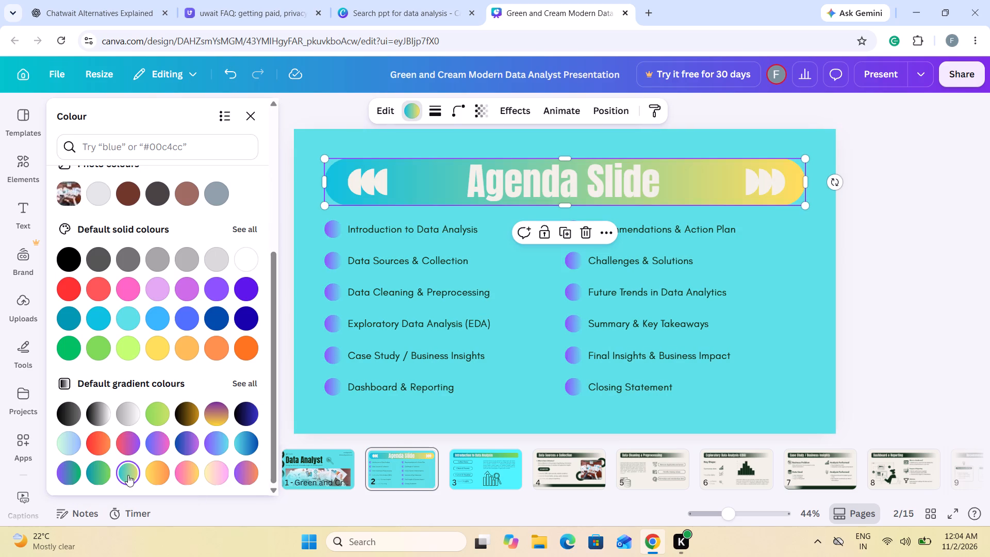
{"action": "left_click", "coordinate": [97, 473]}
{"action": "left_click", "coordinate": [185, 449]}
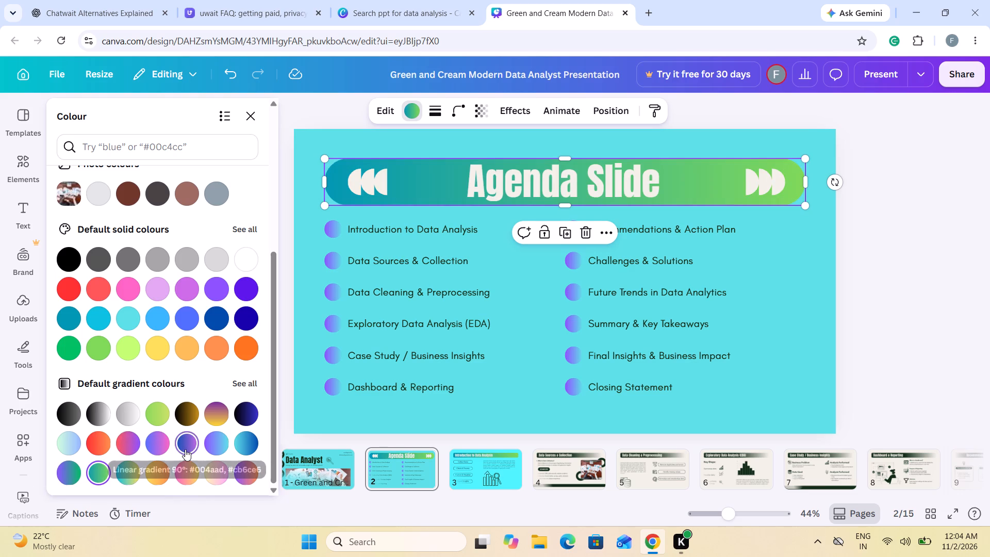
{"action": "left_click", "coordinate": [223, 443]}
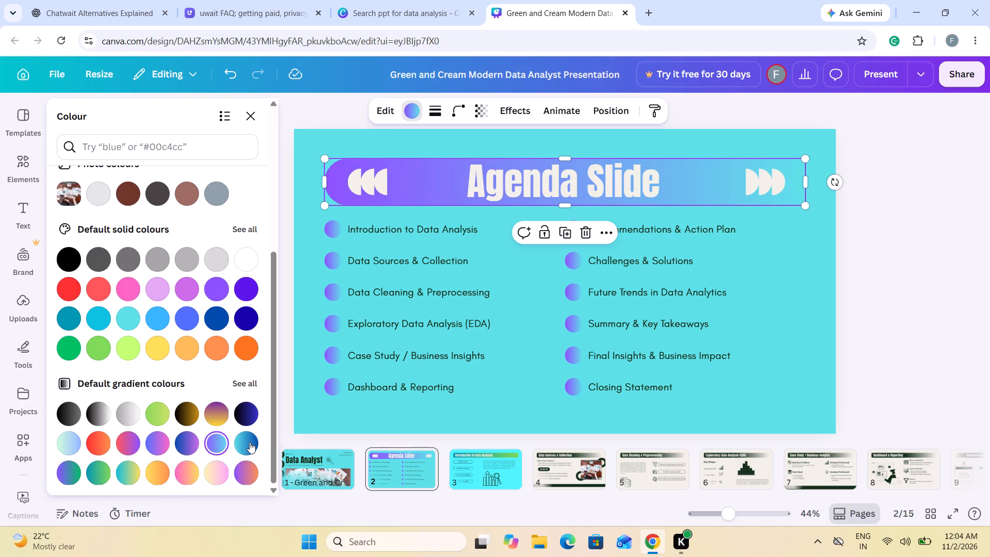
{"action": "left_click", "coordinate": [249, 441]}
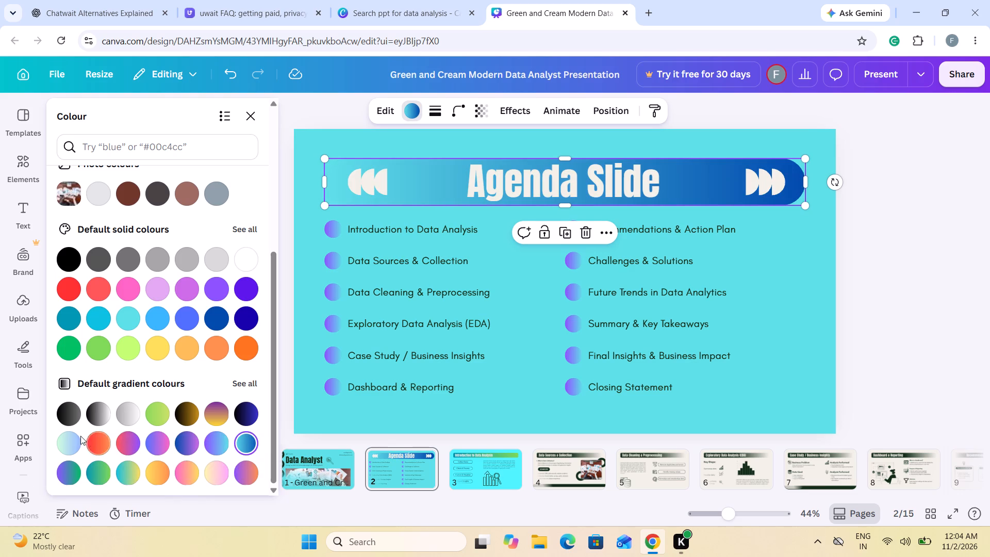
{"action": "left_click", "coordinate": [77, 442]}
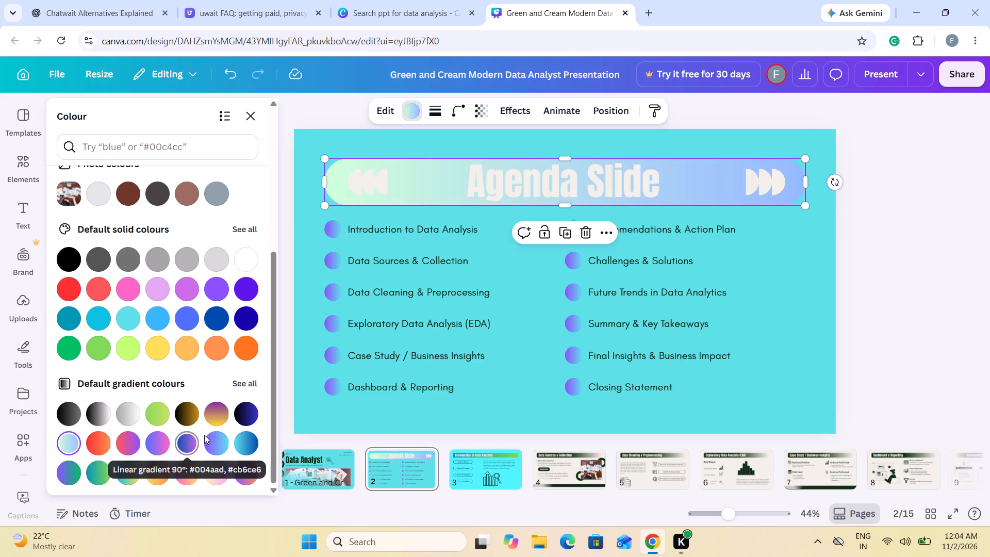
{"action": "left_click", "coordinate": [244, 412]}
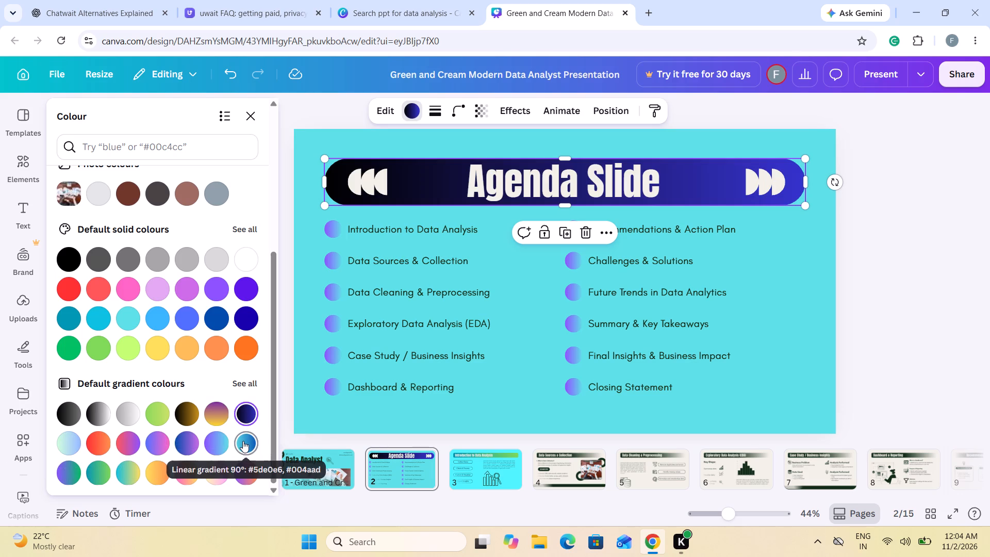
{"action": "left_click", "coordinate": [243, 441]}
{"action": "left_click", "coordinate": [217, 454]}
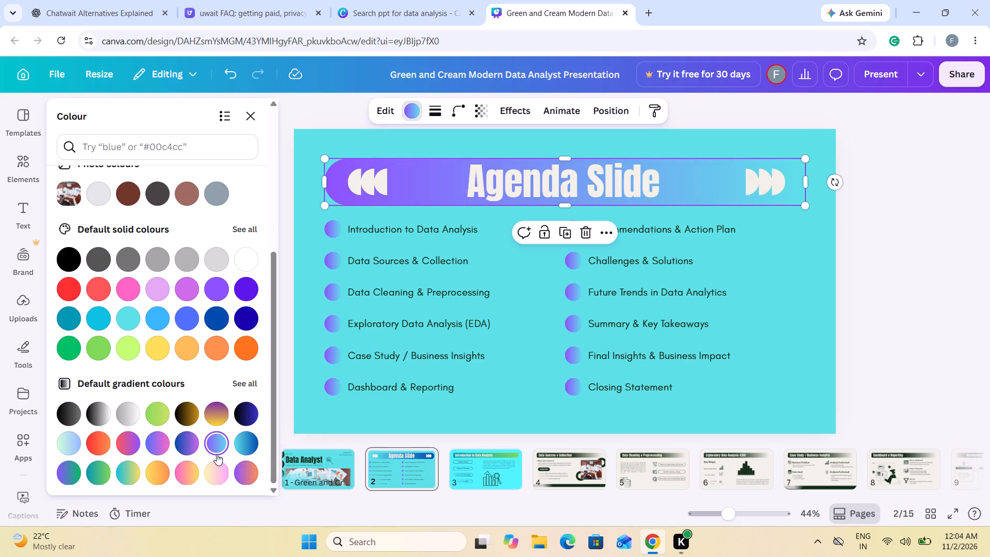
{"action": "left_click", "coordinate": [183, 448]}
{"action": "left_click", "coordinate": [160, 441]}
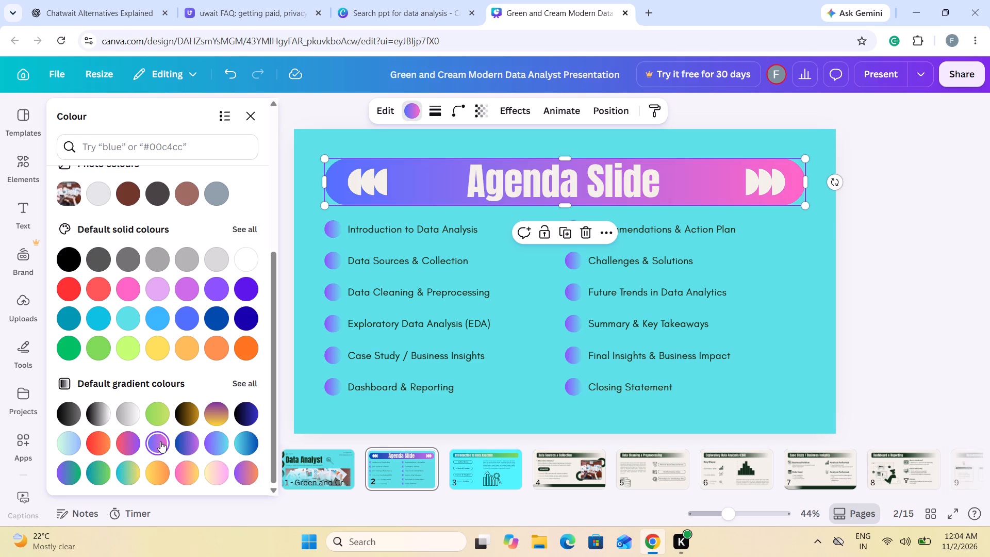
Set the background of the Data Sources & Collection slide (page 4) to the Brand Kit's bright cyan.
{"action": "left_click", "coordinate": [449, 473]}
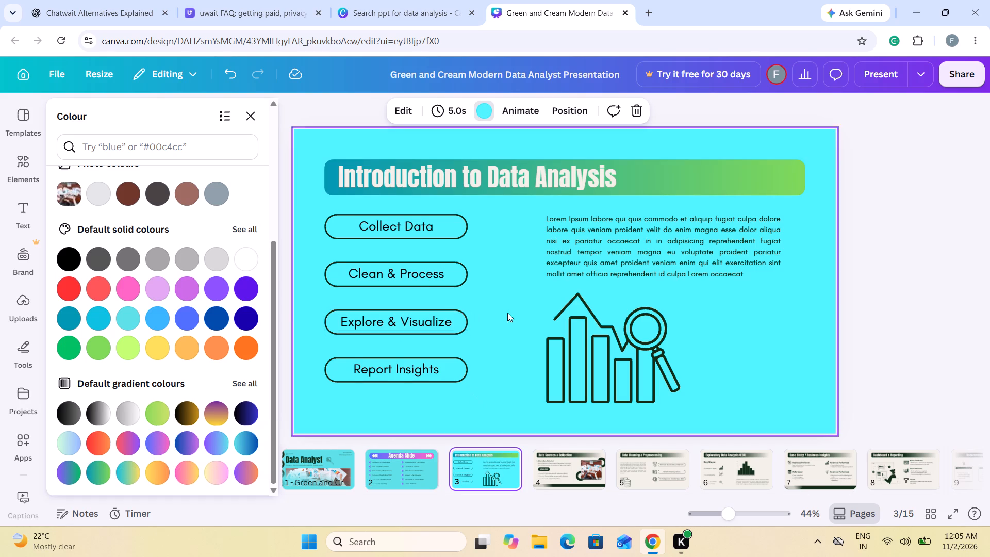
{"action": "left_click", "coordinate": [888, 308]}
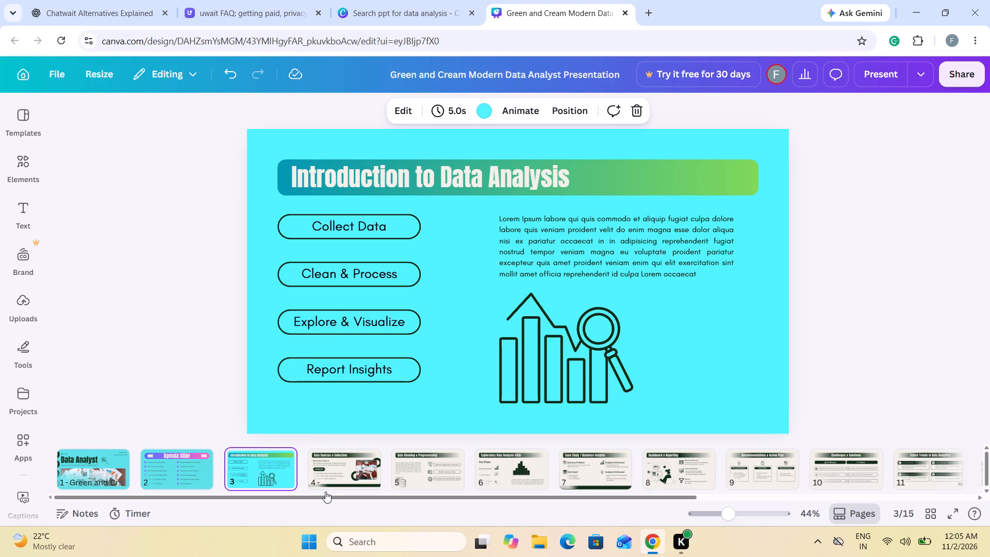
{"action": "left_click", "coordinate": [359, 467]}
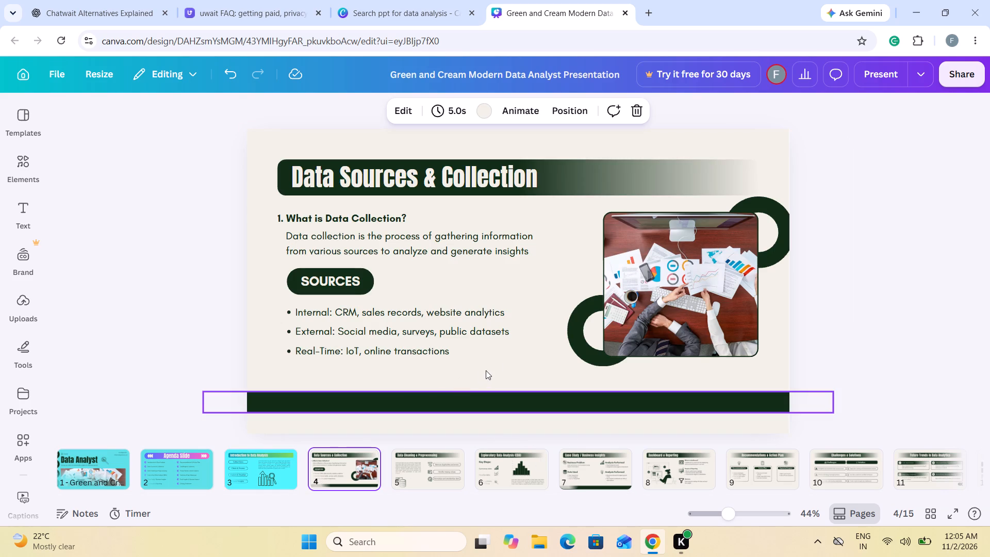
{"action": "left_click", "coordinate": [561, 372]}
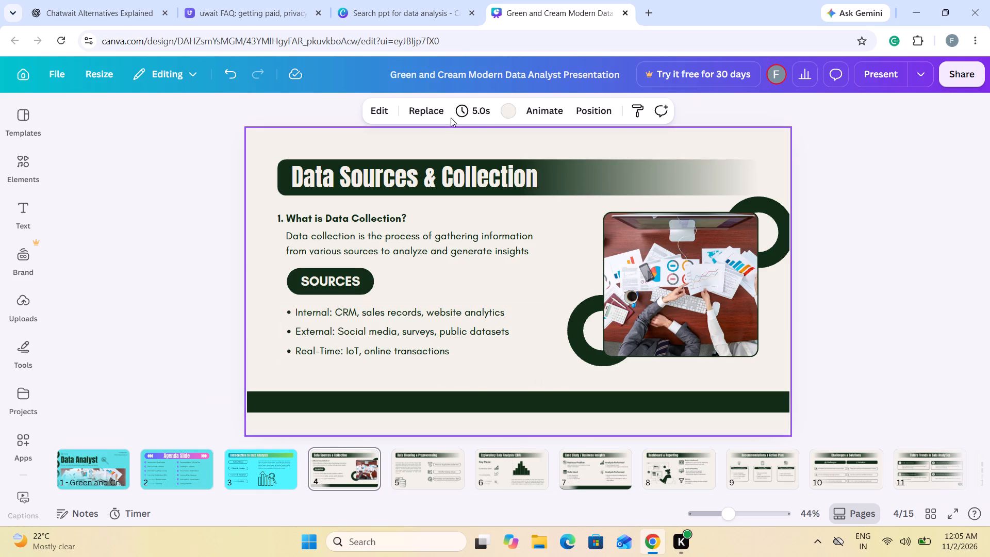
{"action": "left_click", "coordinate": [500, 110]}
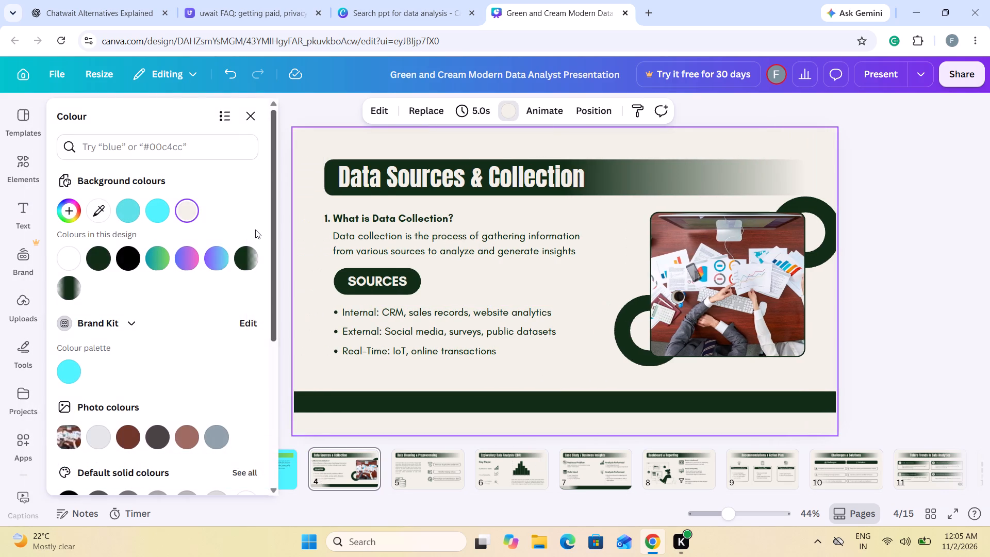
{"action": "left_click", "coordinate": [75, 364]}
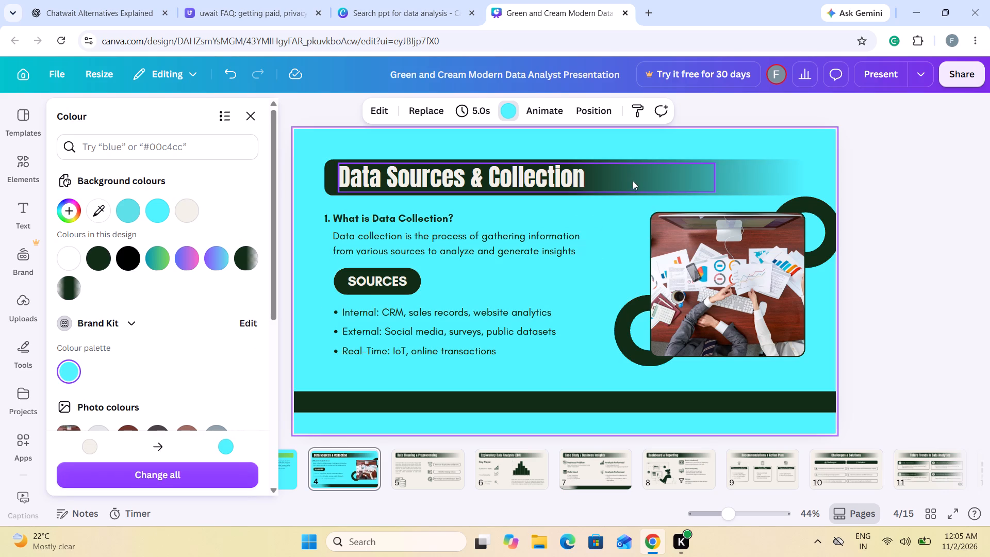
Compare the lime-green, teal-to-green and purple-to-green default gradients on the Data Sources & Collection banner, settling on cyan-to-yellow (#0cc0df, #ffde59).
{"action": "left_click", "coordinate": [723, 178]}
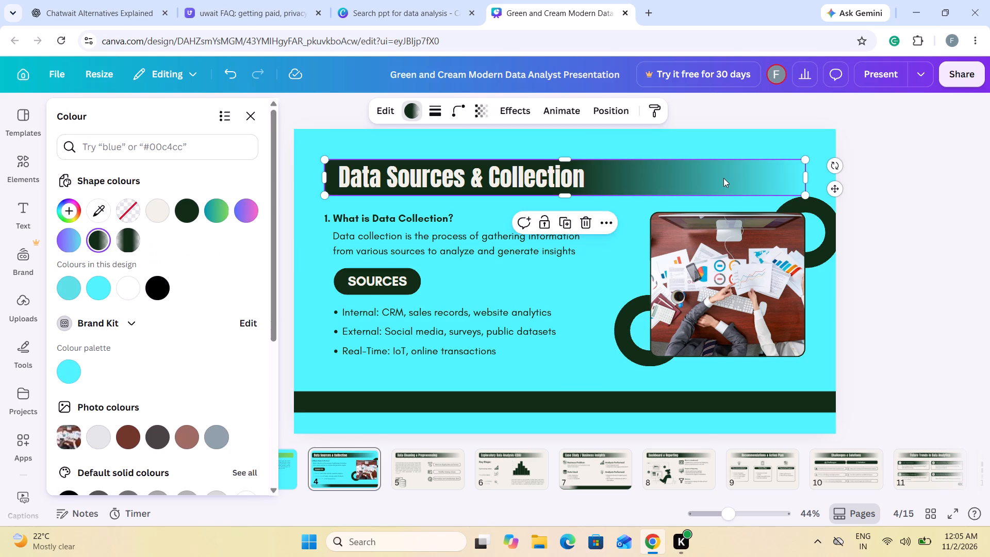
{"action": "scroll", "coordinate": [120, 357], "scroll_direction": "down", "scroll_amount": 2}
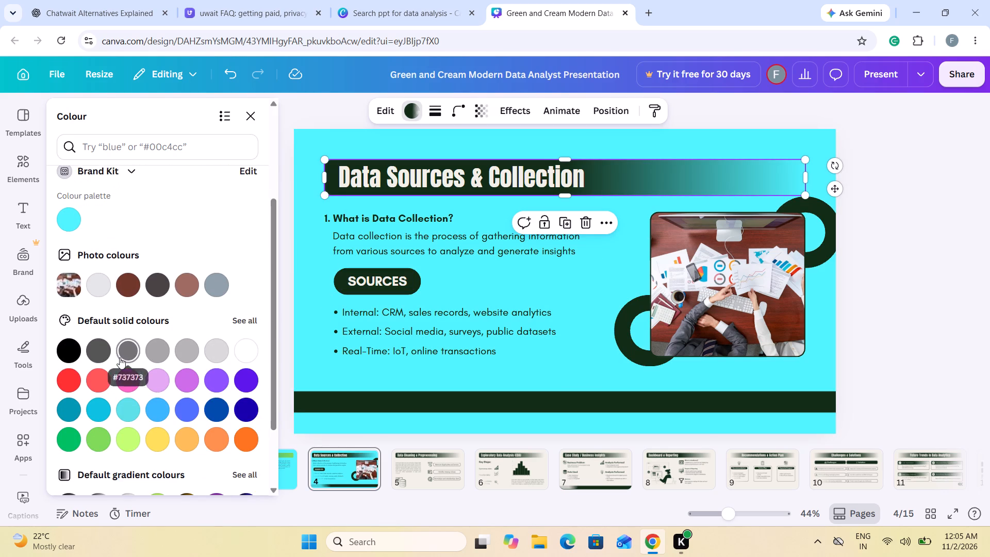
{"action": "scroll", "coordinate": [160, 389], "scroll_direction": "down", "scroll_amount": 2}
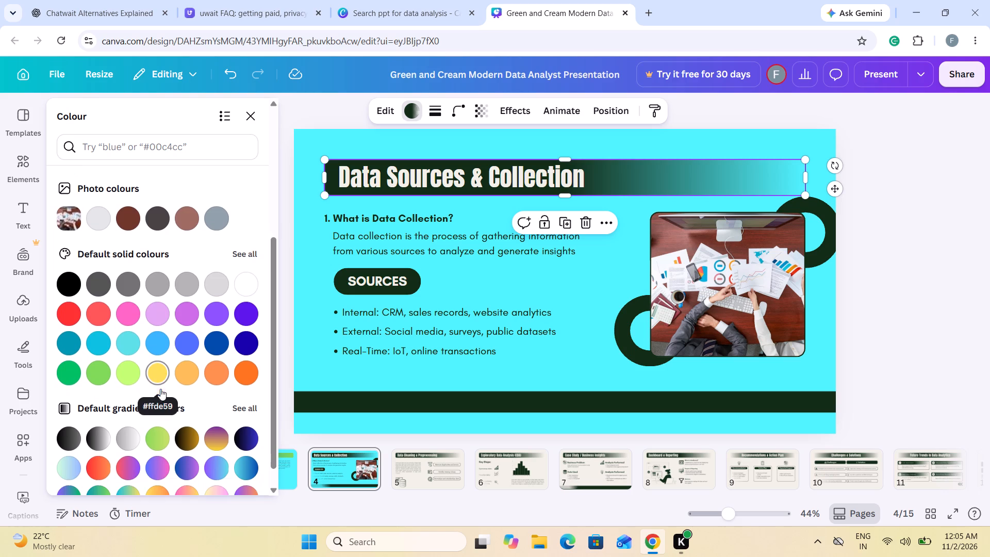
{"action": "scroll", "coordinate": [160, 389], "scroll_direction": "down", "scroll_amount": 1}
{"action": "left_click", "coordinate": [163, 415]}
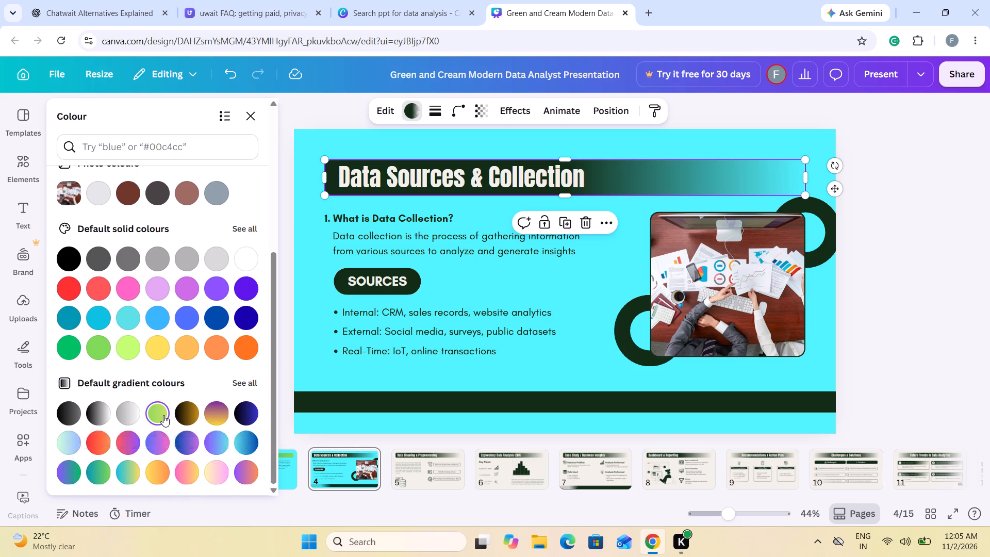
{"action": "scroll", "coordinate": [163, 415], "scroll_direction": "down", "scroll_amount": 1}
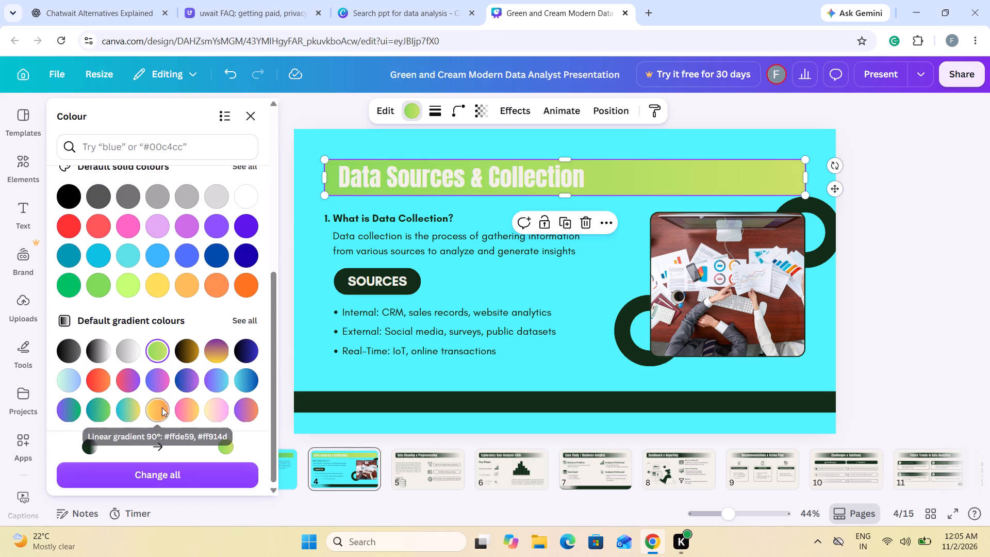
{"action": "left_click", "coordinate": [126, 410]}
{"action": "left_click", "coordinate": [101, 408]}
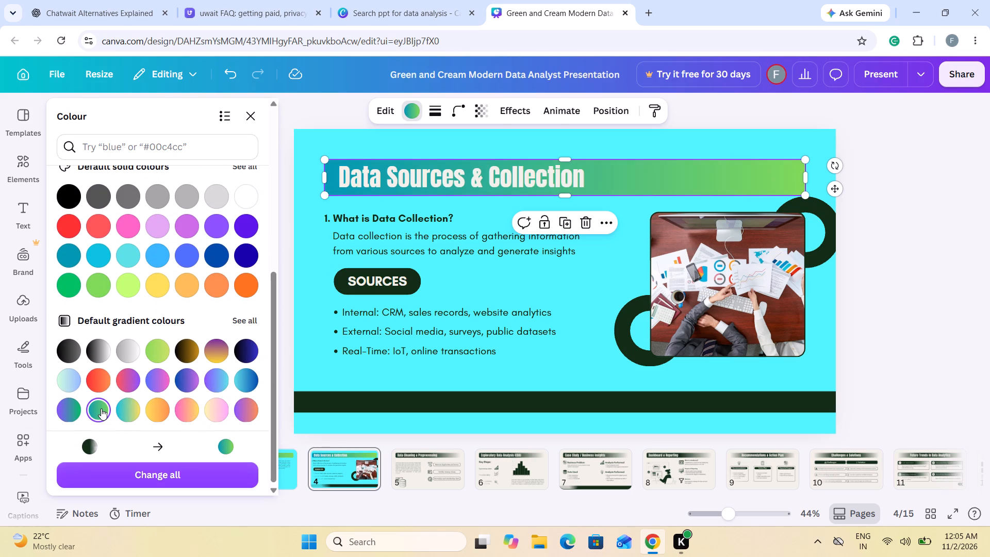
{"action": "left_click", "coordinate": [71, 410]}
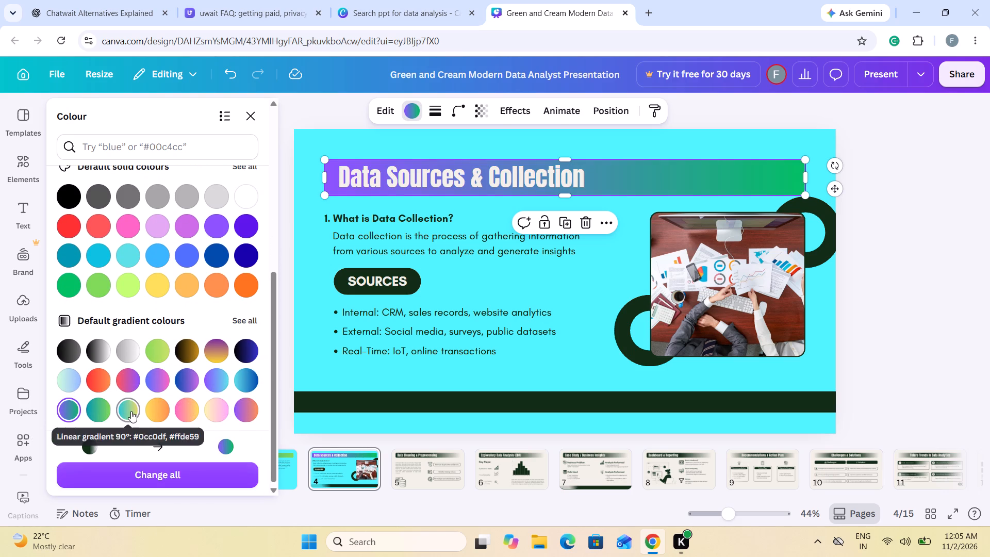
{"action": "left_click", "coordinate": [131, 411]}
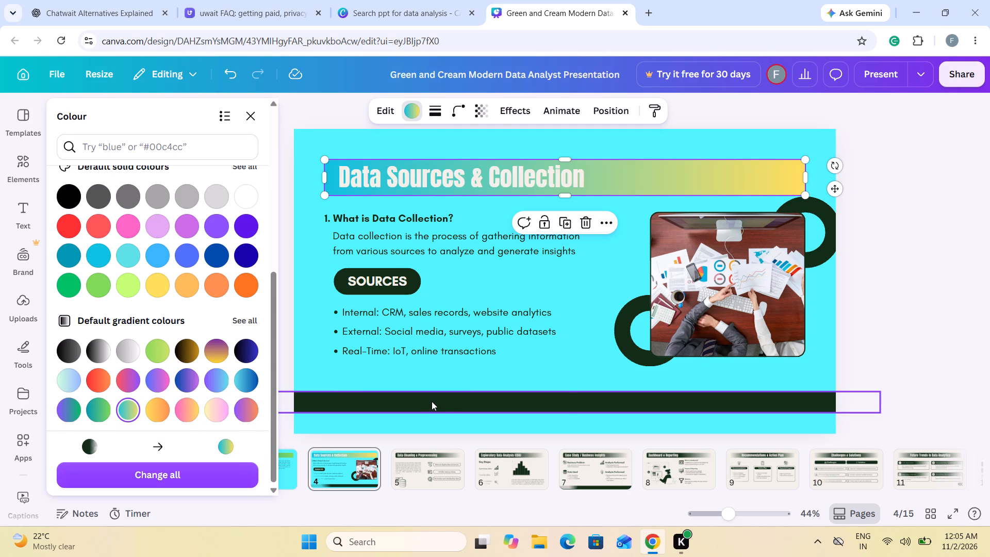
Fill the dark horizontal strip near the bottom of the Data Sources & Collection slide with the cyan-to-yellow default gradient.
{"action": "left_click", "coordinate": [432, 401]}
{"action": "left_click", "coordinate": [131, 468]}
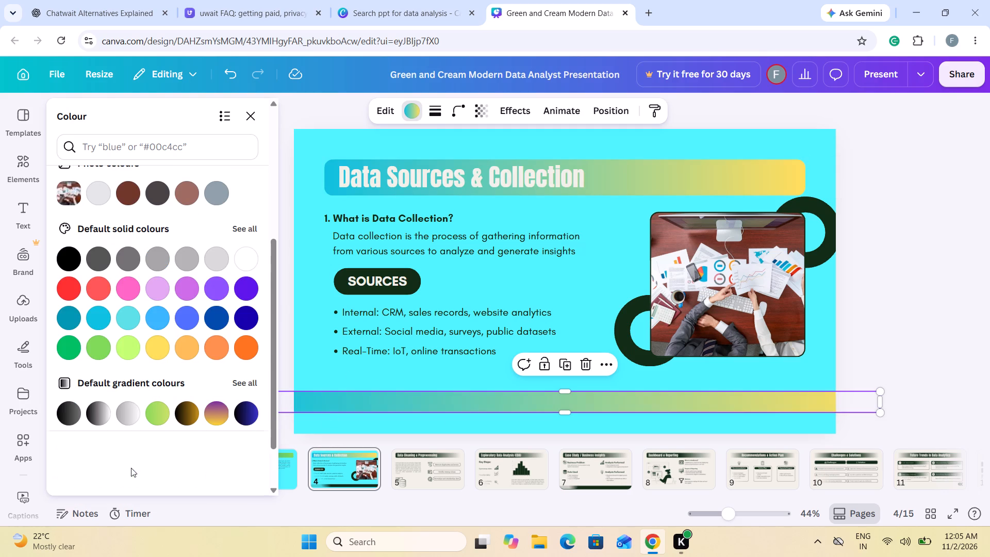
Fill the pill shape behind the SOURCES label with the cyan-to-yellow default gradient.
{"action": "left_click", "coordinate": [340, 289]}
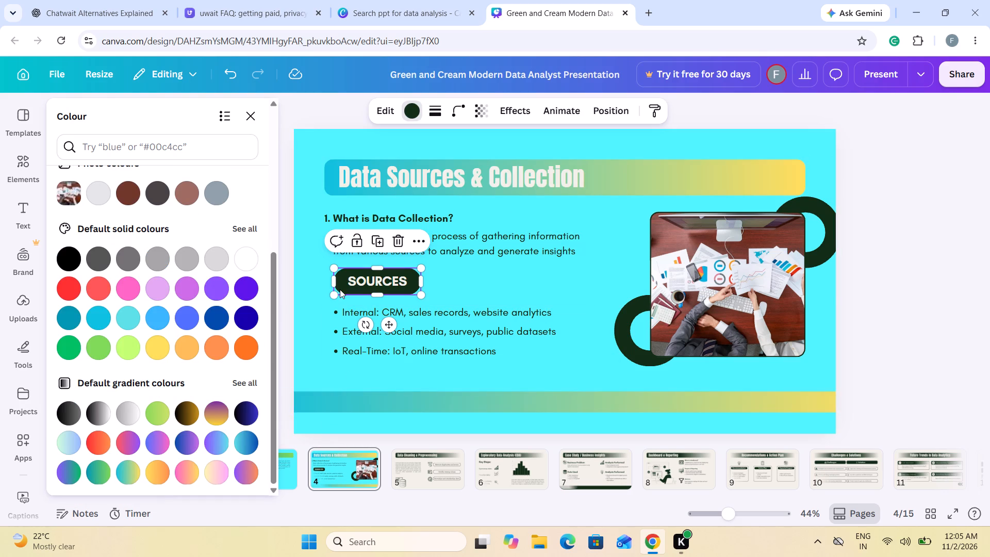
{"action": "scroll", "coordinate": [161, 415], "scroll_direction": "down", "scroll_amount": 1}
{"action": "left_click", "coordinate": [125, 471]}
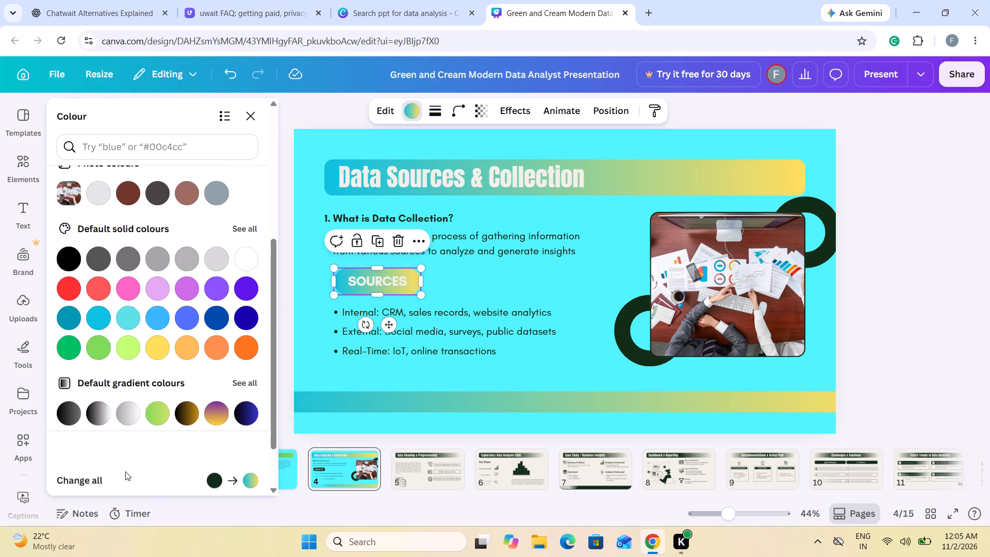
{"action": "scroll", "coordinate": [339, 385], "scroll_direction": "down", "scroll_amount": 1}
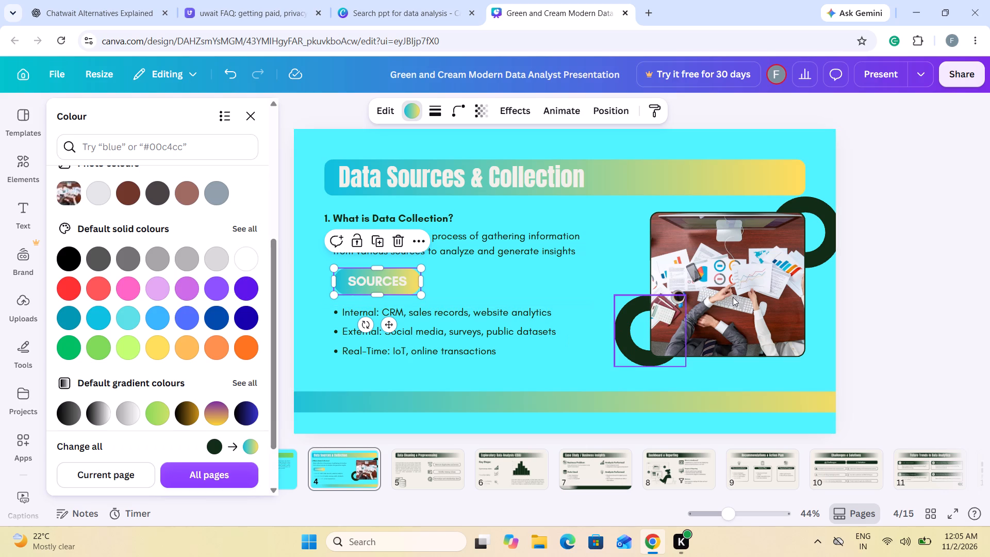
{"action": "left_click", "coordinate": [905, 257]}
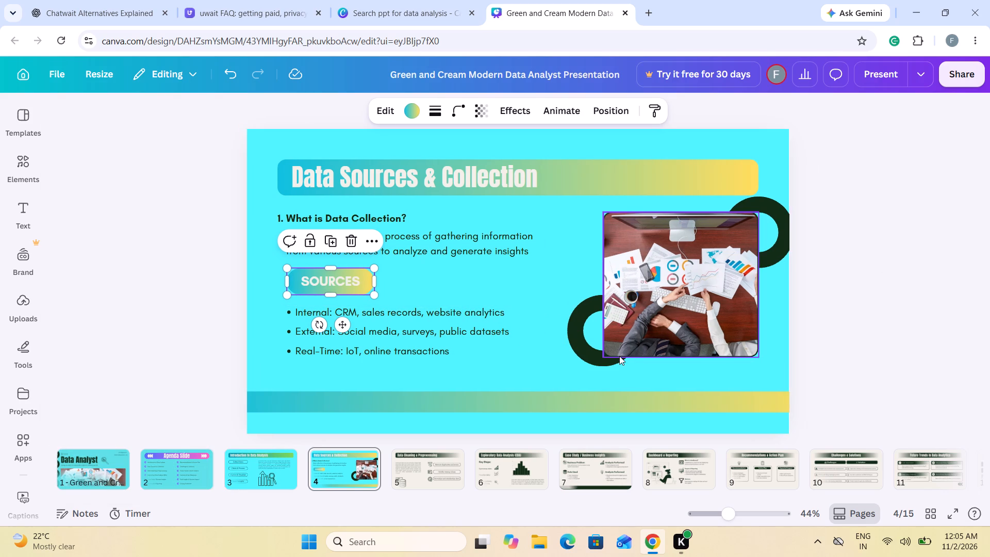
{"action": "left_click", "coordinate": [540, 367]}
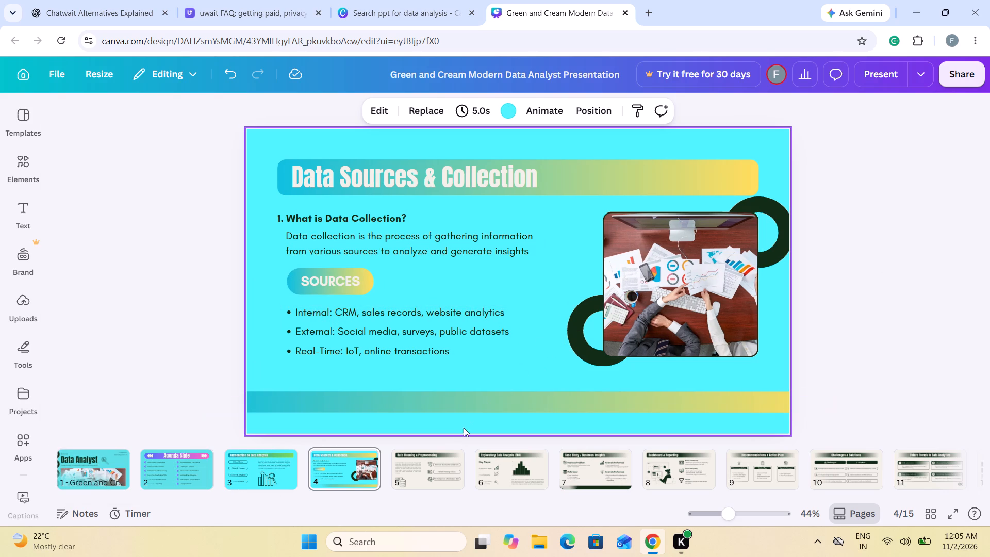
Set the background of the Data Cleaning & Preprocessing slide (page 5) to the Brand Kit's bright cyan, #4ef4ff.
{"action": "left_click", "coordinate": [433, 477]}
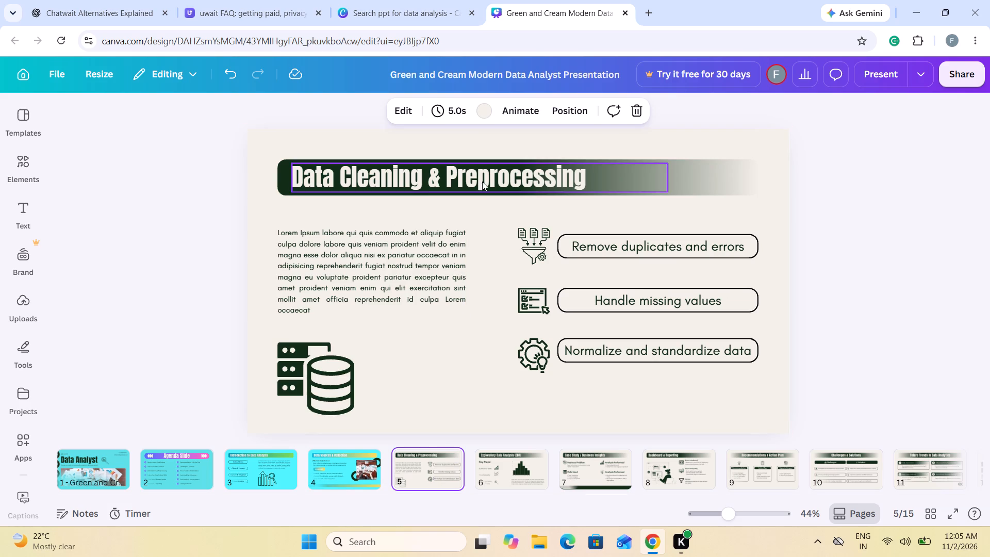
{"action": "left_click", "coordinate": [480, 105]}
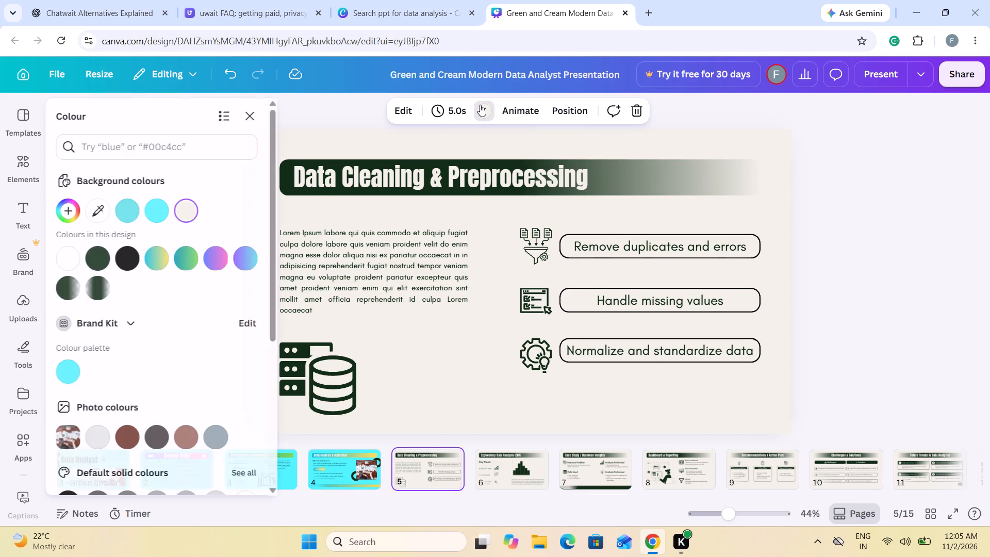
{"action": "scroll", "coordinate": [159, 386], "scroll_direction": "down", "scroll_amount": 2}
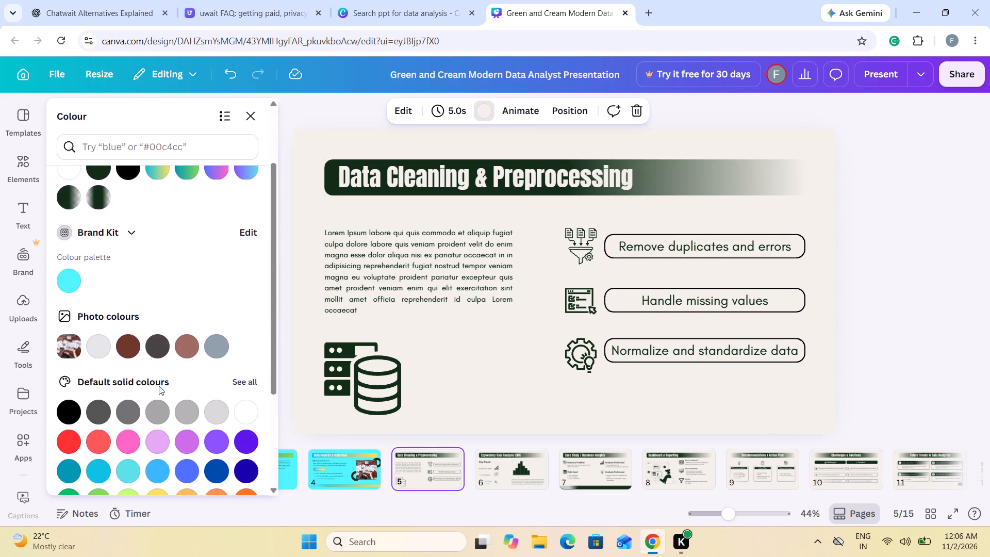
{"action": "scroll", "coordinate": [159, 386], "scroll_direction": "down", "scroll_amount": 2}
{"action": "scroll", "coordinate": [159, 386], "scroll_direction": "up", "scroll_amount": 1}
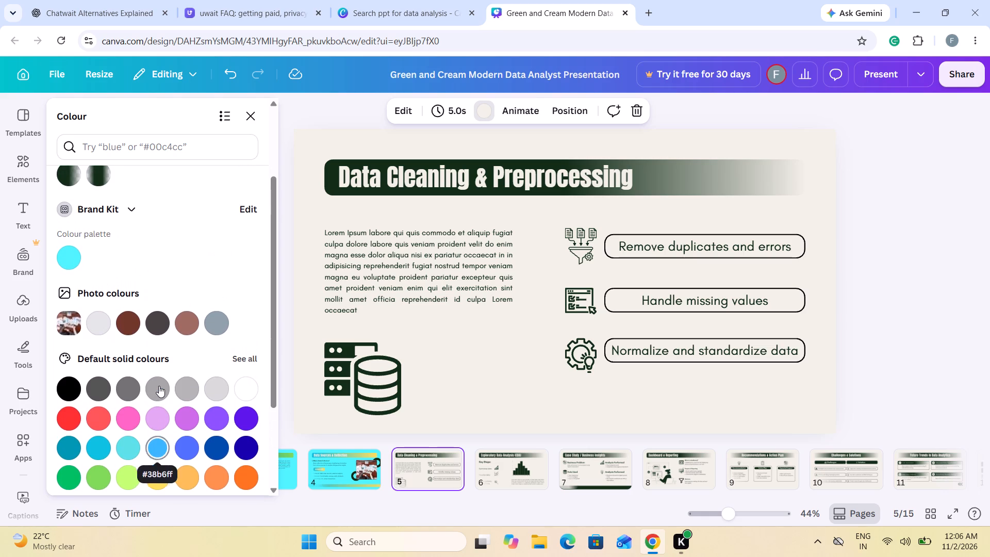
{"action": "left_click", "coordinate": [73, 260]}
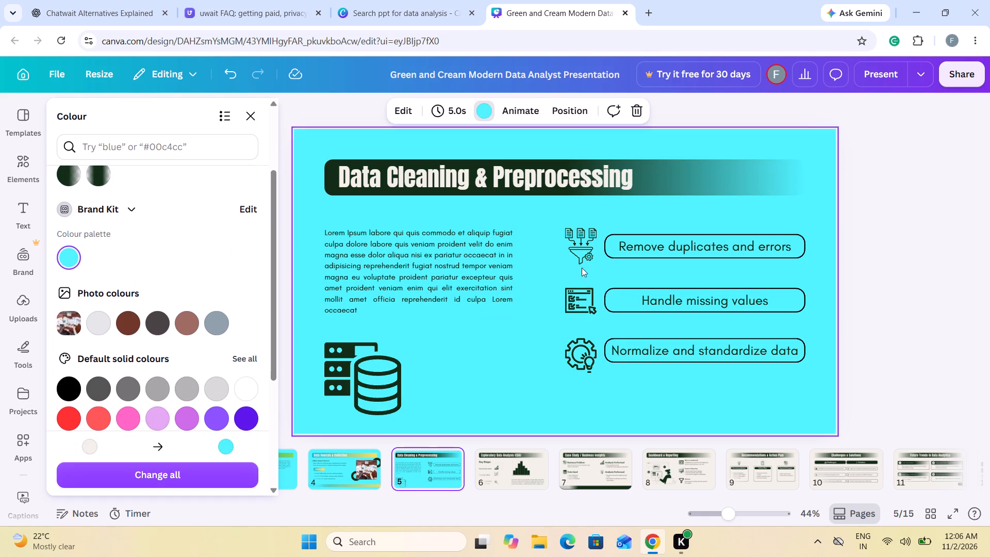
Fill the Data Cleaning & Preprocessing title banner with the cyan-to-yellow default gradient.
{"action": "left_click", "coordinate": [654, 189]}
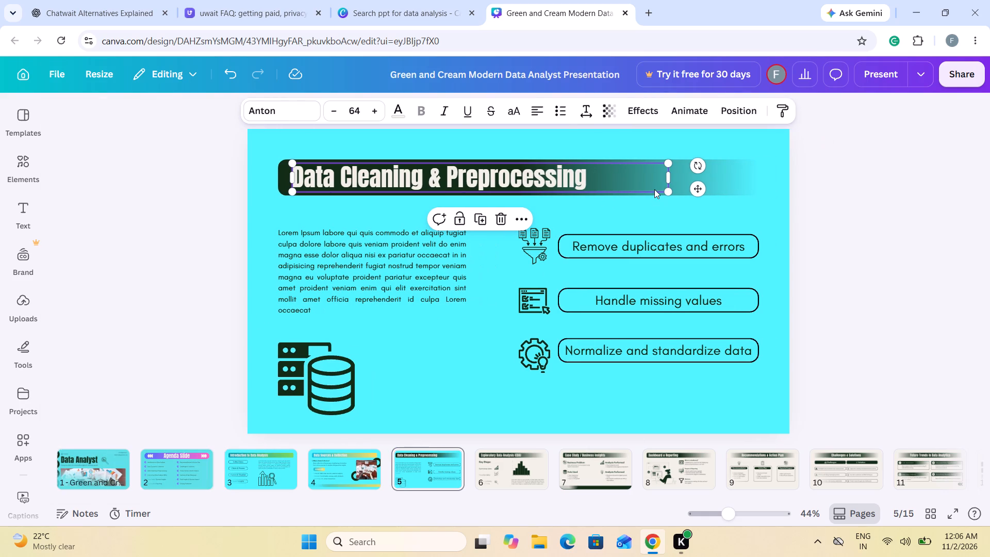
{"action": "left_click", "coordinate": [681, 185]}
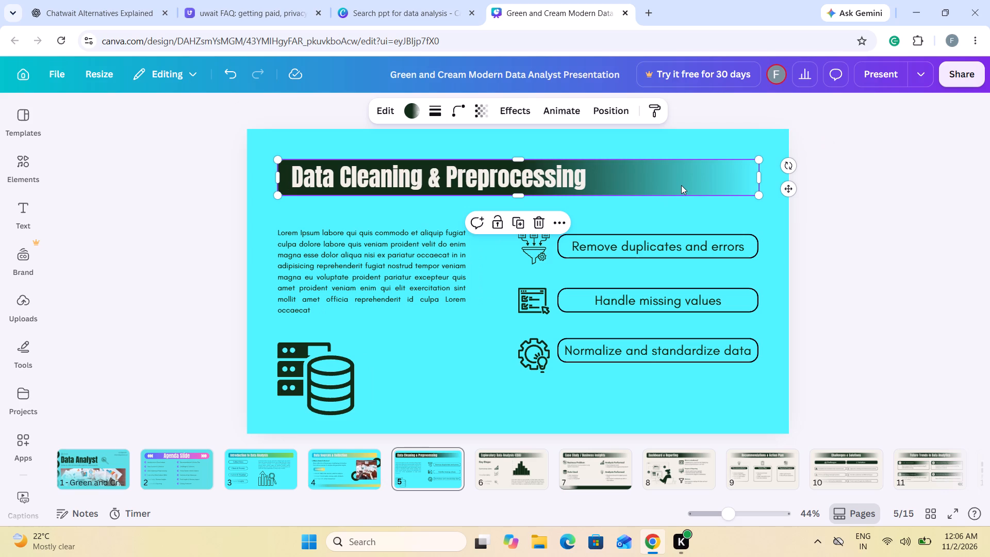
{"action": "left_click", "coordinate": [407, 117]}
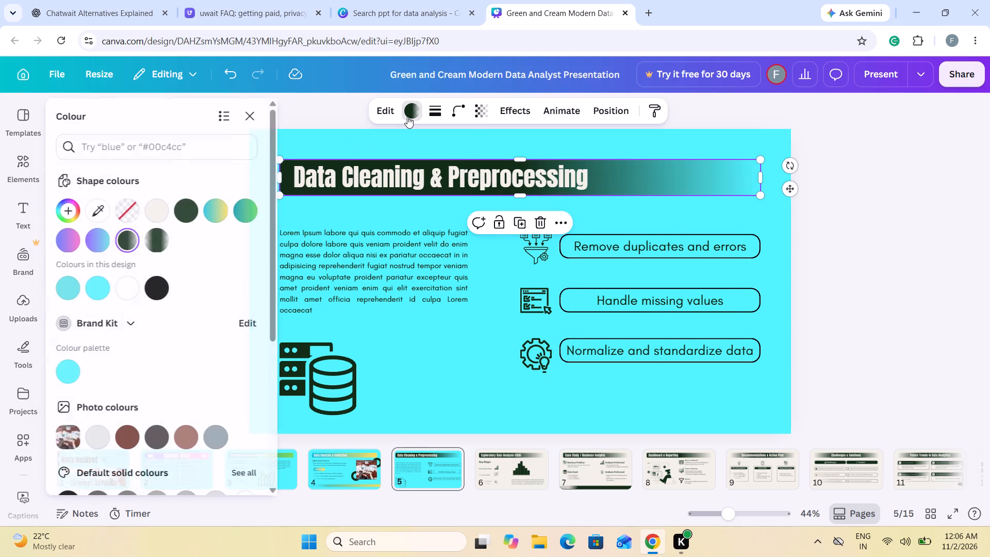
{"action": "scroll", "coordinate": [157, 329], "scroll_direction": "down", "scroll_amount": 6}
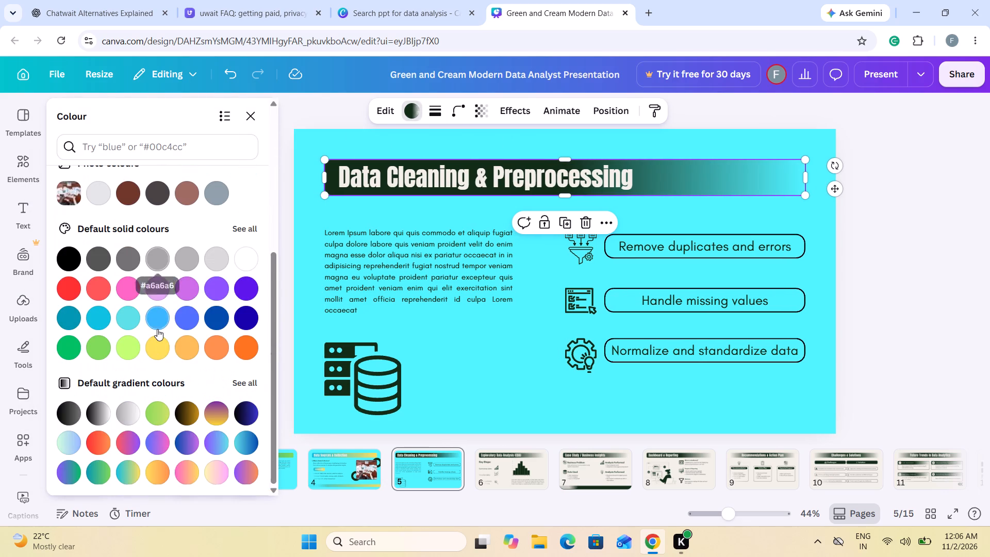
{"action": "scroll", "coordinate": [157, 329], "scroll_direction": "down", "scroll_amount": 1}
{"action": "left_click", "coordinate": [127, 481]}
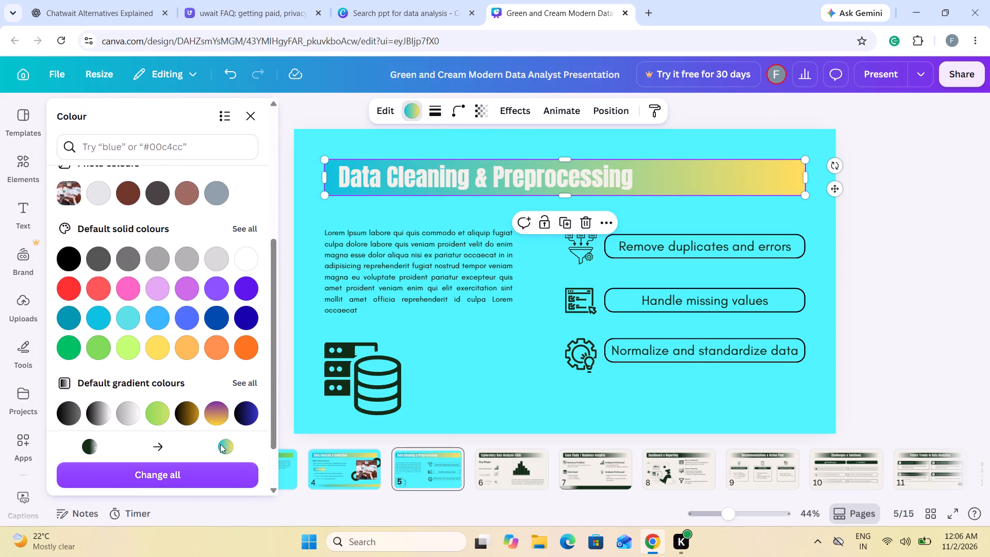
Set the background of the Exploratory Data Analysis (EDA) slide (page 6) to the Brand Kit's bright cyan.
{"action": "left_click", "coordinate": [496, 467]}
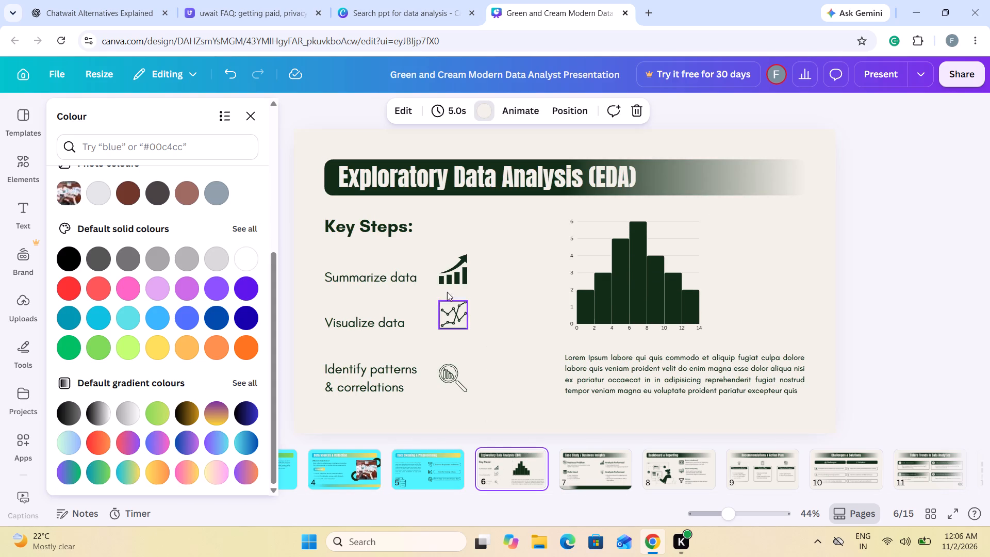
{"action": "left_click", "coordinate": [497, 376]}
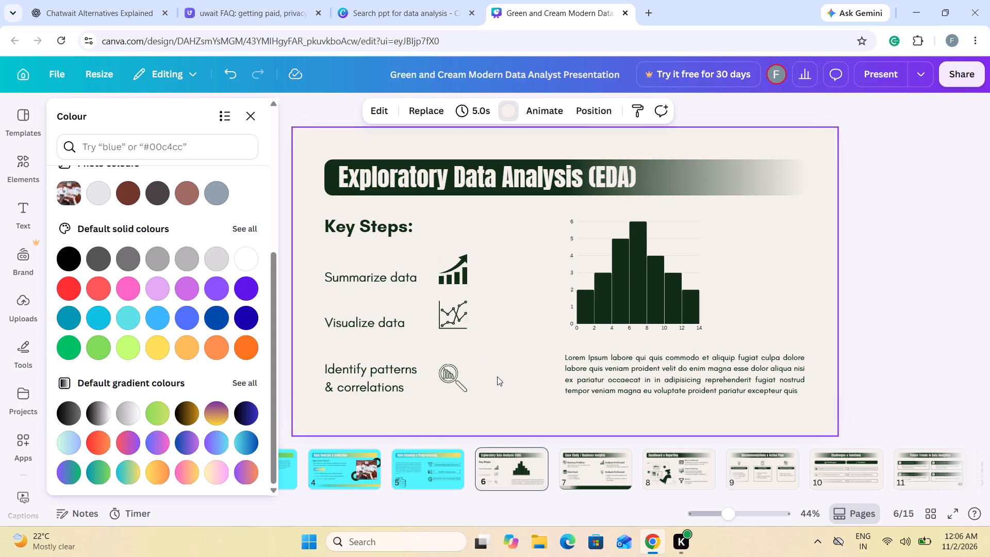
{"action": "left_click", "coordinate": [503, 114]}
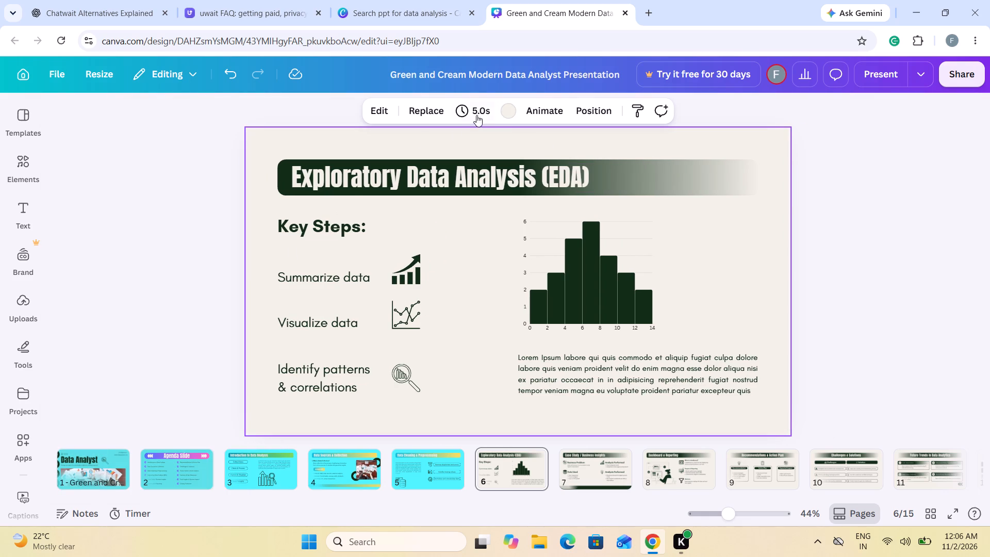
{"action": "left_click", "coordinate": [499, 116]}
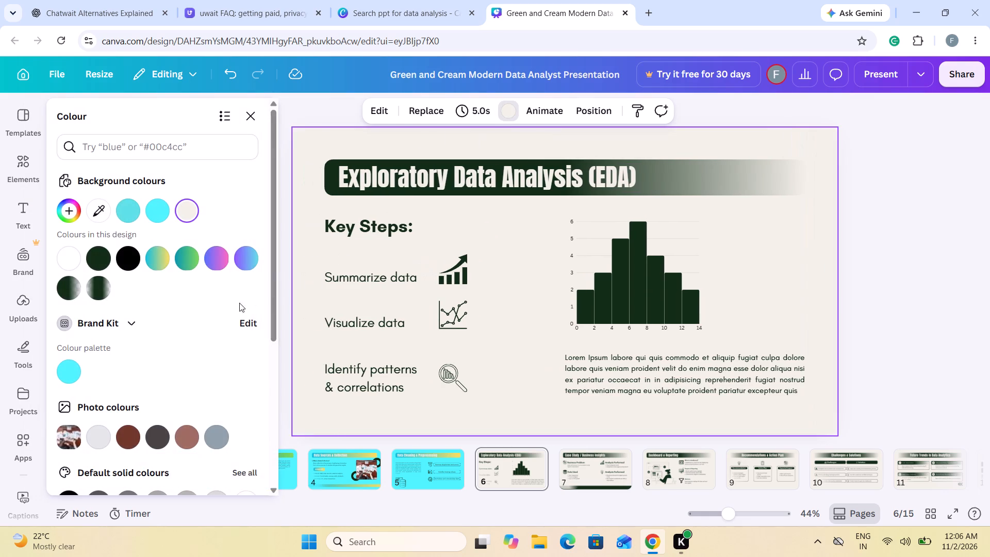
{"action": "left_click", "coordinate": [74, 368]}
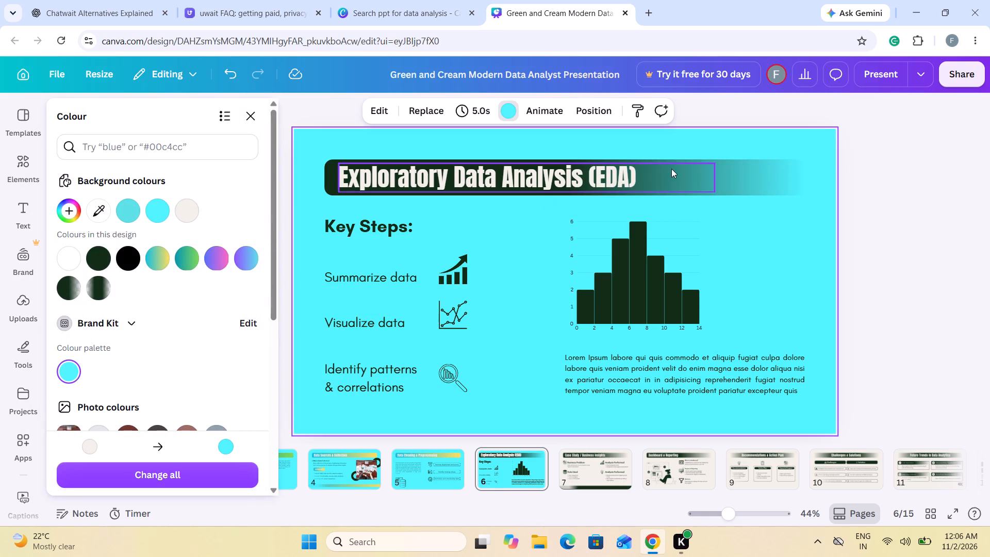
Compare the cyan-to-yellow and teal-to-green gradients on the Exploratory Data Analysis (EDA) title banner, settling on cyan-to-yellow (#0cc0df, #ffde59).
{"action": "left_click", "coordinate": [741, 168]}
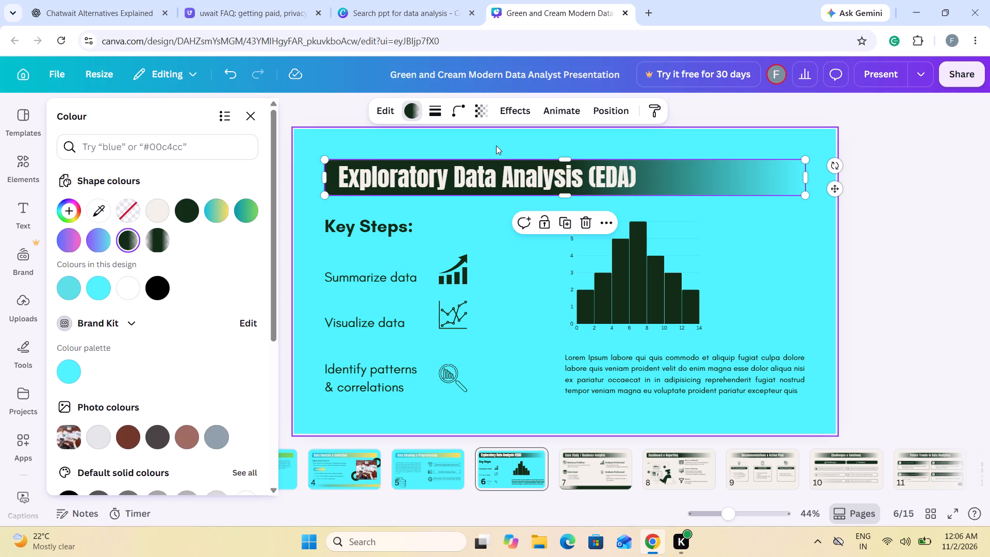
{"action": "scroll", "coordinate": [165, 346], "scroll_direction": "right", "scroll_amount": 1}
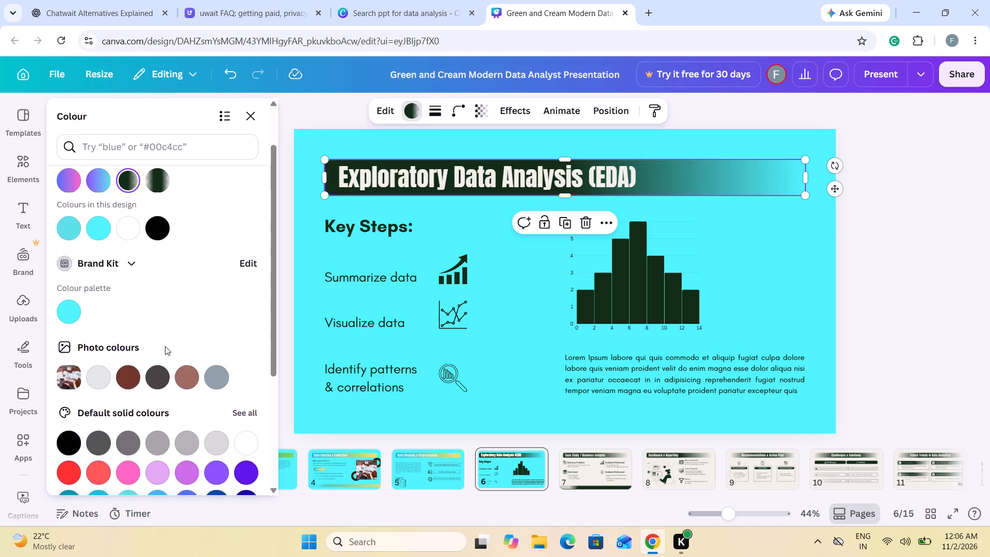
{"action": "scroll", "coordinate": [165, 346], "scroll_direction": "right", "scroll_amount": 1}
{"action": "left_click", "coordinate": [210, 176]}
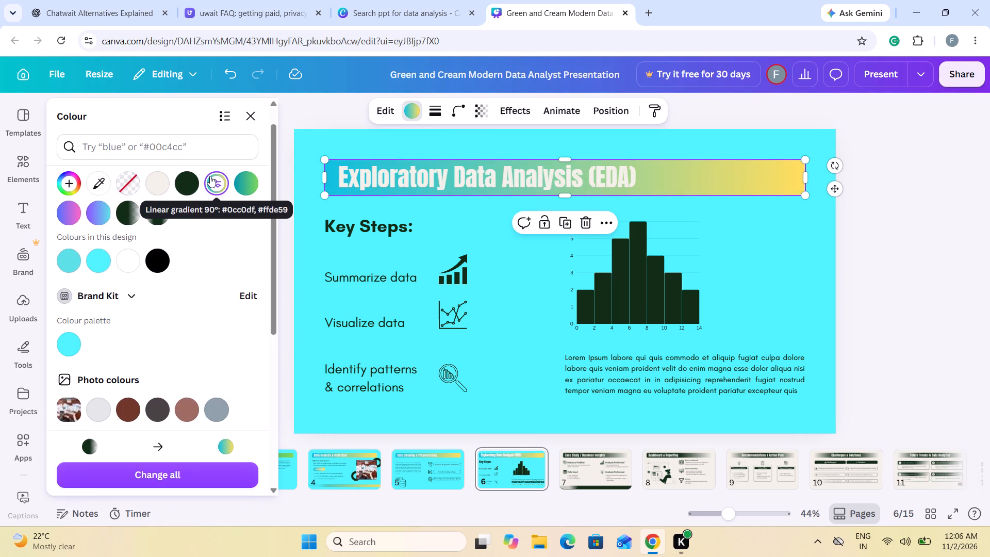
{"action": "left_click", "coordinate": [249, 183]}
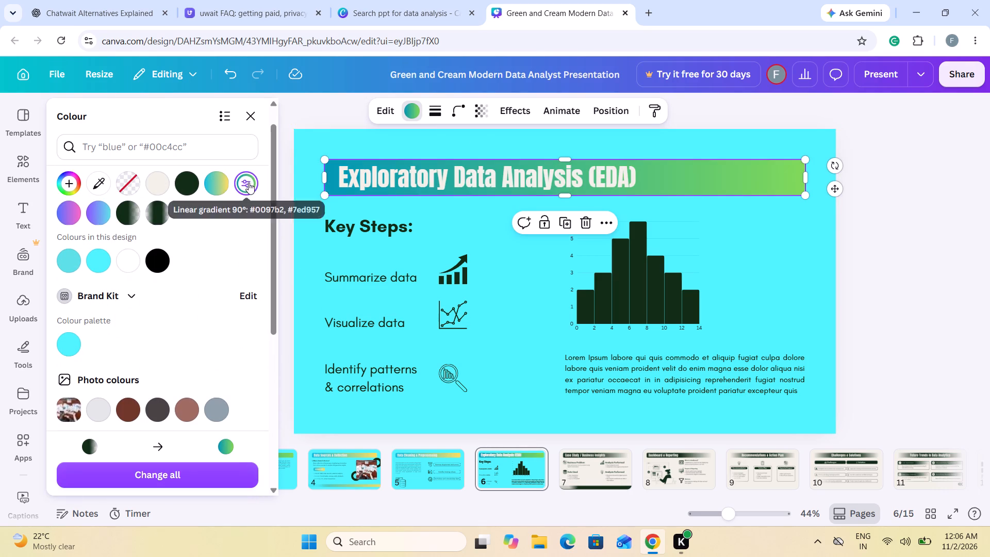
{"action": "left_click", "coordinate": [222, 184]}
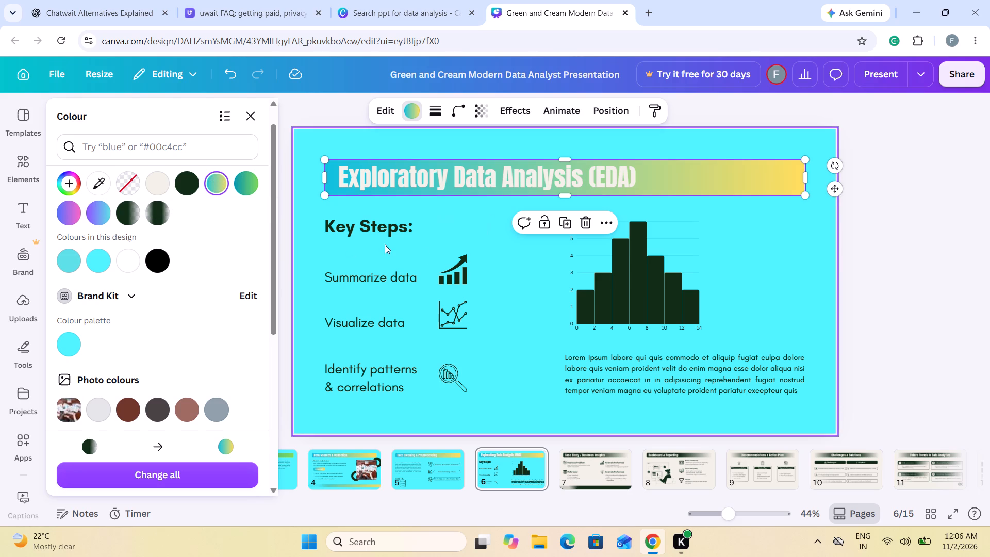
Recolour the histogram bars on the Exploratory Data Analysis (EDA) slide, trying light cyan, lilac and red before settling on black.
{"action": "left_click", "coordinate": [589, 303]}
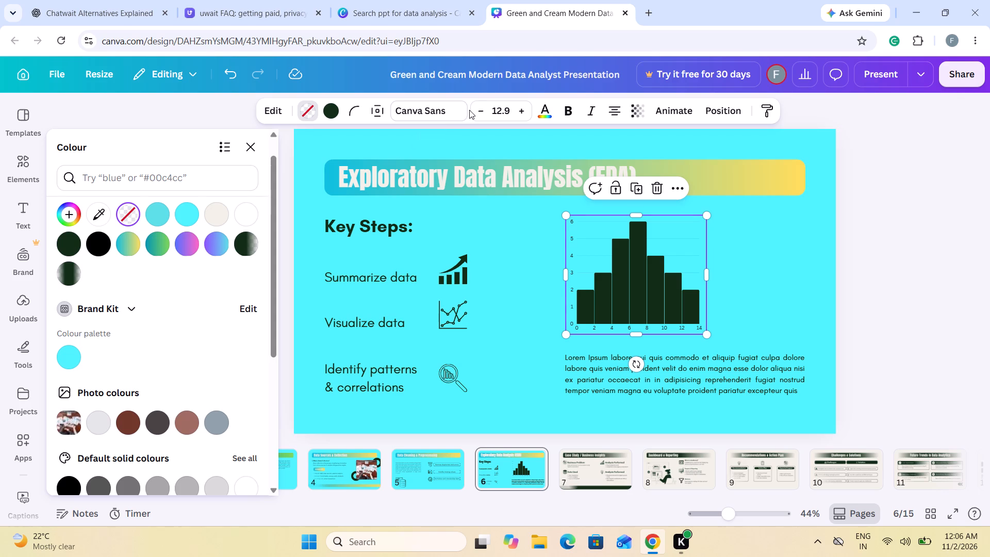
{"action": "left_click", "coordinate": [330, 112]}
{"action": "scroll", "coordinate": [119, 305], "scroll_direction": "down", "scroll_amount": 3}
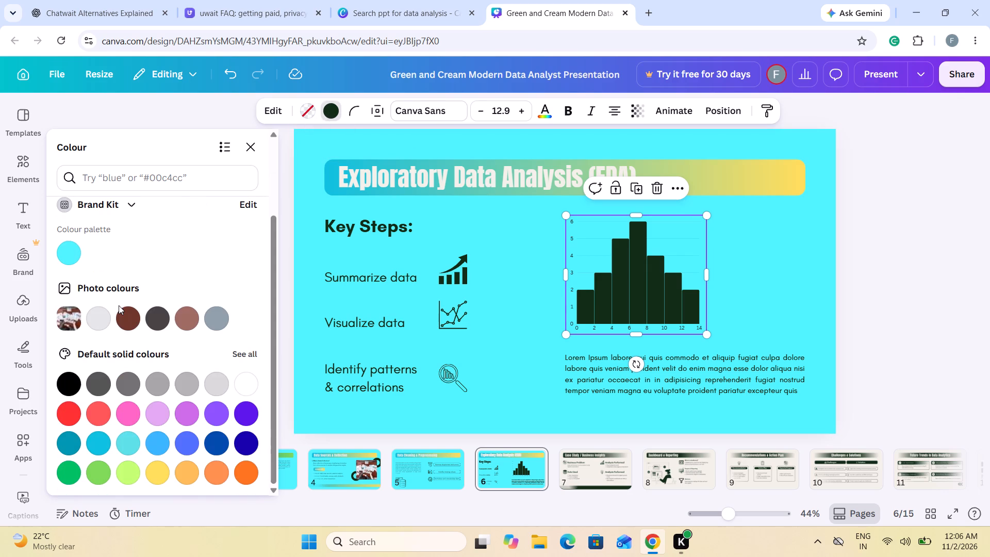
{"action": "left_click", "coordinate": [126, 450]}
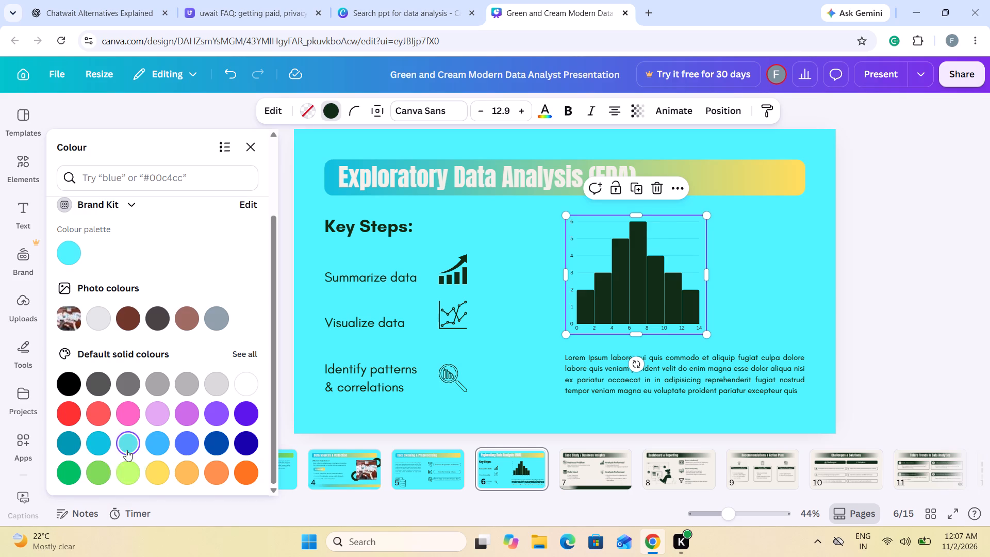
{"action": "scroll", "coordinate": [153, 355], "scroll_direction": "down", "scroll_amount": 2}
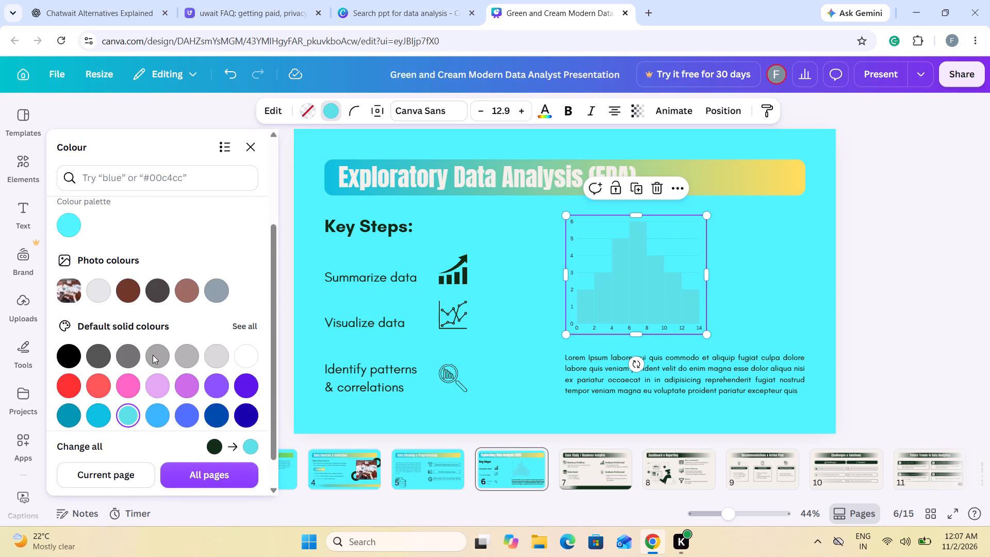
{"action": "left_click", "coordinate": [160, 346]}
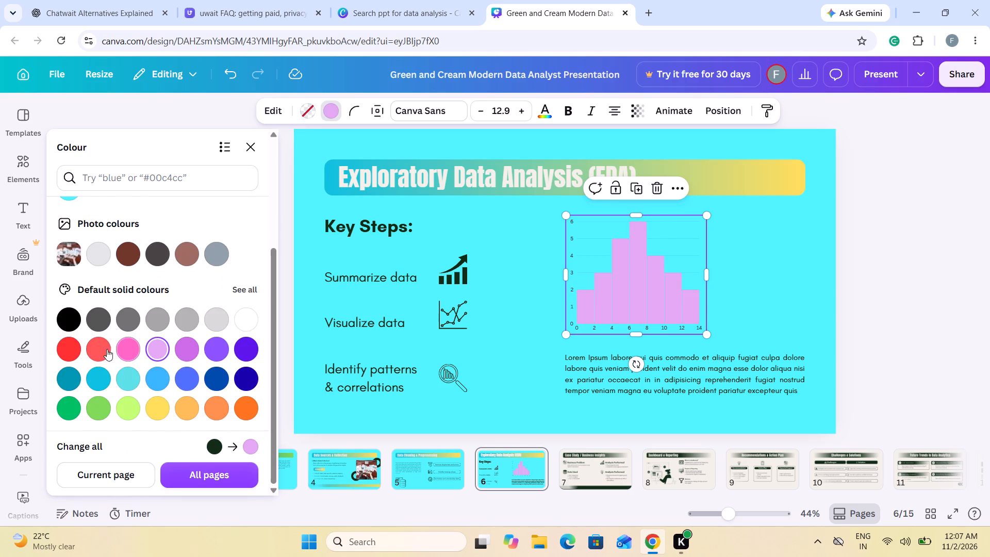
{"action": "left_click", "coordinate": [93, 353]}
{"action": "left_click", "coordinate": [66, 353]}
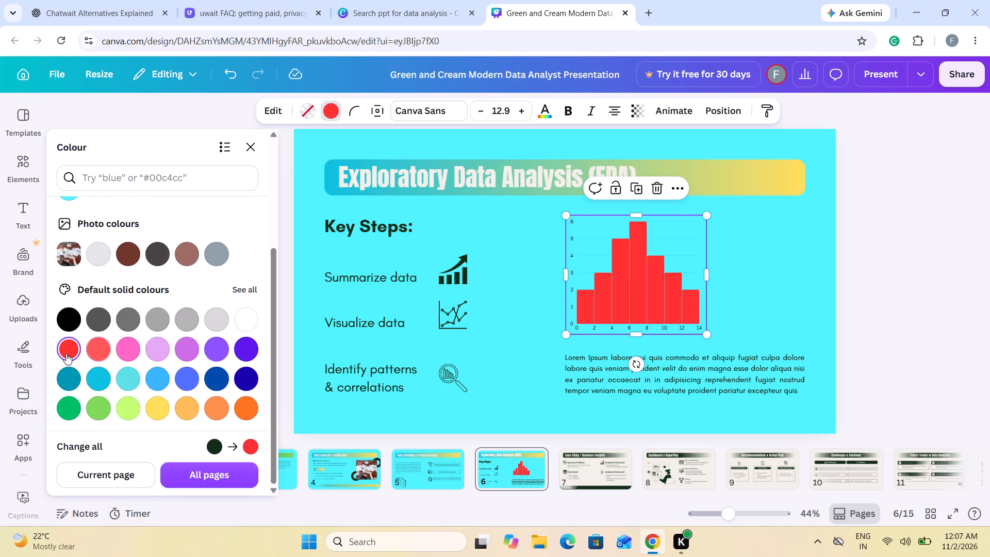
{"action": "left_click", "coordinate": [61, 325]}
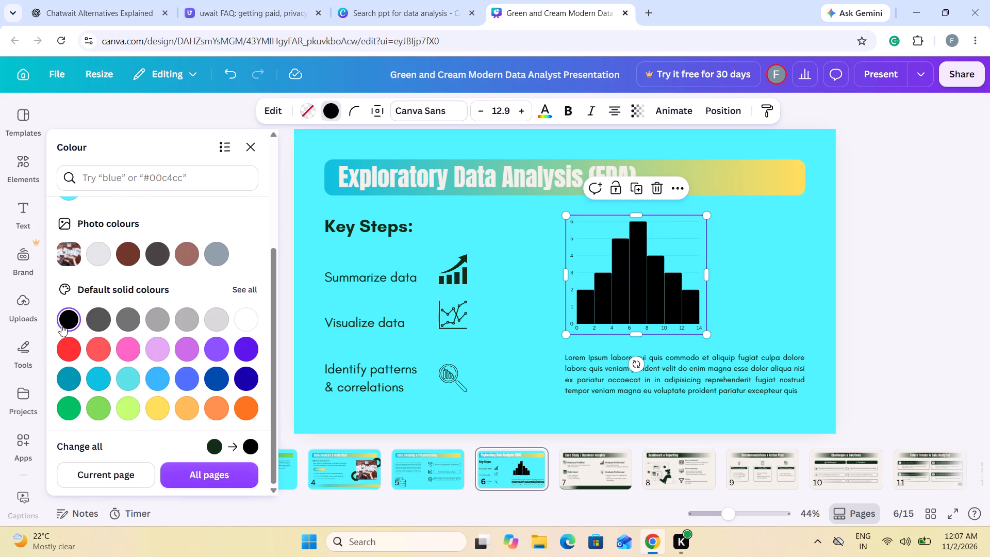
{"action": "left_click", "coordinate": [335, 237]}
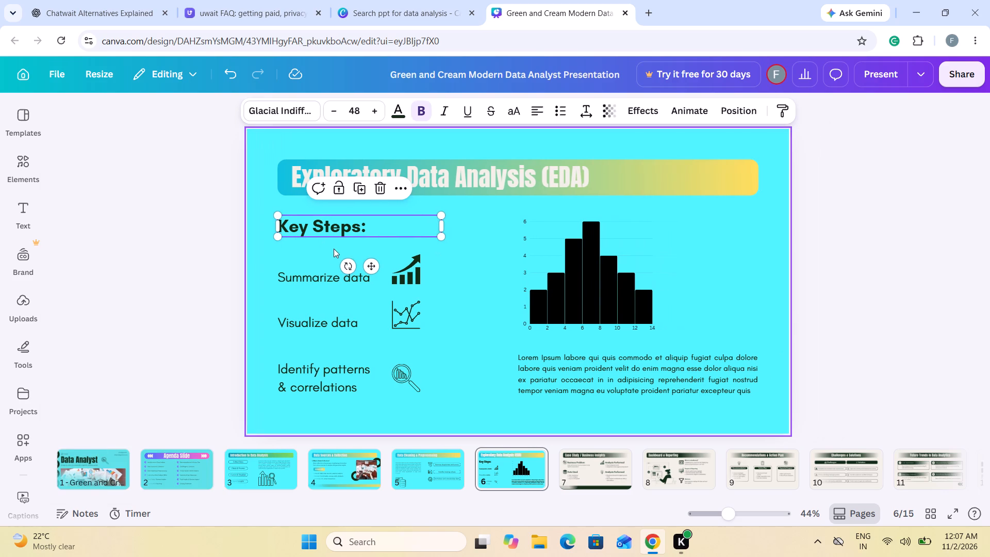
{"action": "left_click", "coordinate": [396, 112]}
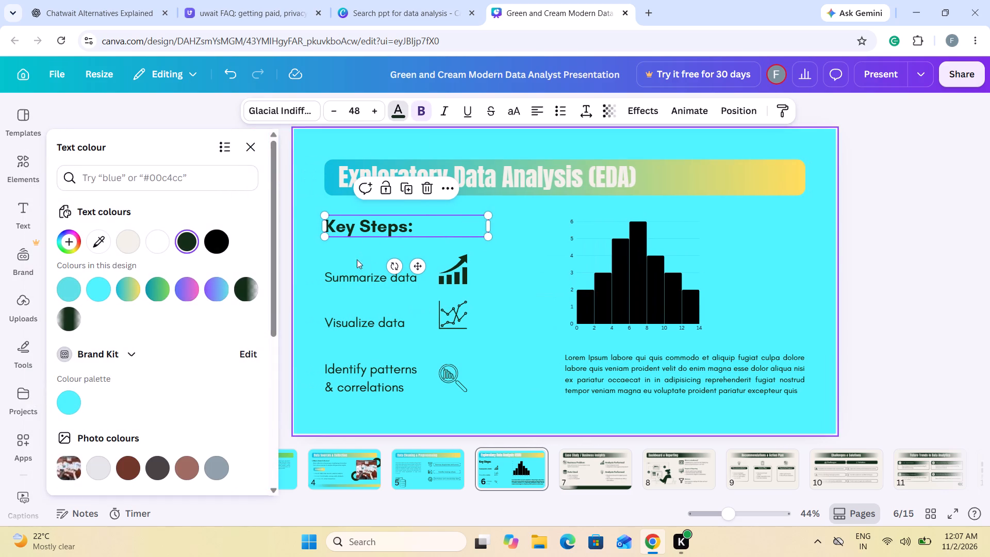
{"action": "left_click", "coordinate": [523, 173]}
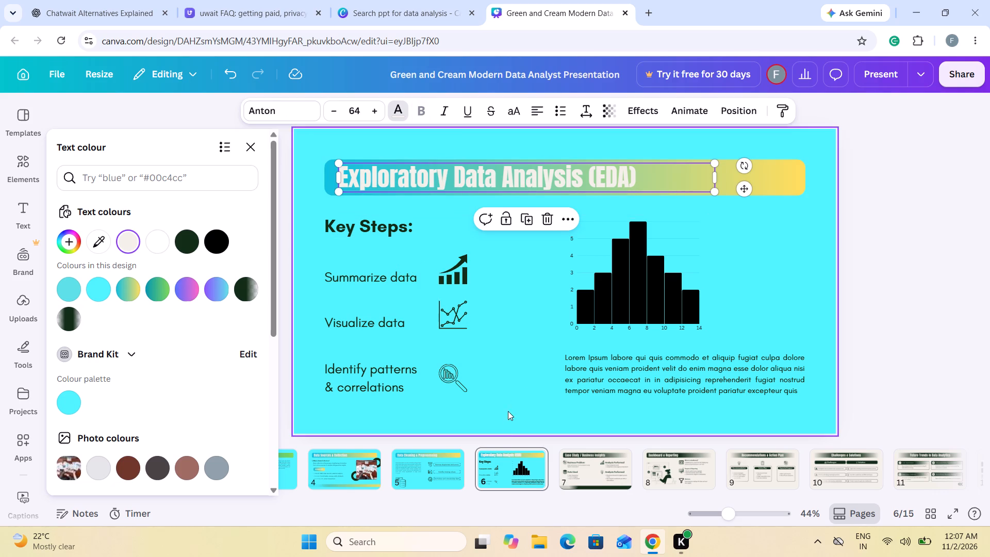
Fill the bottom band and title banner of the Case Study / Business Insights slide (page 7) with the cyan-to-yellow gradient.
{"action": "left_click", "coordinate": [573, 462]}
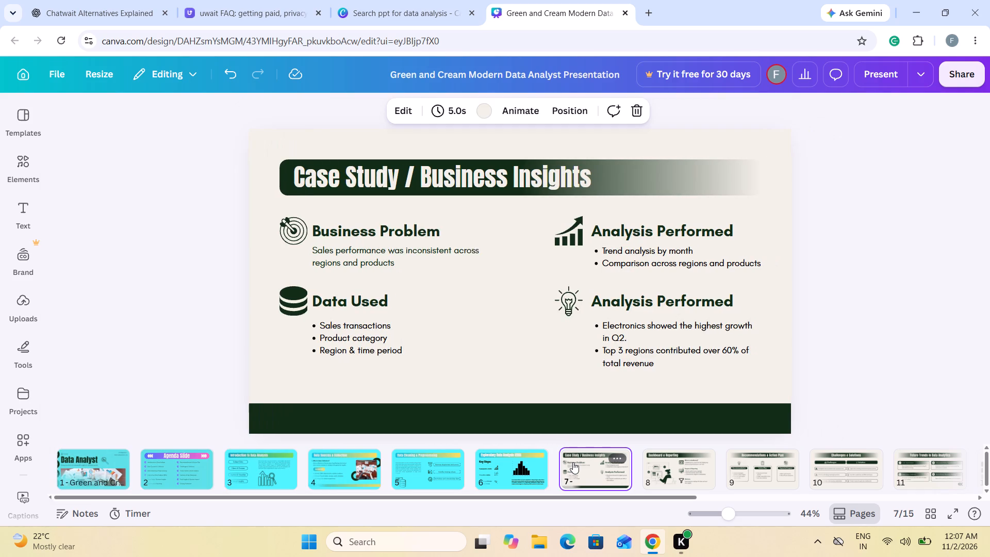
{"action": "left_click", "coordinate": [473, 422]}
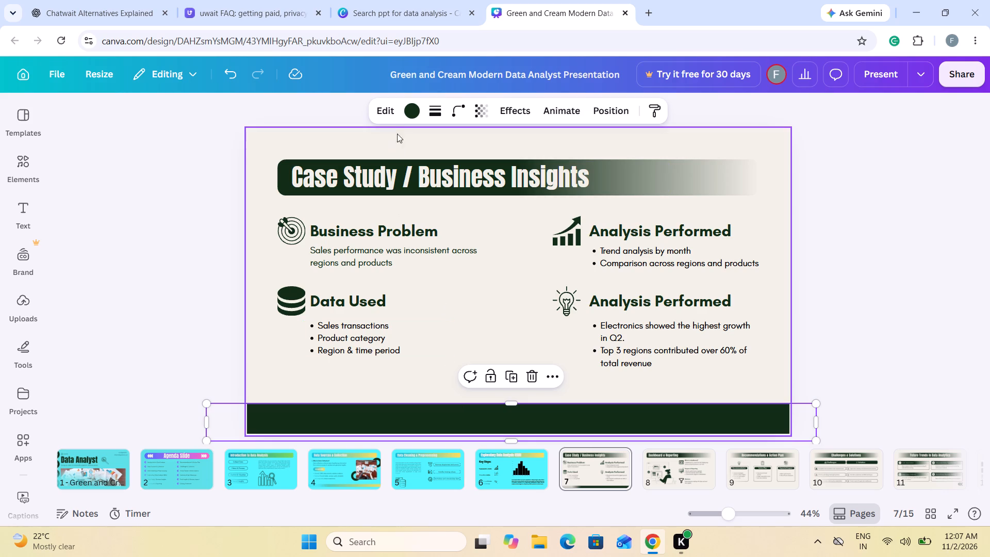
{"action": "left_click", "coordinate": [412, 108]}
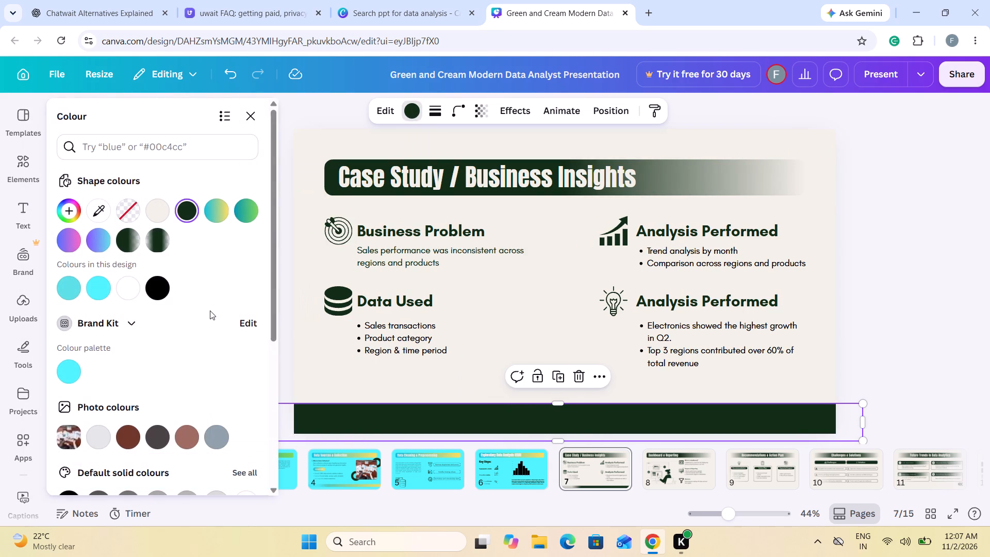
{"action": "left_click", "coordinate": [216, 199]}
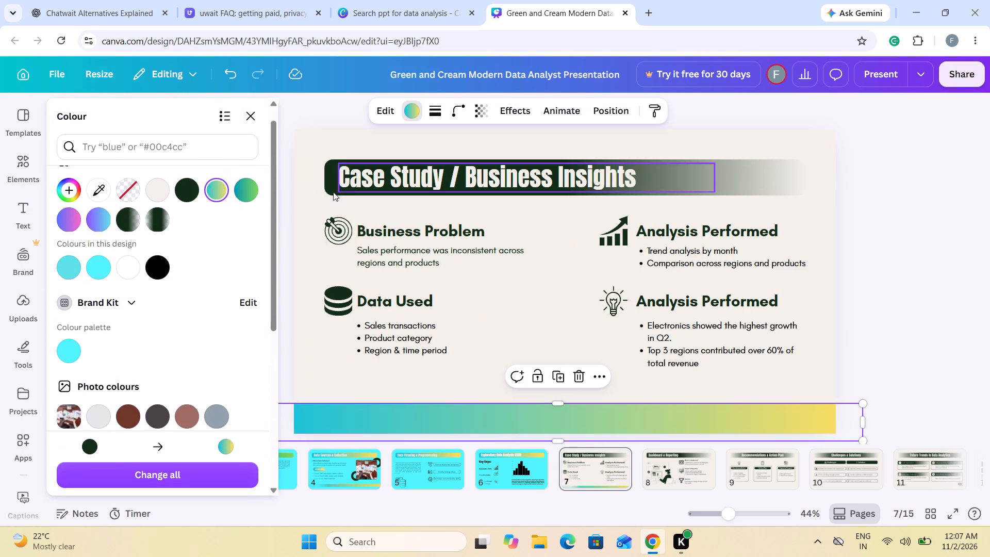
{"action": "left_click", "coordinate": [333, 192]}
{"action": "left_click", "coordinate": [213, 192]}
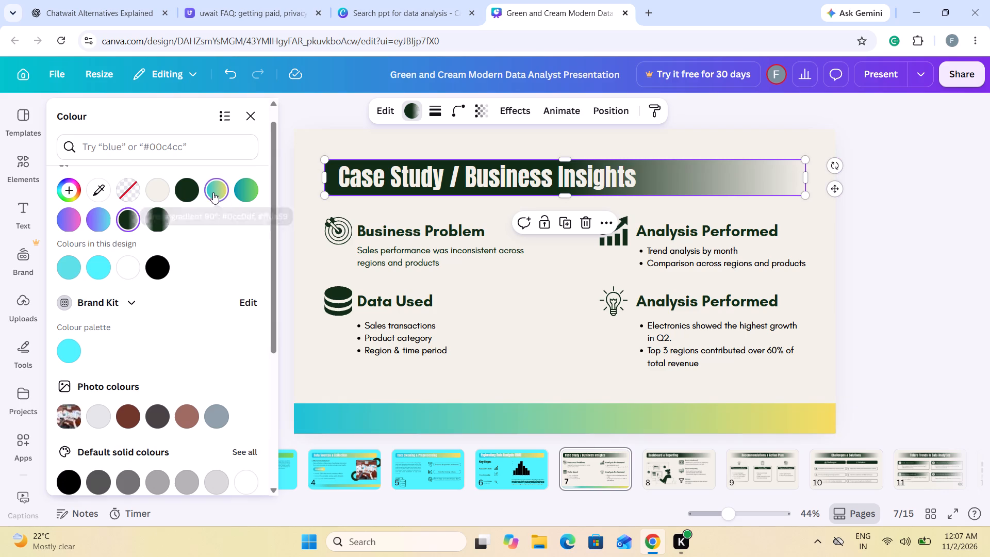
Compare two cyan backgrounds on the Case Study / Business Insights slide, settling on the Brand Kit's bright cyan, #4ef4ff.
{"action": "left_click", "coordinate": [332, 291]}
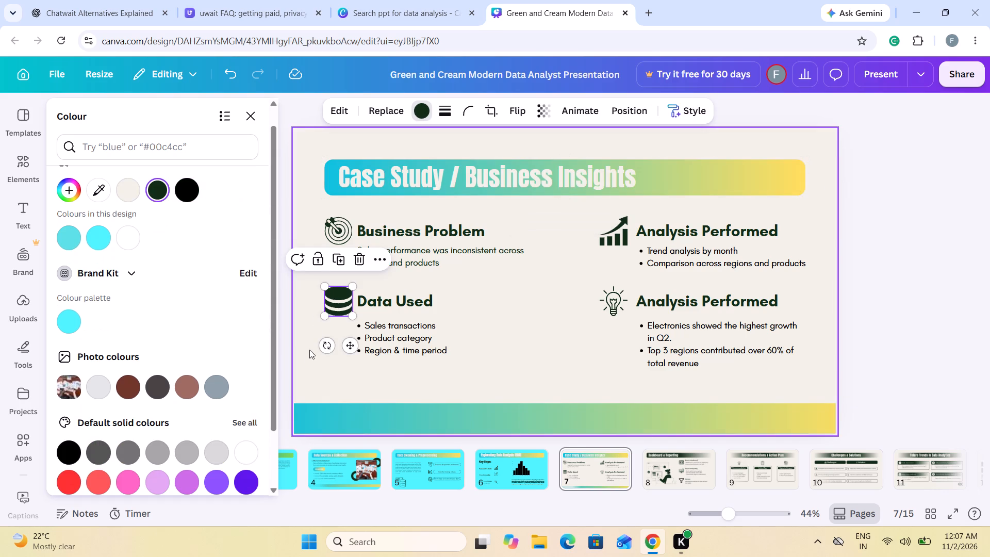
{"action": "left_click", "coordinate": [309, 363]}
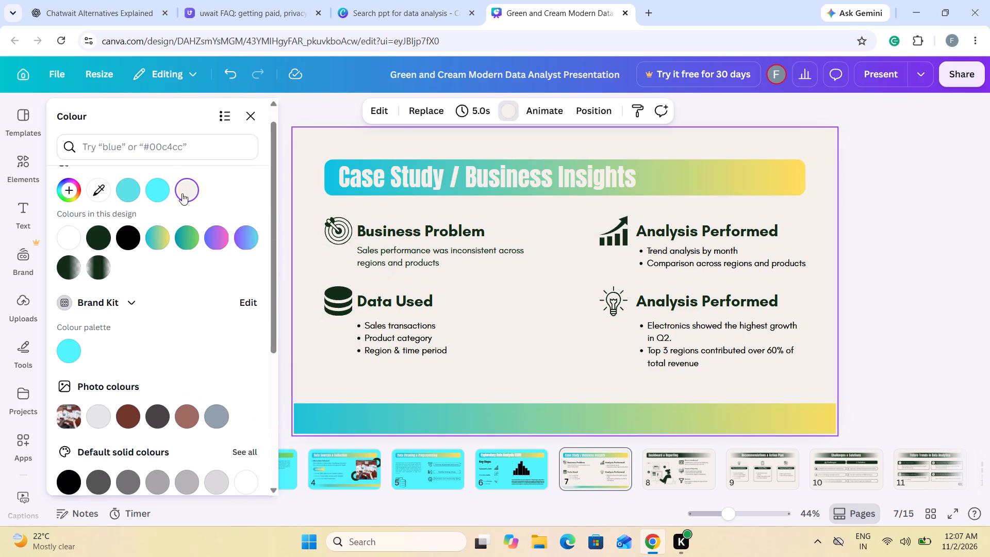
{"action": "left_click", "coordinate": [148, 187]}
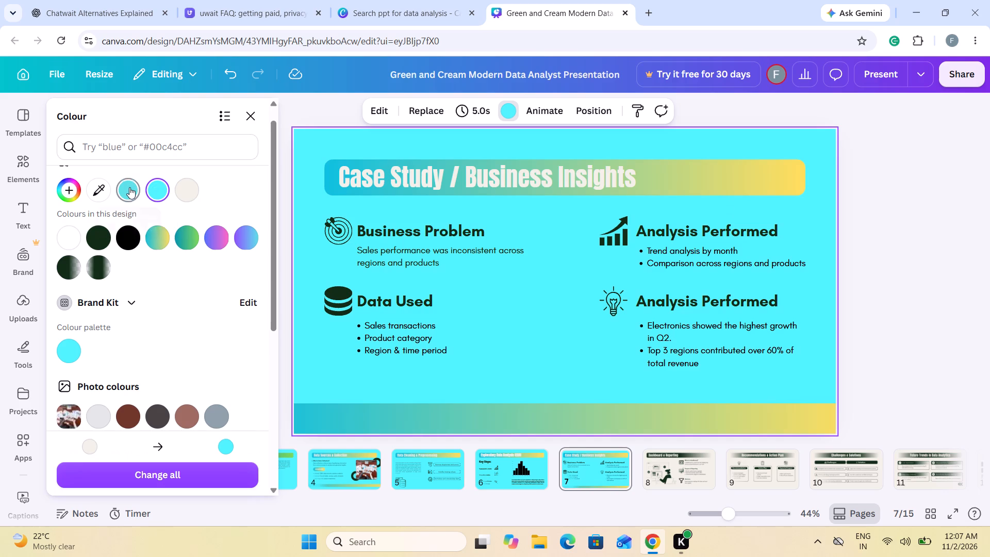
{"action": "left_click", "coordinate": [129, 187]}
{"action": "left_click", "coordinate": [159, 187]}
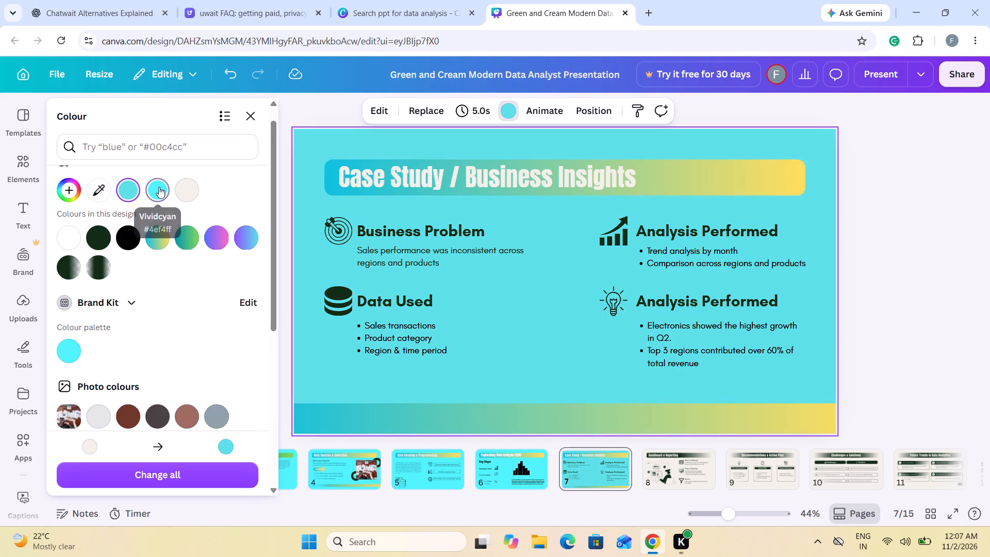
{"action": "left_click", "coordinate": [70, 350]}
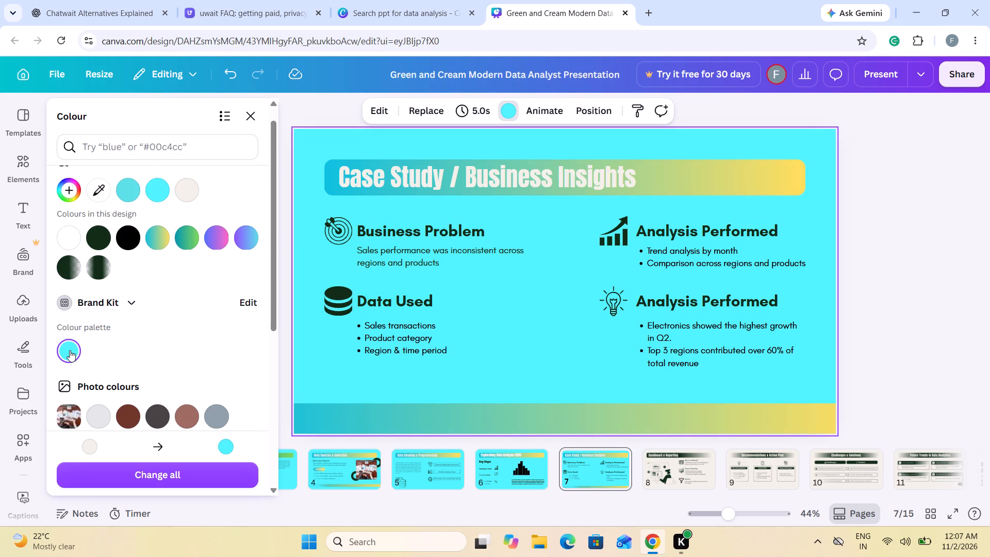
Set the background of the Dashboard & Reporting slide (page 8) to the Brand Kit's bright cyan.
{"action": "left_click", "coordinate": [658, 465]}
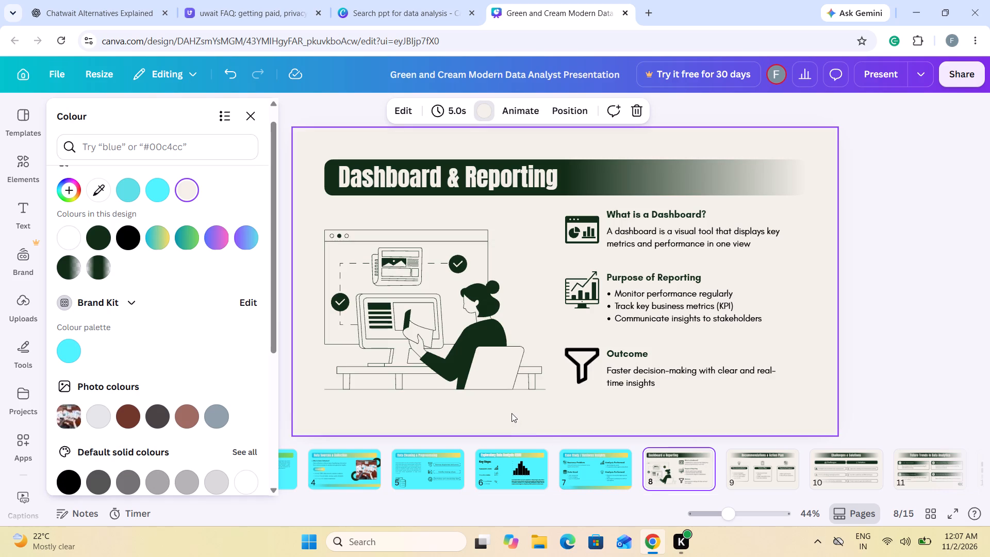
{"action": "left_click", "coordinate": [488, 108]}
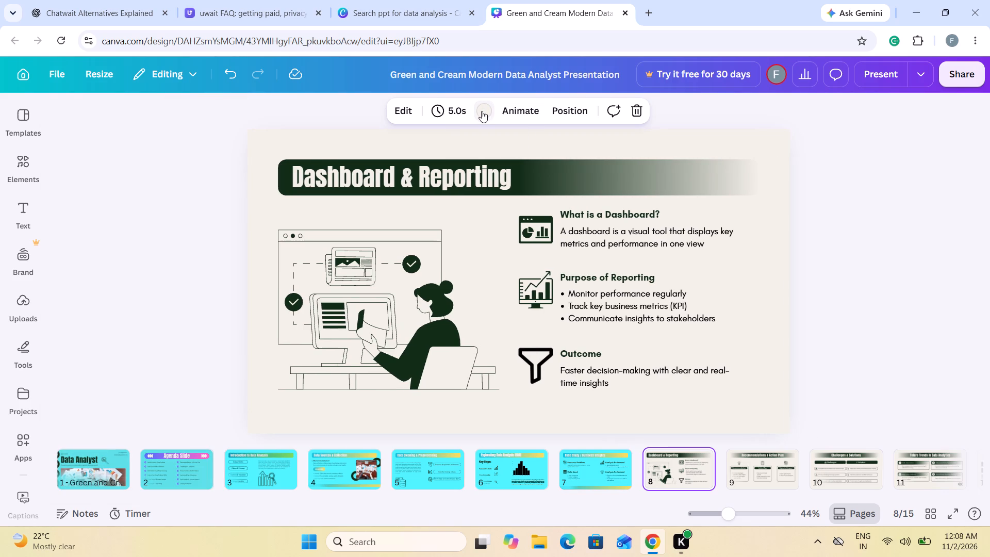
{"action": "left_click", "coordinate": [482, 111]}
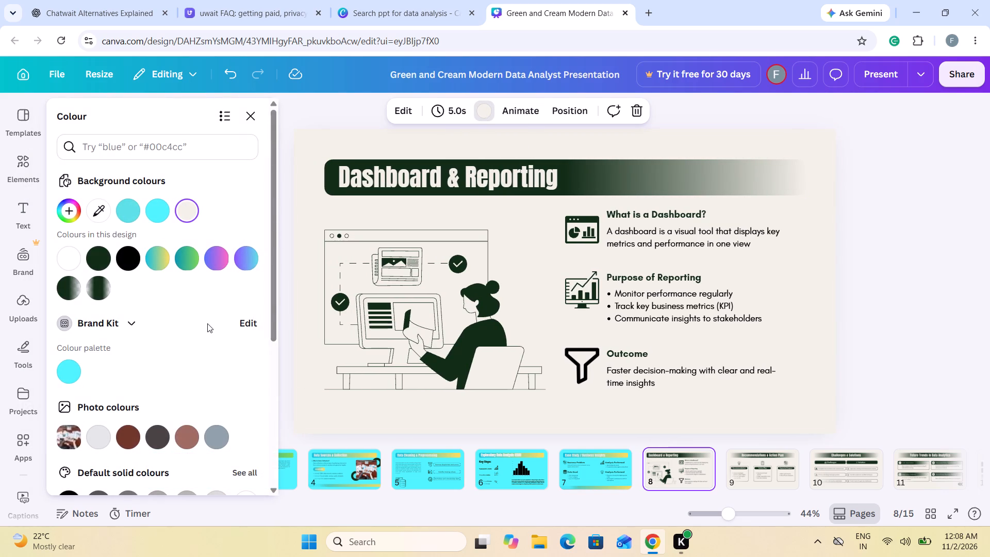
{"action": "scroll", "coordinate": [207, 323], "scroll_direction": "down", "scroll_amount": 1}
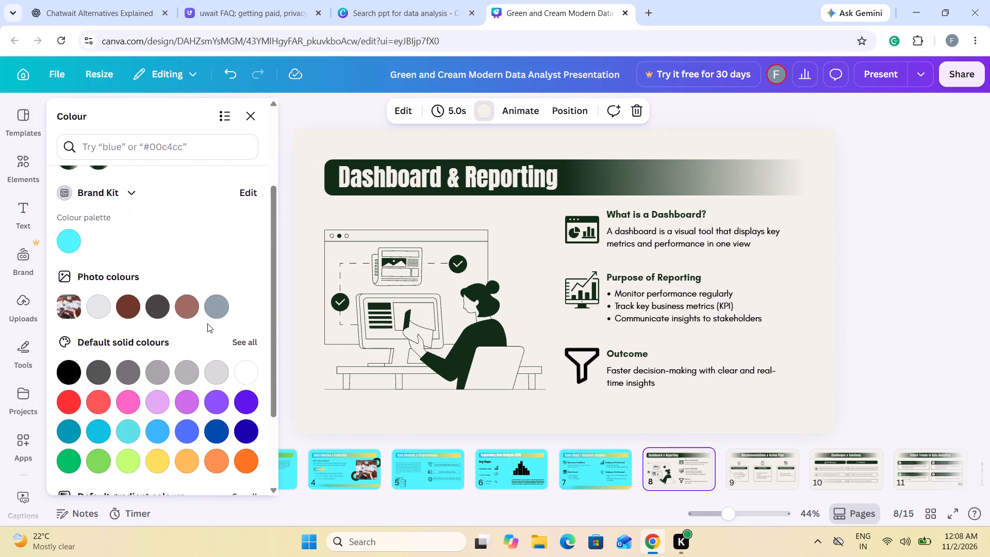
{"action": "scroll", "coordinate": [207, 323], "scroll_direction": "down", "scroll_amount": 2}
{"action": "left_click", "coordinate": [68, 223]}
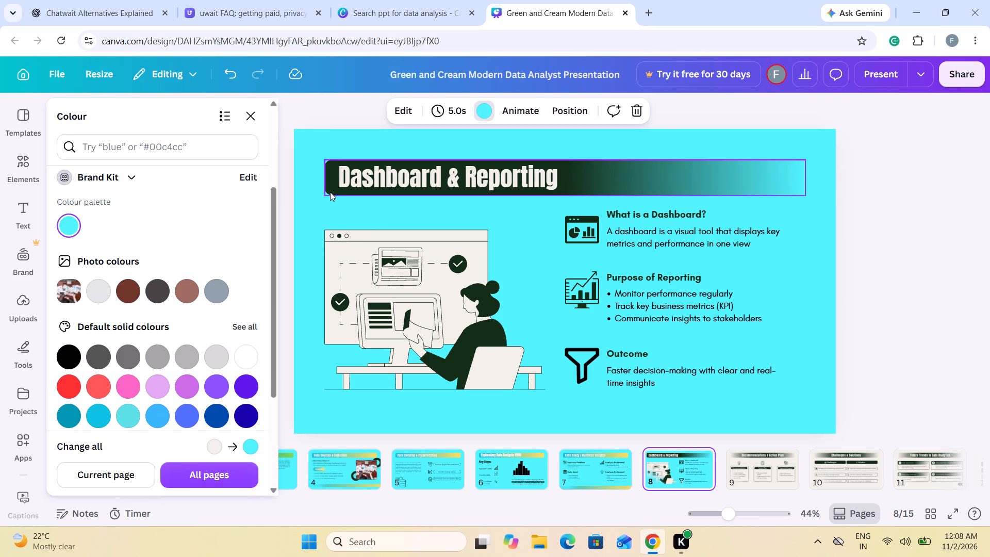
Fill the Dashboard & Reporting title banner with the cyan-to-yellow gradient (#0cc0df, #ffde59).
{"action": "left_click", "coordinate": [330, 192]}
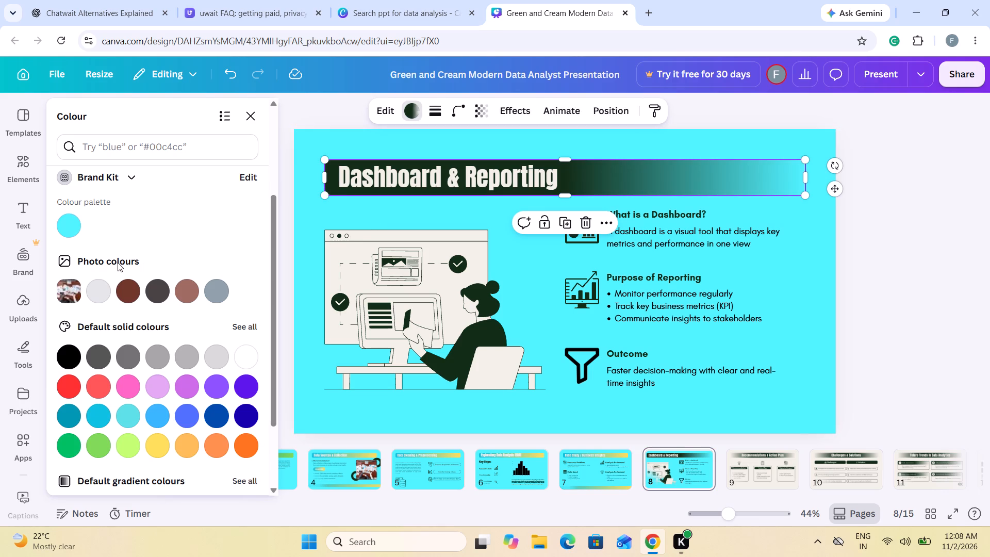
{"action": "scroll", "coordinate": [152, 380], "scroll_direction": "down", "scroll_amount": 1}
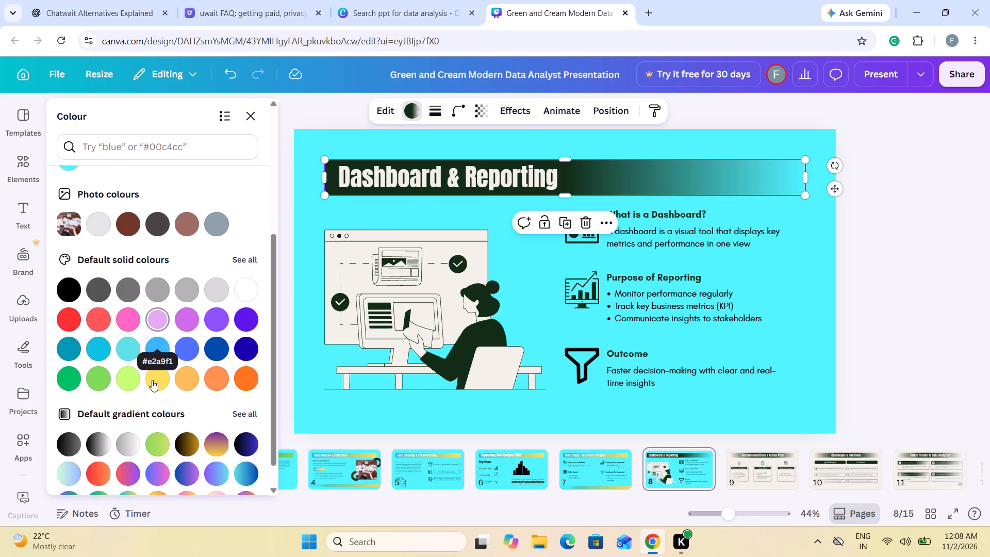
{"action": "scroll", "coordinate": [152, 380], "scroll_direction": "down", "scroll_amount": 2}
{"action": "scroll", "coordinate": [176, 276], "scroll_direction": "up", "scroll_amount": 4}
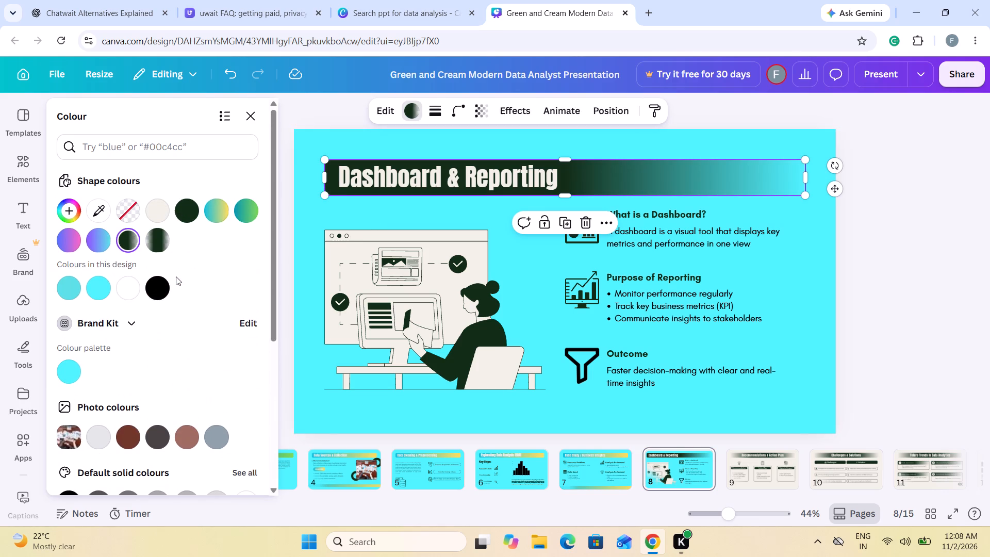
{"action": "left_click", "coordinate": [211, 207]}
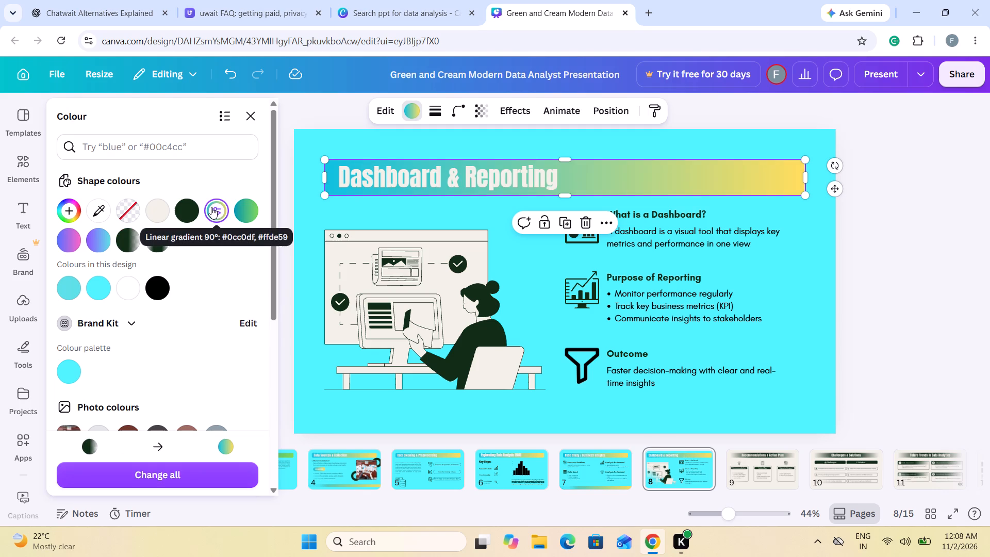
Change the dark green in the Dashboard & Reporting slide's illustration of the woman at a desk to black.
{"action": "left_click", "coordinate": [468, 324]}
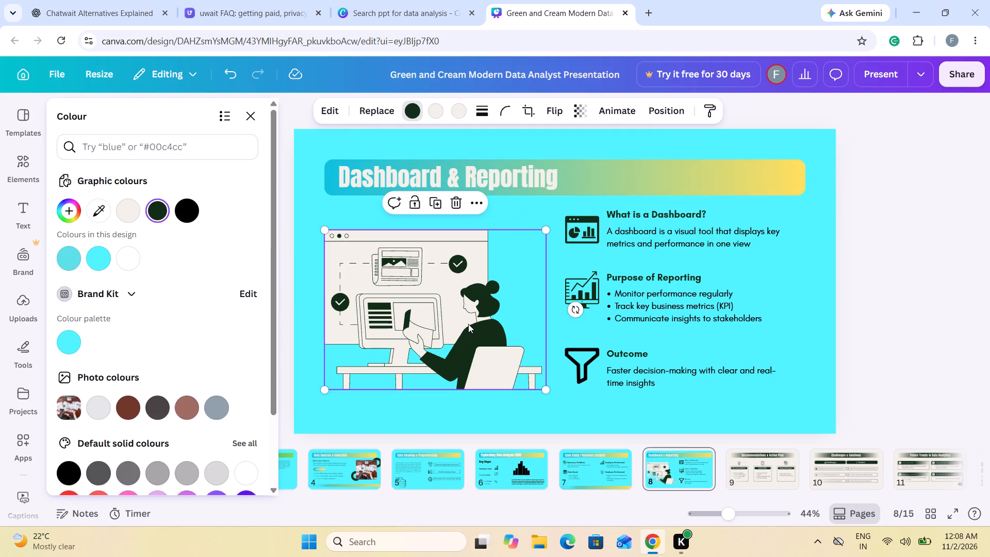
{"action": "left_click", "coordinate": [181, 211]}
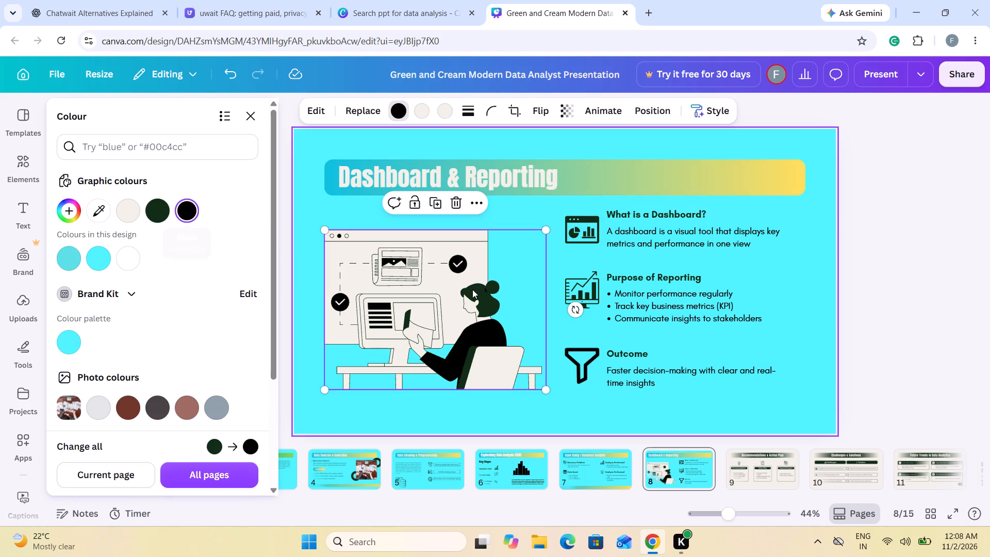
{"action": "left_click", "coordinate": [800, 300]}
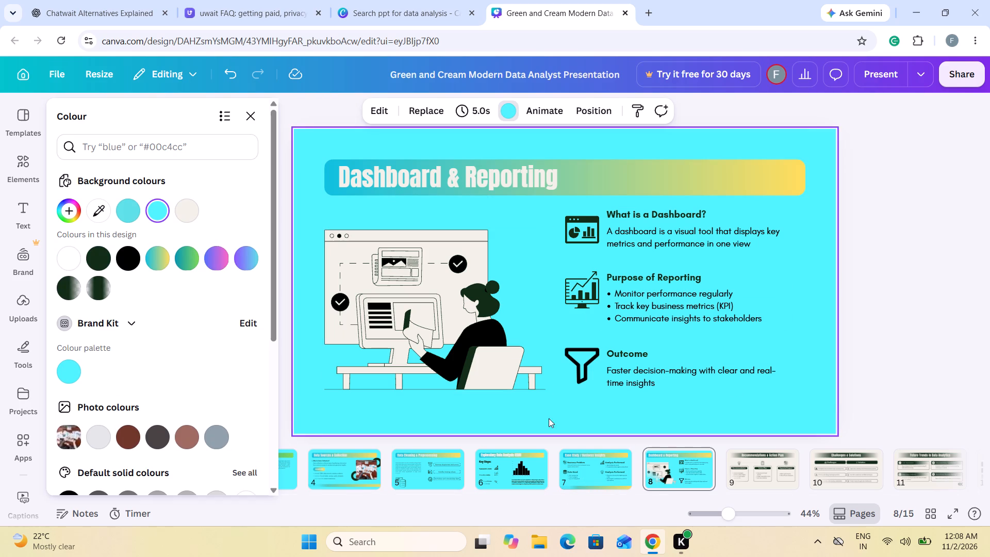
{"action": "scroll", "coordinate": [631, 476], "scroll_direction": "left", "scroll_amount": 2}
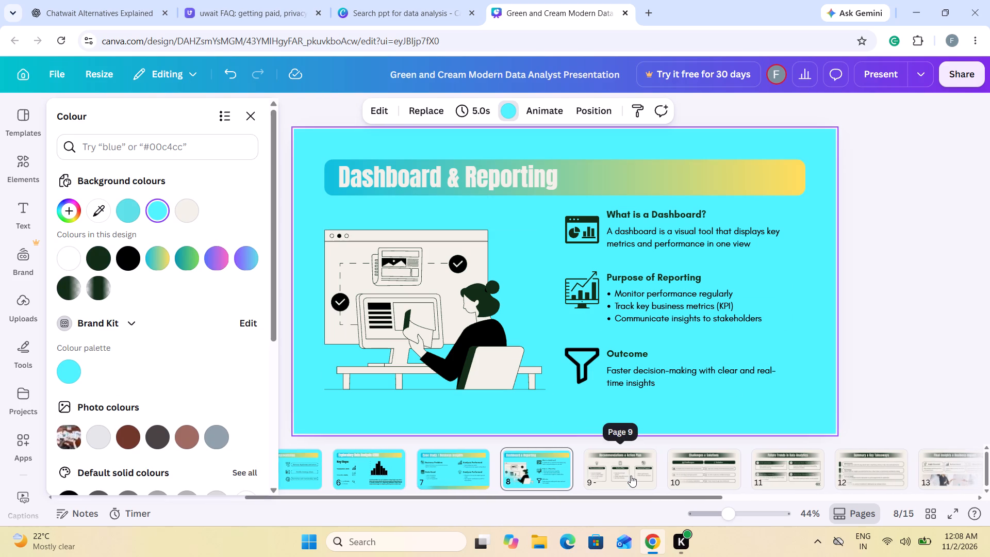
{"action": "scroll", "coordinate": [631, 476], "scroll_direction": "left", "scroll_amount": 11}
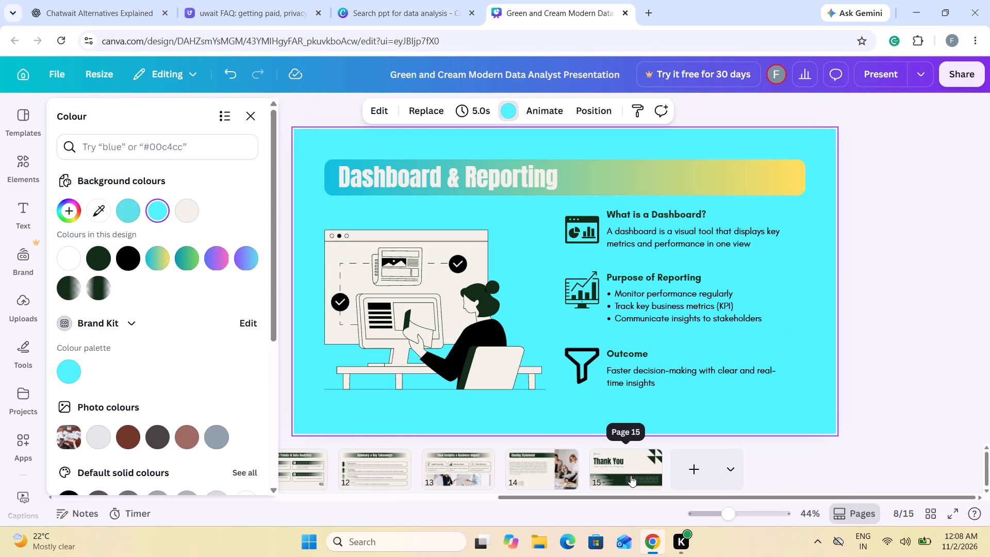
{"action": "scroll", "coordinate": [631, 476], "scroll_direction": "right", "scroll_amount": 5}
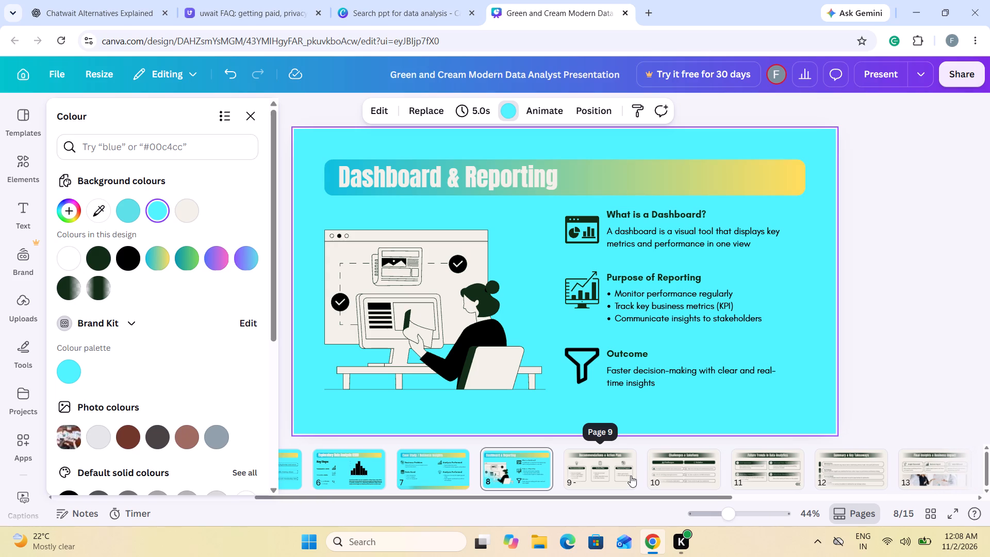
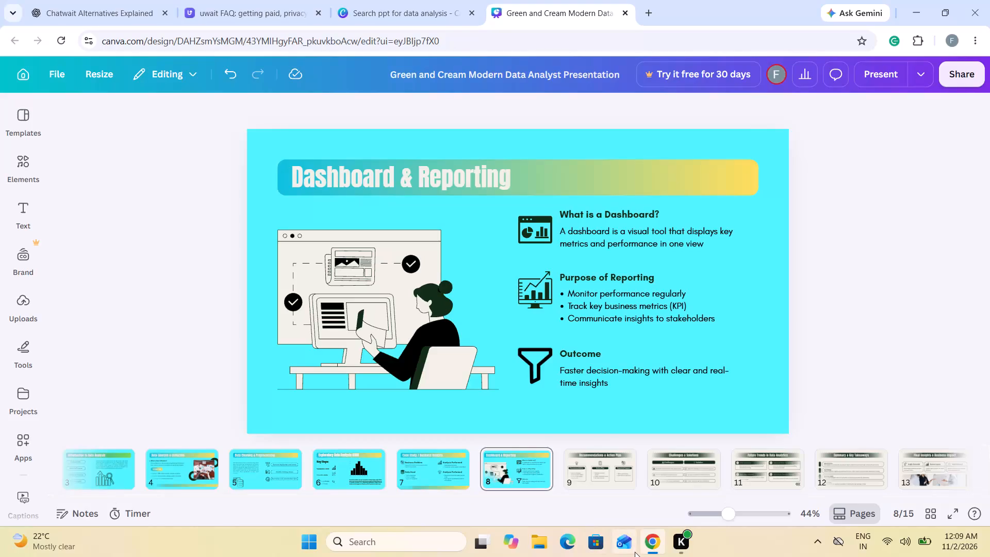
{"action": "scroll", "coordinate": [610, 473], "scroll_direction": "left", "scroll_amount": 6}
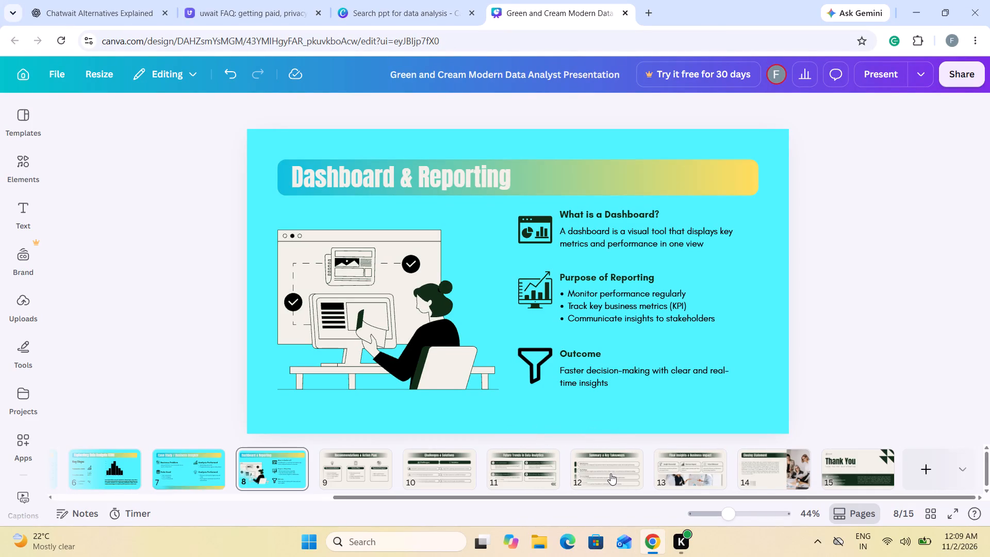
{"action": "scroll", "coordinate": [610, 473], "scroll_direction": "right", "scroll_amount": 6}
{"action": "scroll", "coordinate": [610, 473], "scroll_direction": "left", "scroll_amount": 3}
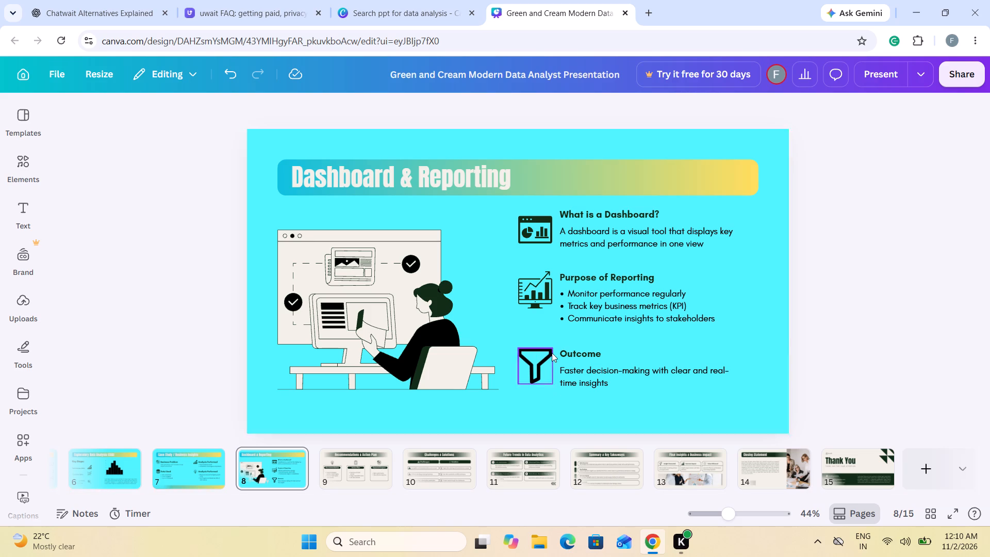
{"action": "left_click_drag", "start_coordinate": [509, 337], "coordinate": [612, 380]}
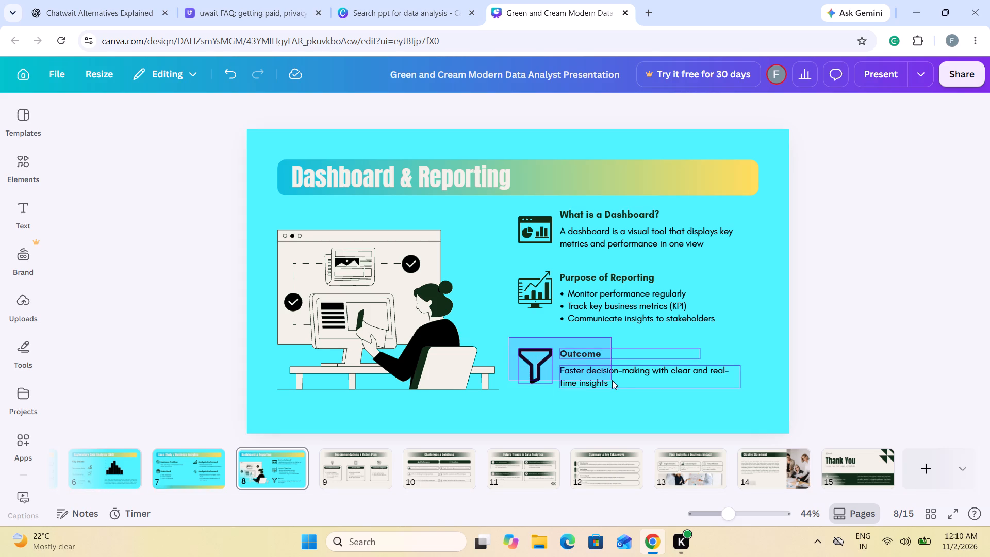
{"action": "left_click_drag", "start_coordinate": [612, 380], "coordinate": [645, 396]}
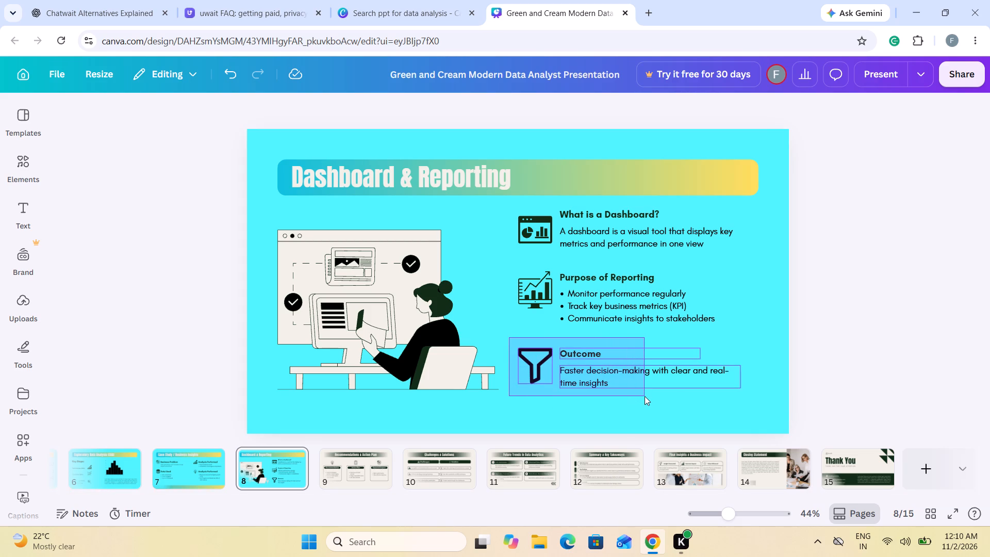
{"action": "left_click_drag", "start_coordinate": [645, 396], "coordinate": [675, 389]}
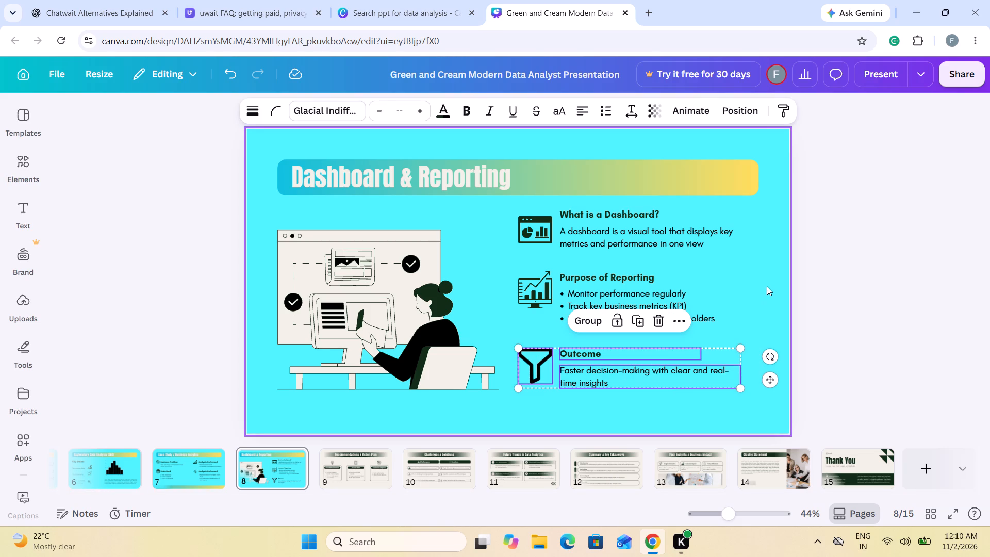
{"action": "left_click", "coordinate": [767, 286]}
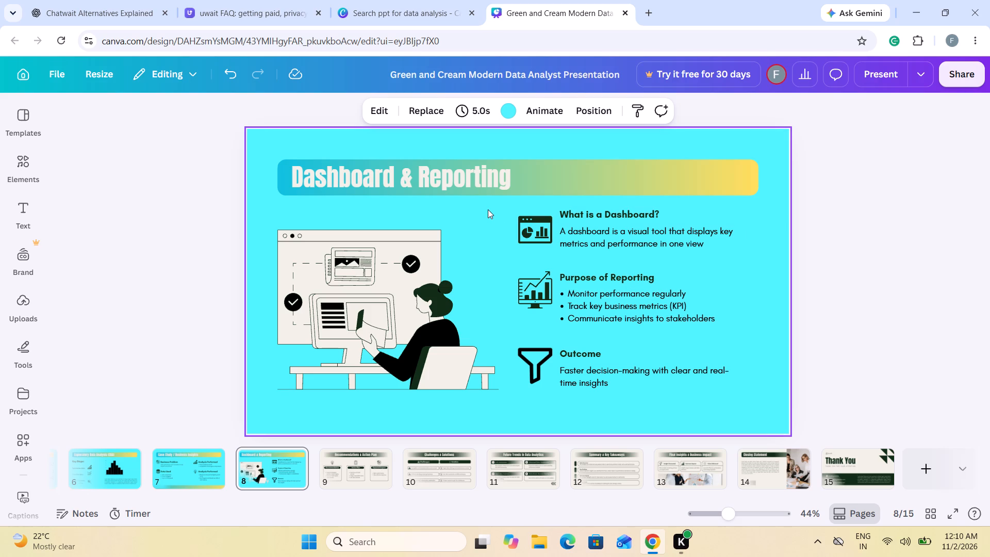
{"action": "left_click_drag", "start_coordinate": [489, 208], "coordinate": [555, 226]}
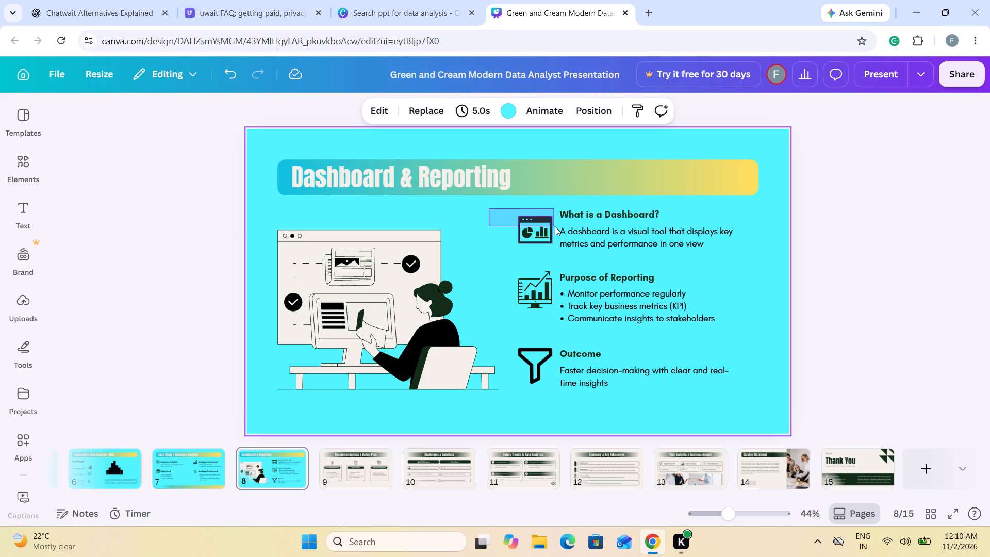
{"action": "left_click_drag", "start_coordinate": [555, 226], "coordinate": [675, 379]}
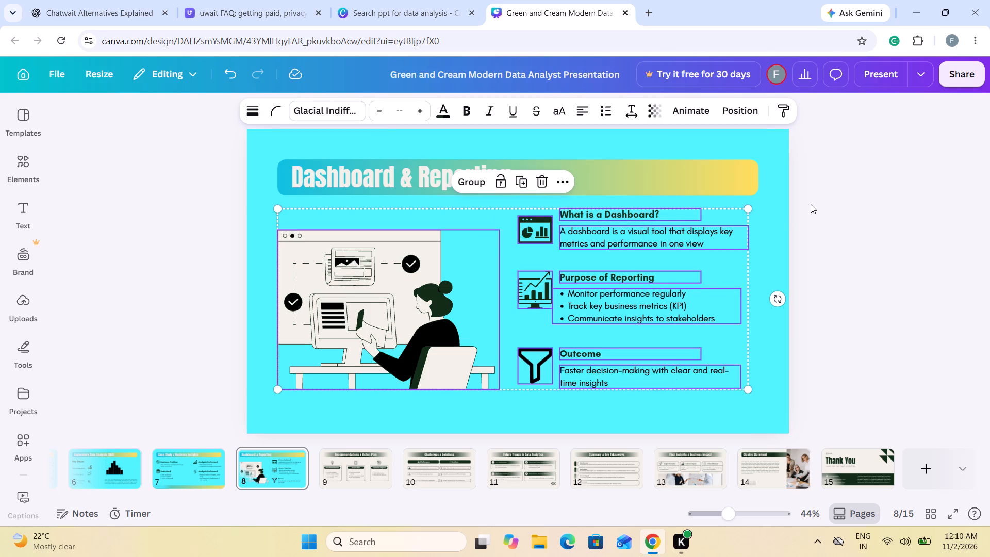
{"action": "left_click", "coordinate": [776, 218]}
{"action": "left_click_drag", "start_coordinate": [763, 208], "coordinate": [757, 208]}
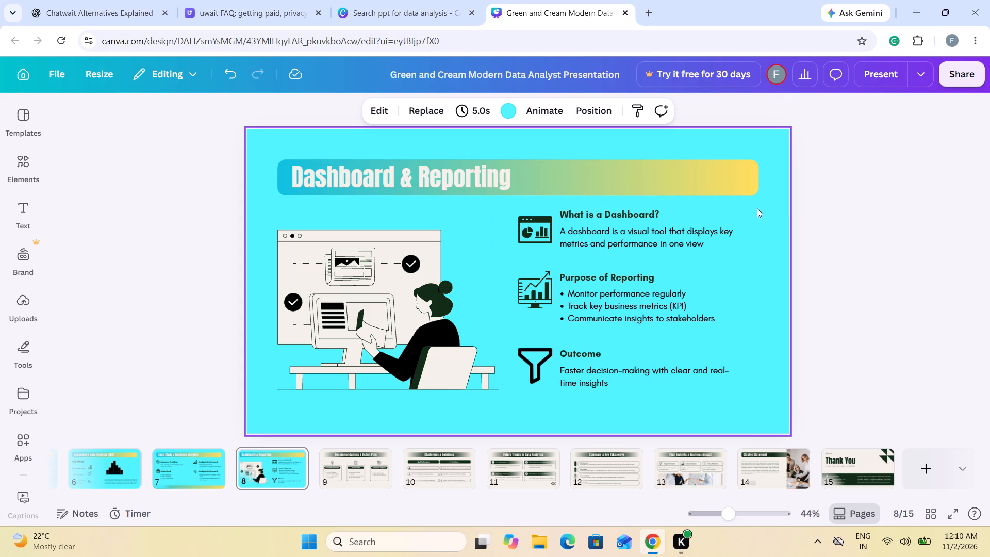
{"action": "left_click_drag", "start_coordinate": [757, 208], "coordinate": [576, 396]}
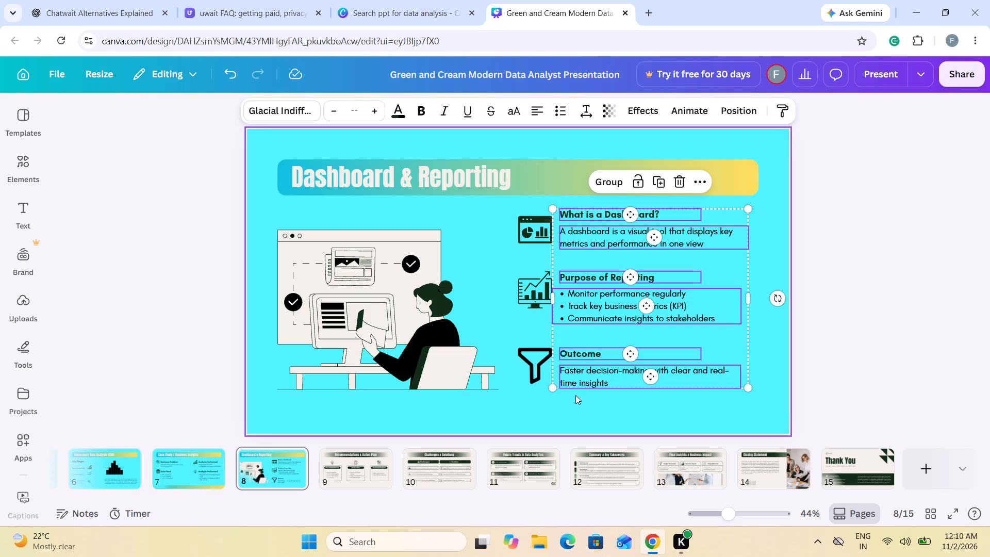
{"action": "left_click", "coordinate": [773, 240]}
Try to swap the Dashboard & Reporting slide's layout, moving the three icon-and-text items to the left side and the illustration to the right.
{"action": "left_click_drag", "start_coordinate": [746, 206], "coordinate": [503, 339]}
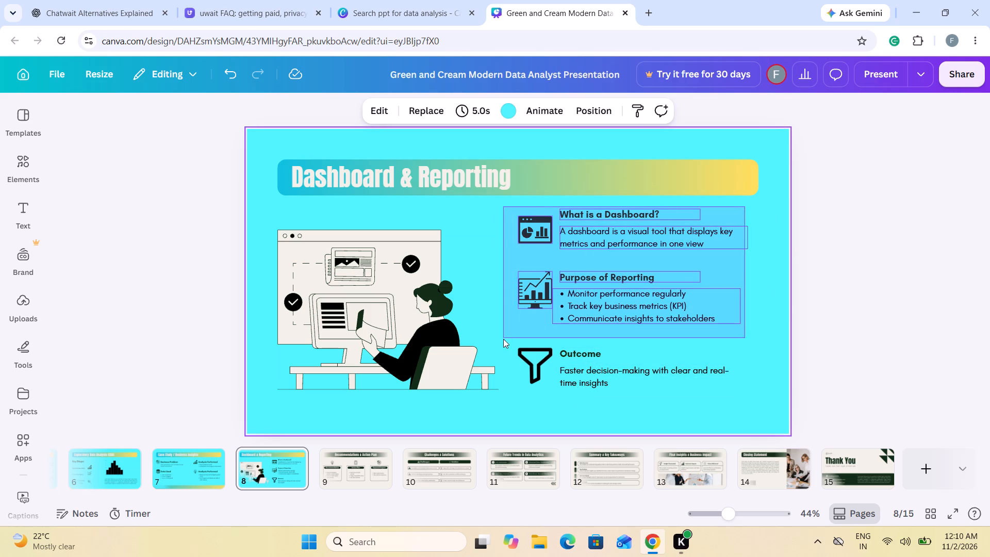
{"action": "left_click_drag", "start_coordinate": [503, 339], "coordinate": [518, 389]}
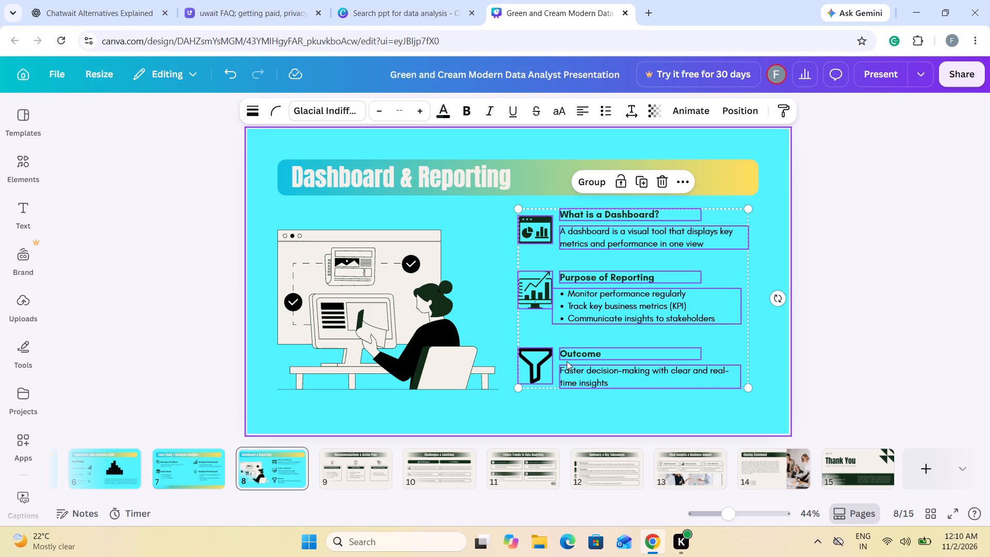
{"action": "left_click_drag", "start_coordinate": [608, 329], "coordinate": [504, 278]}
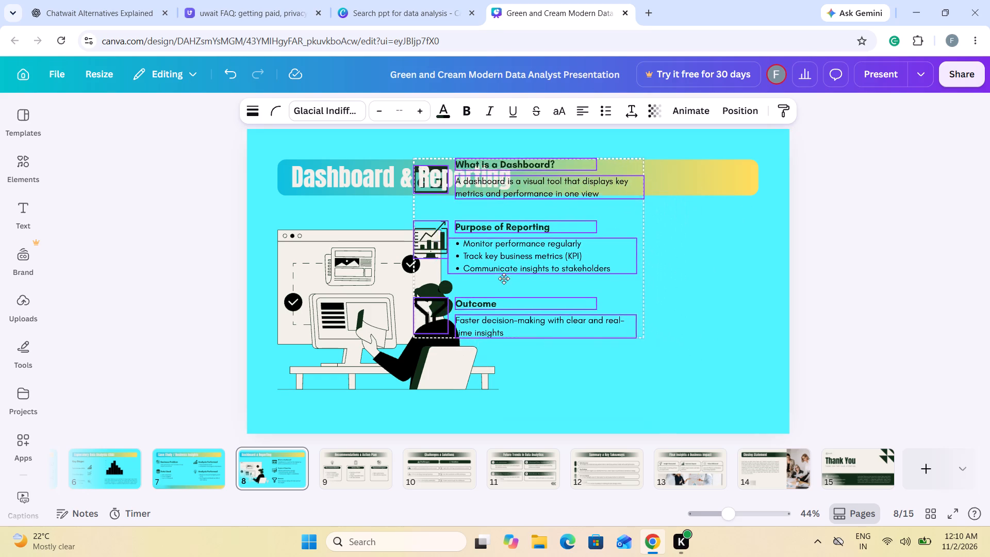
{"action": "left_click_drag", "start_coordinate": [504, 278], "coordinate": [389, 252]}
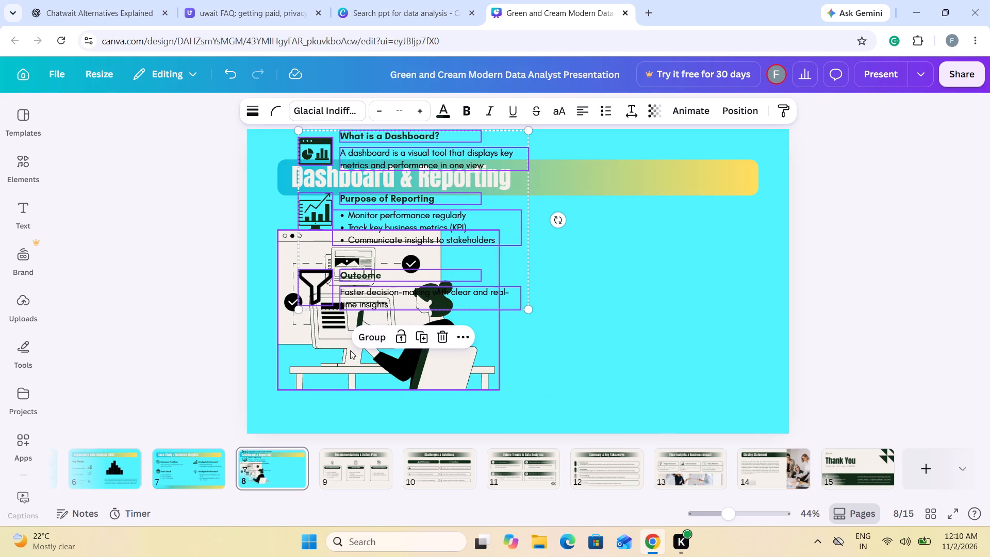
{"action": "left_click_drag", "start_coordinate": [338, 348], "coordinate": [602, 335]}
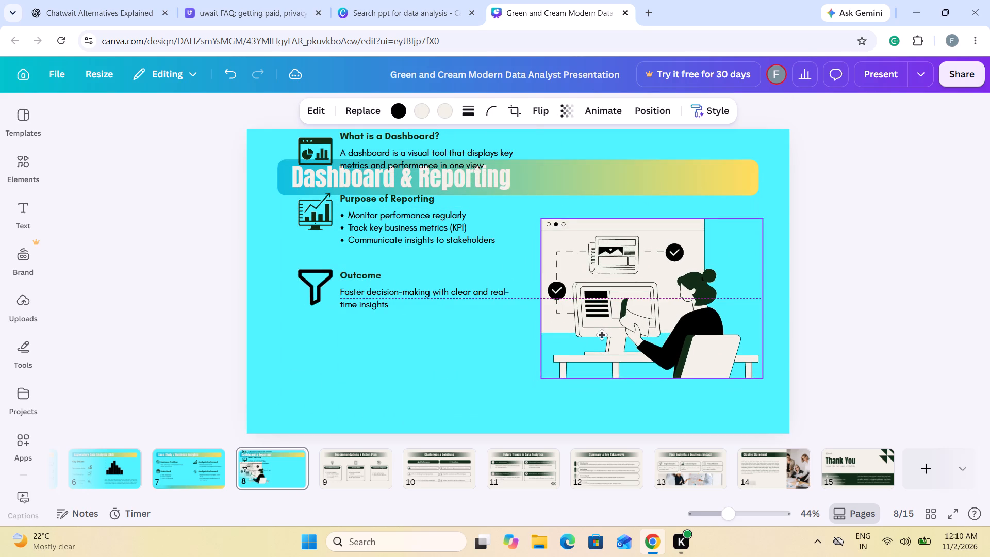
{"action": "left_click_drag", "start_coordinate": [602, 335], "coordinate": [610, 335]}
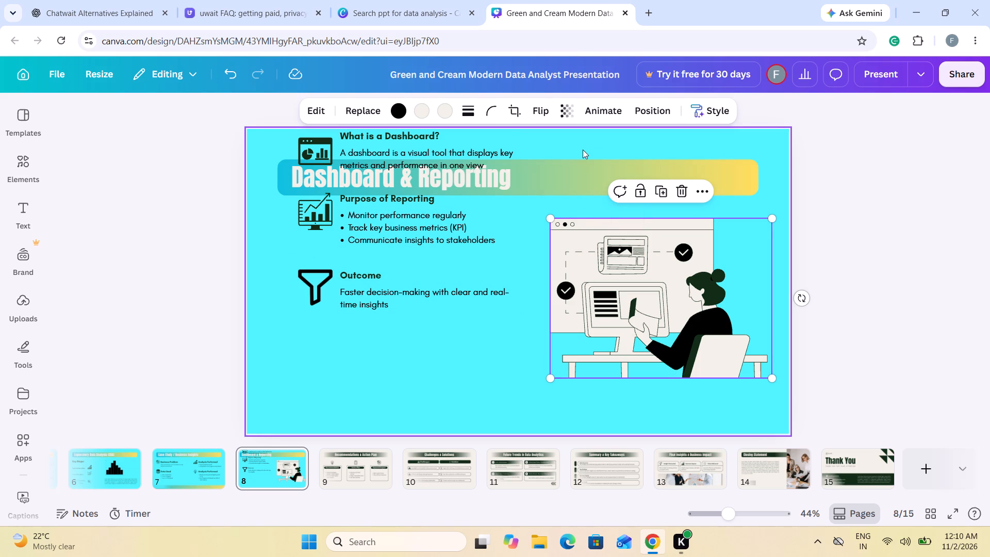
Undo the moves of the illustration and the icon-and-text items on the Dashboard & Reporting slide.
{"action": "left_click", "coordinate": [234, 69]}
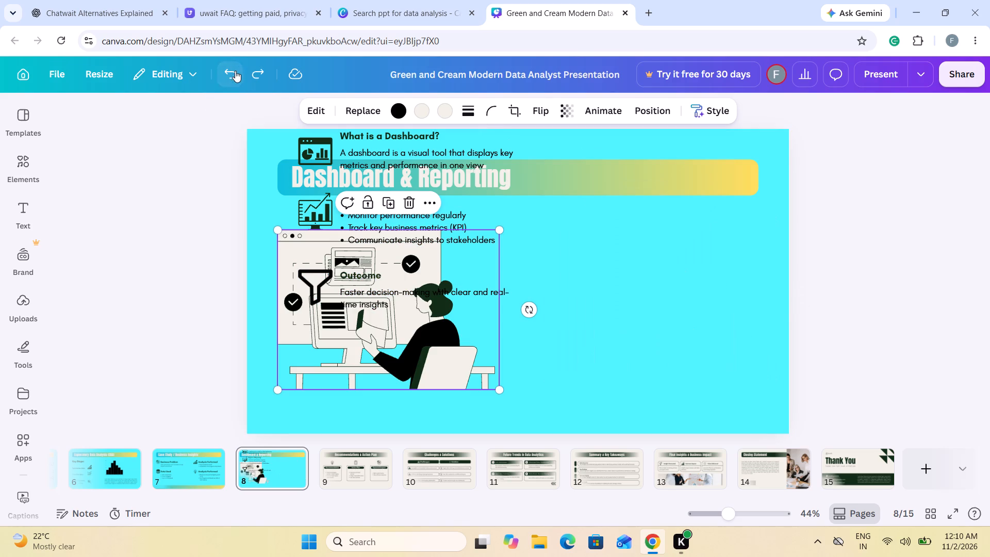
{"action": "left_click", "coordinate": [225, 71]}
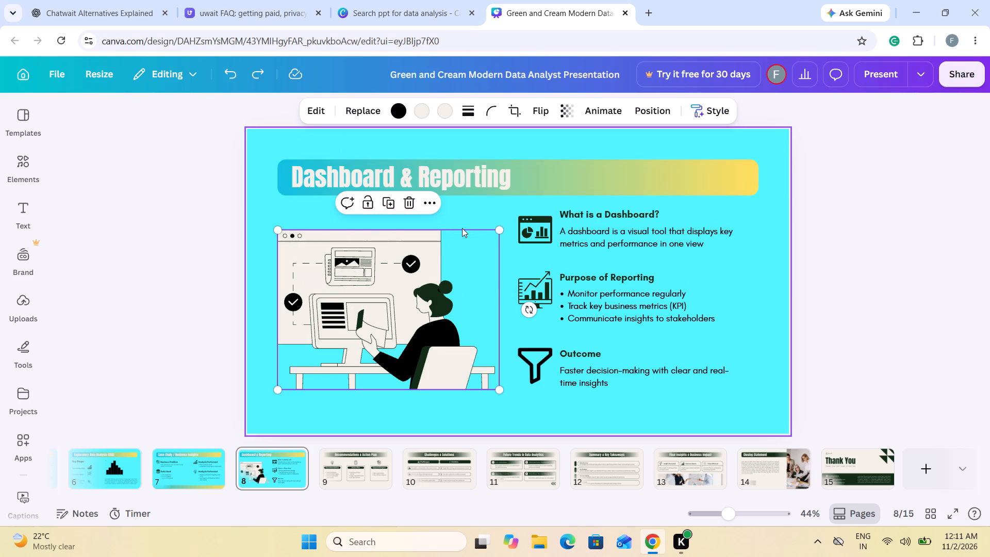
Park the desk illustration mostly outside the Dashboard & Reporting slide's bottom-right corner to clear the left half.
{"action": "left_click_drag", "start_coordinate": [373, 268], "coordinate": [640, 381]}
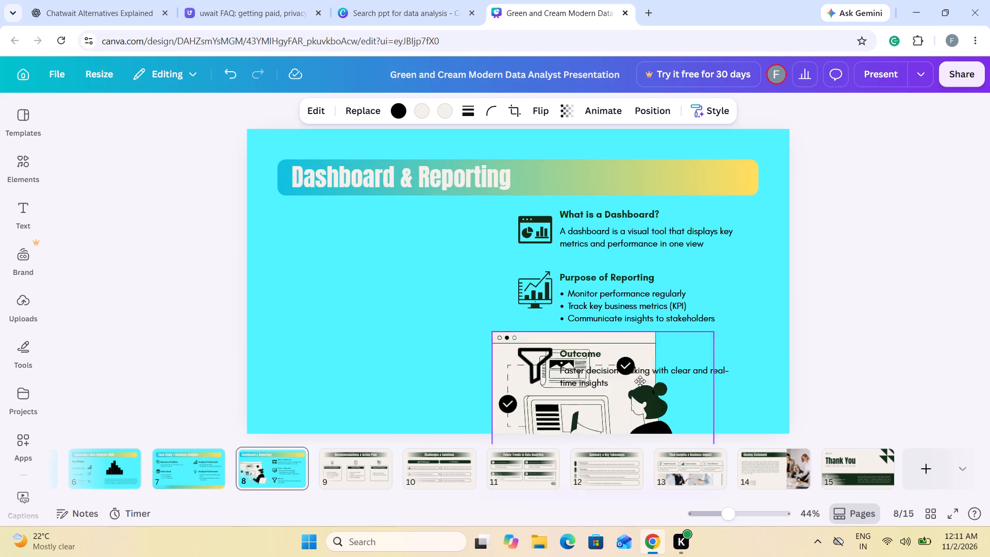
{"action": "left_click_drag", "start_coordinate": [640, 381], "coordinate": [841, 433]}
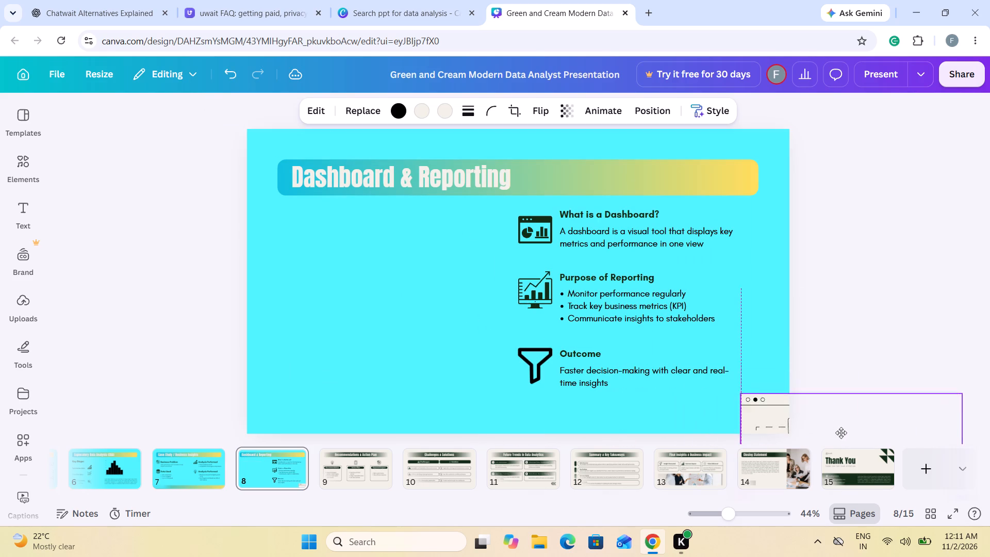
{"action": "left_click_drag", "start_coordinate": [841, 433], "coordinate": [845, 436]}
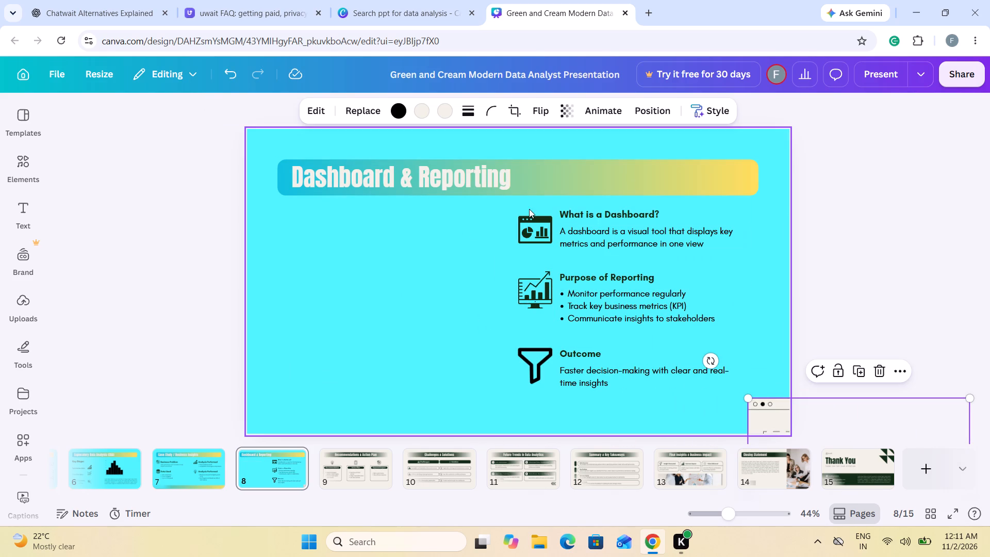
Move the three icon-and-text items together to the left half of the Dashboard & Reporting slide, below the title banner.
{"action": "left_click_drag", "start_coordinate": [503, 209], "coordinate": [641, 375]}
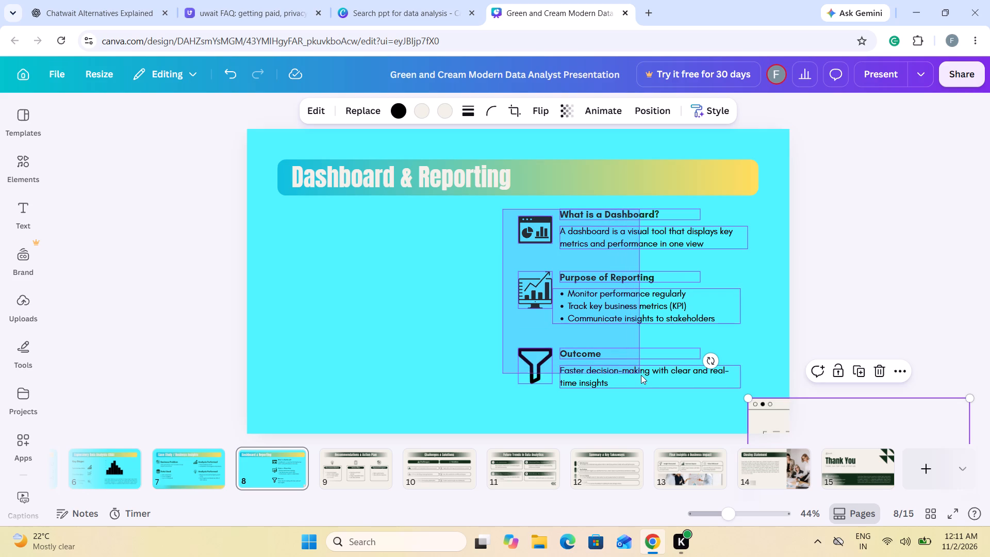
{"action": "left_click_drag", "start_coordinate": [641, 375], "coordinate": [641, 382]}
{"action": "left_click_drag", "start_coordinate": [599, 318], "coordinate": [376, 323]}
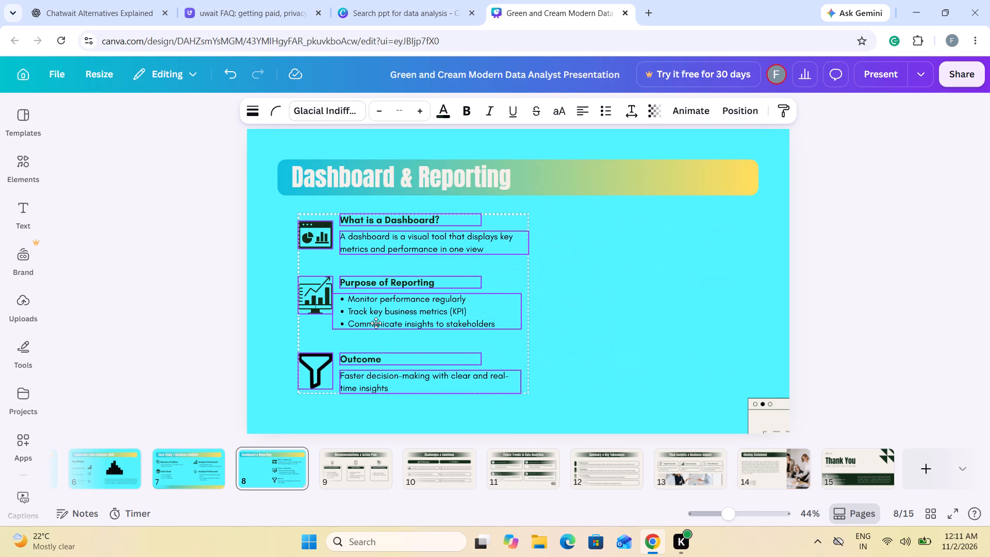
{"action": "left_click_drag", "start_coordinate": [376, 323], "coordinate": [364, 326]}
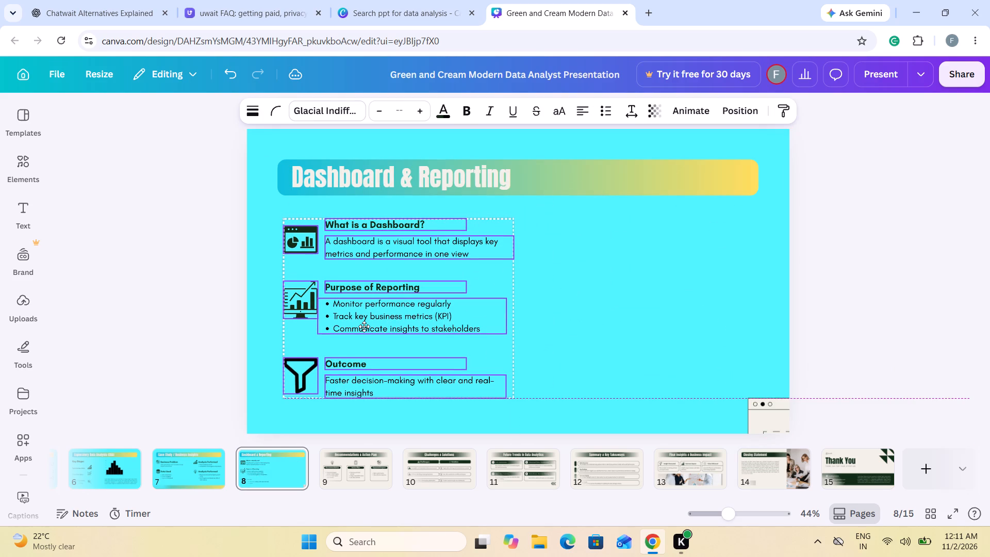
{"action": "left_click_drag", "start_coordinate": [364, 326], "coordinate": [364, 328]}
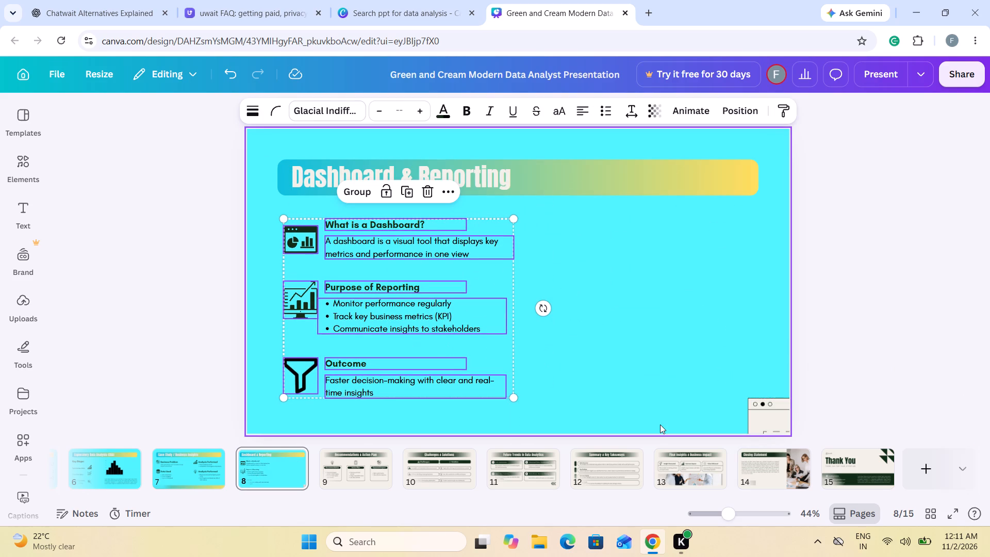
Place the desk illustration on the right half of the Dashboard & Reporting slide, beside the icon-and-text items and below the banner.
{"action": "left_click_drag", "start_coordinate": [773, 415], "coordinate": [559, 252]}
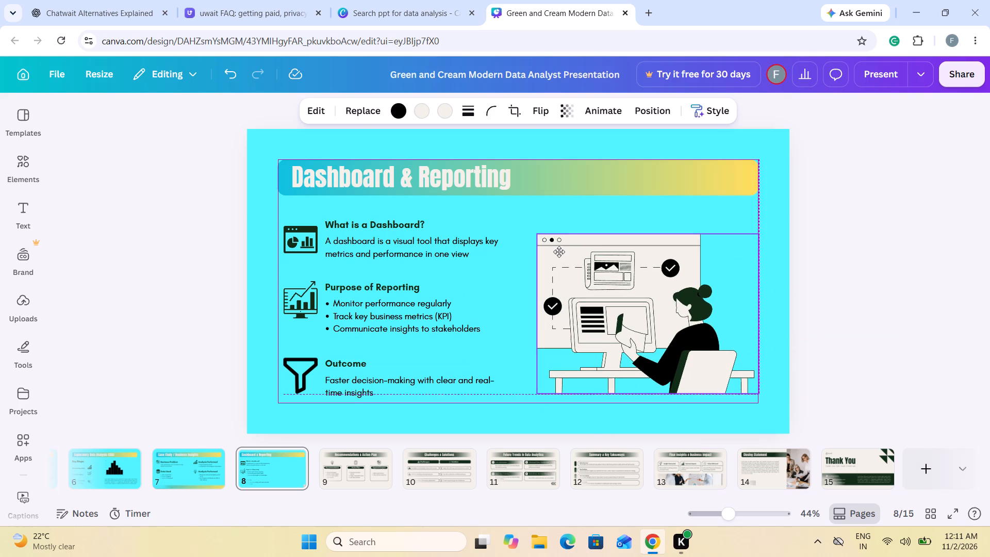
{"action": "left_click_drag", "start_coordinate": [559, 252], "coordinate": [571, 242]}
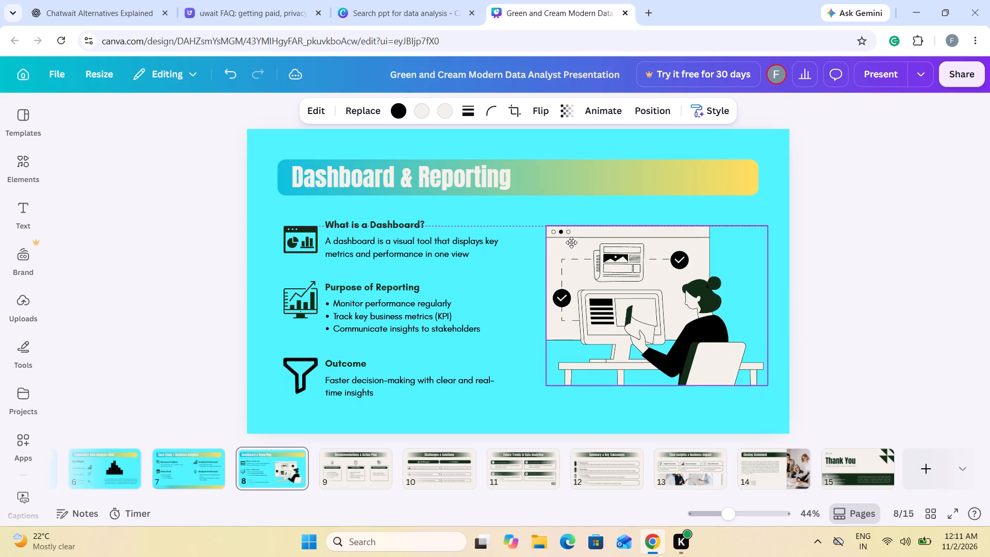
{"action": "left_click_drag", "start_coordinate": [571, 242], "coordinate": [572, 243]}
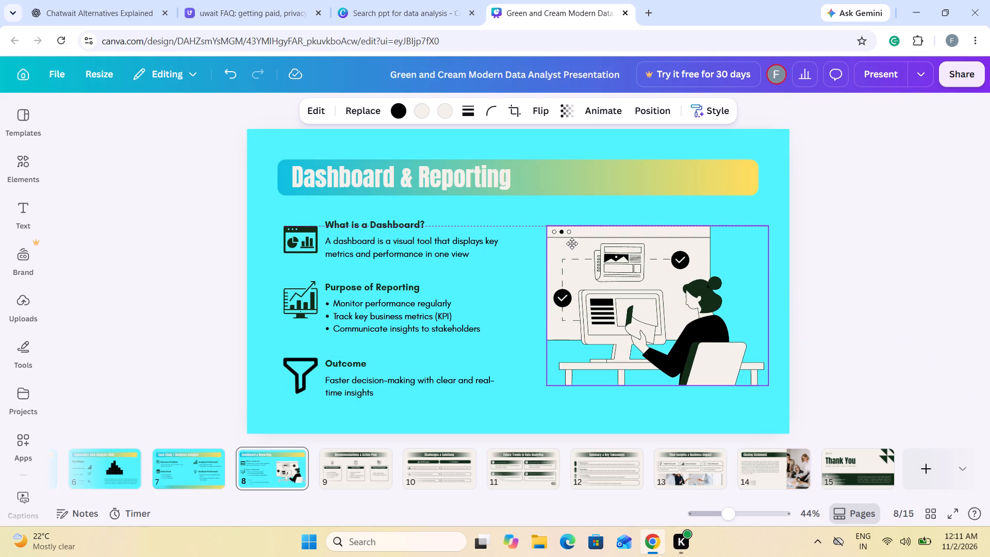
{"action": "left_click_drag", "start_coordinate": [572, 243], "coordinate": [571, 240]}
{"action": "left_click", "coordinate": [766, 201]}
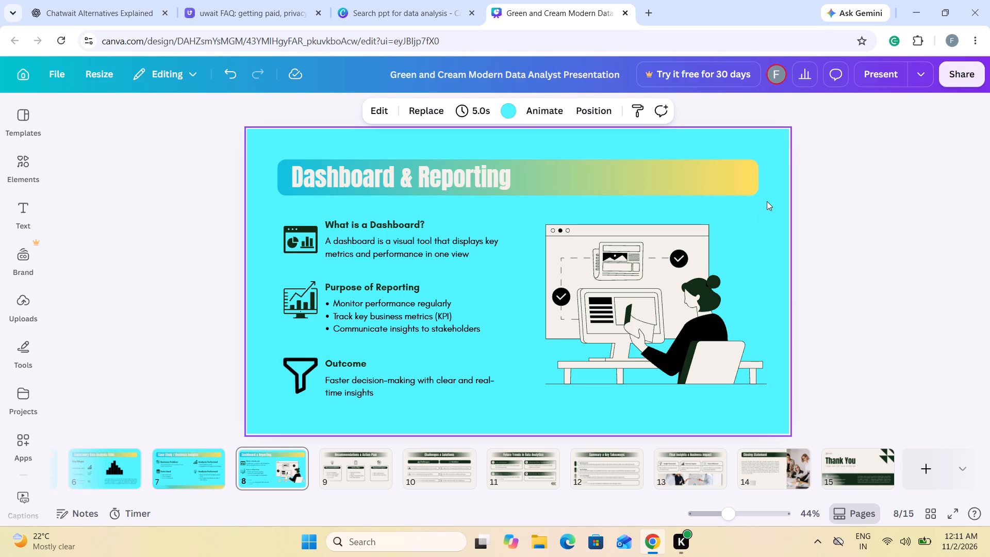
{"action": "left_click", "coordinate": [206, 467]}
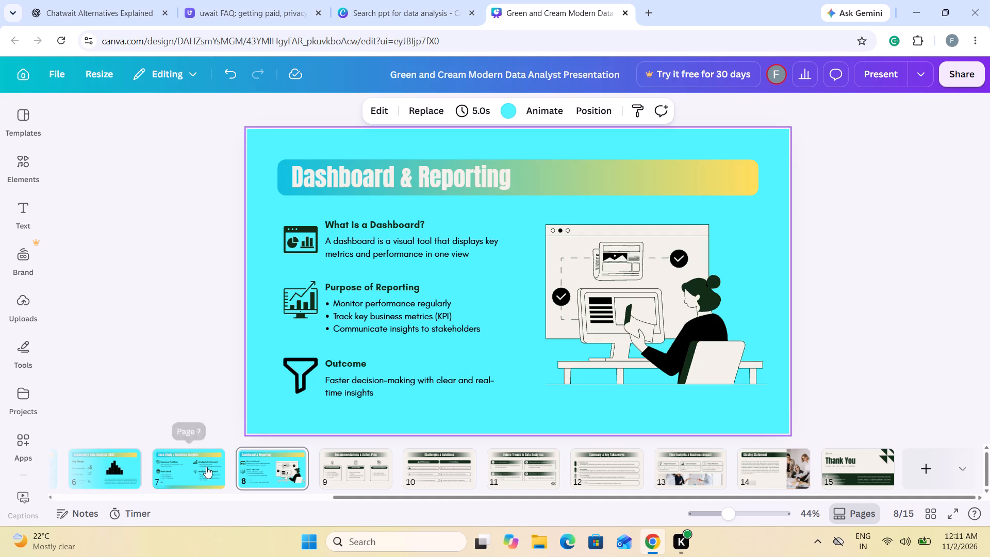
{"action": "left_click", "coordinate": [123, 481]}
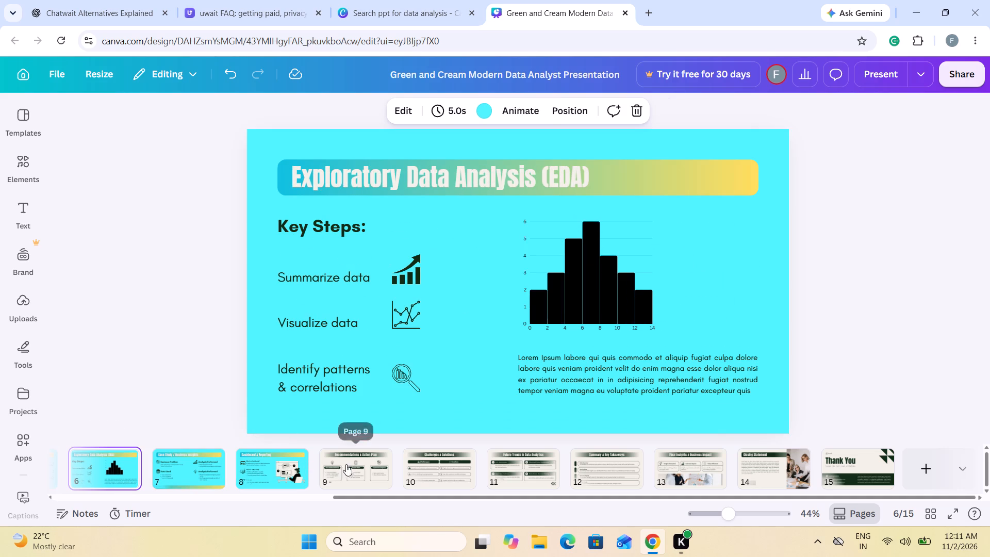
Recolour the desk illustration on the Dashboard & Reporting slide, changing its two cream colours to light grey and white.
{"action": "left_click", "coordinate": [293, 468]}
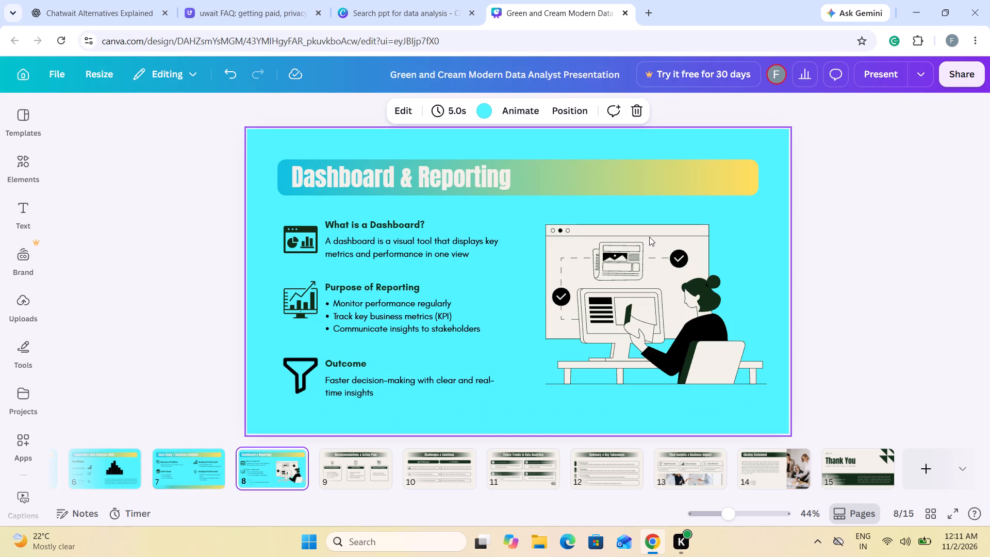
{"action": "left_click", "coordinate": [573, 254]}
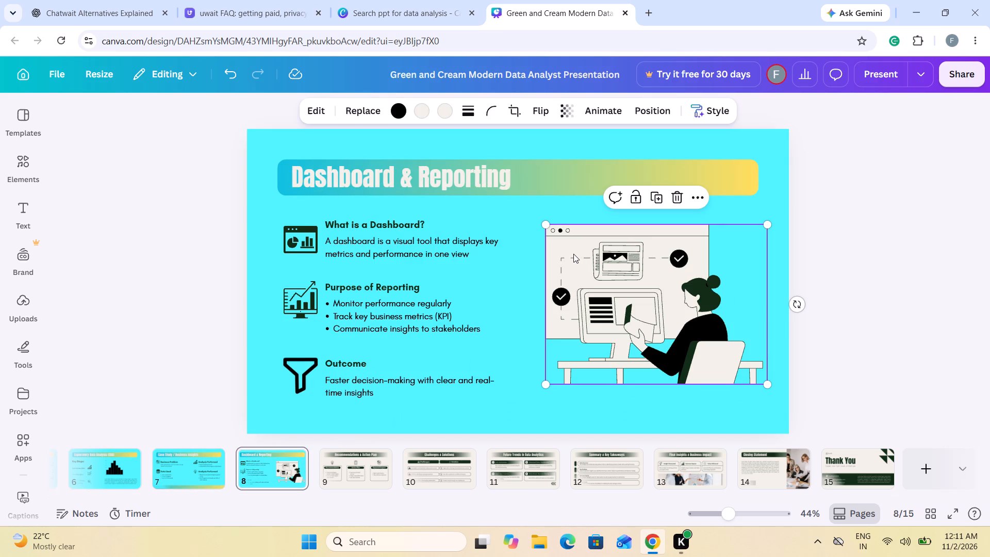
{"action": "left_click", "coordinate": [424, 111]}
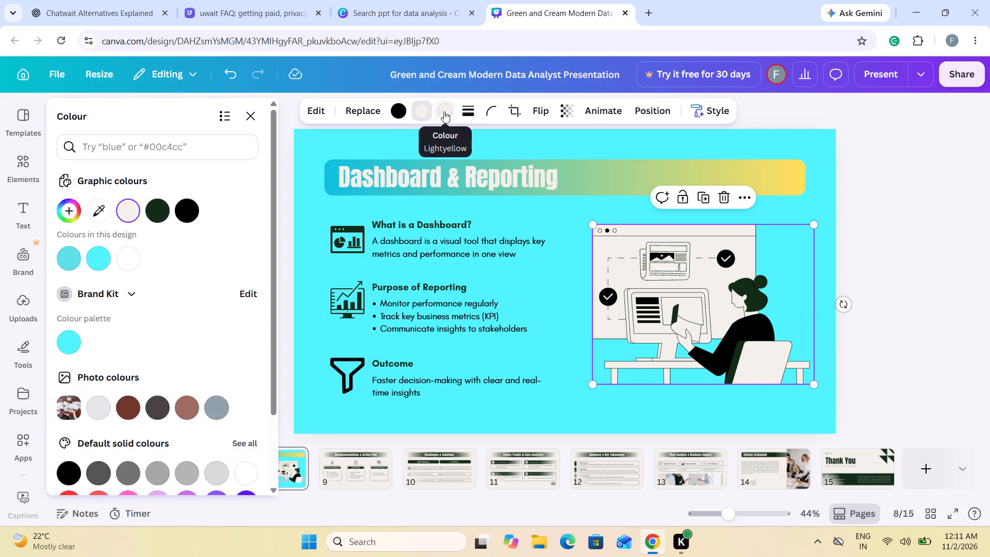
{"action": "left_click", "coordinate": [444, 111]}
{"action": "left_click", "coordinate": [421, 117]}
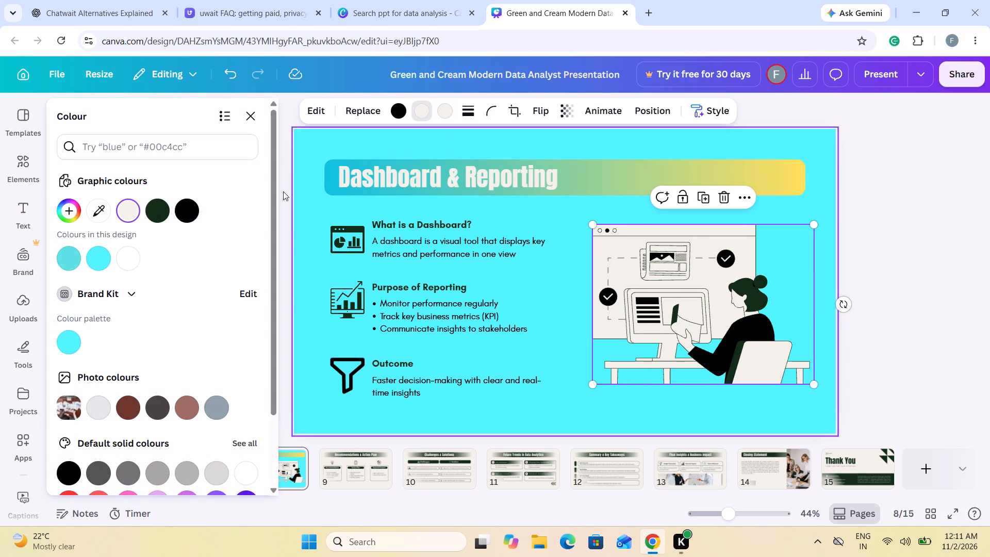
{"action": "left_click", "coordinate": [106, 409]}
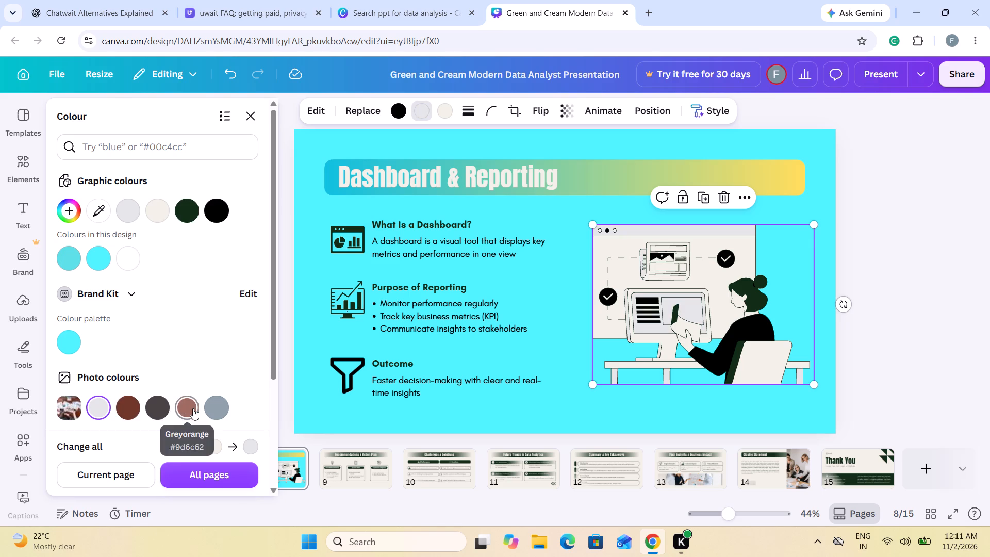
{"action": "left_click", "coordinate": [438, 117]}
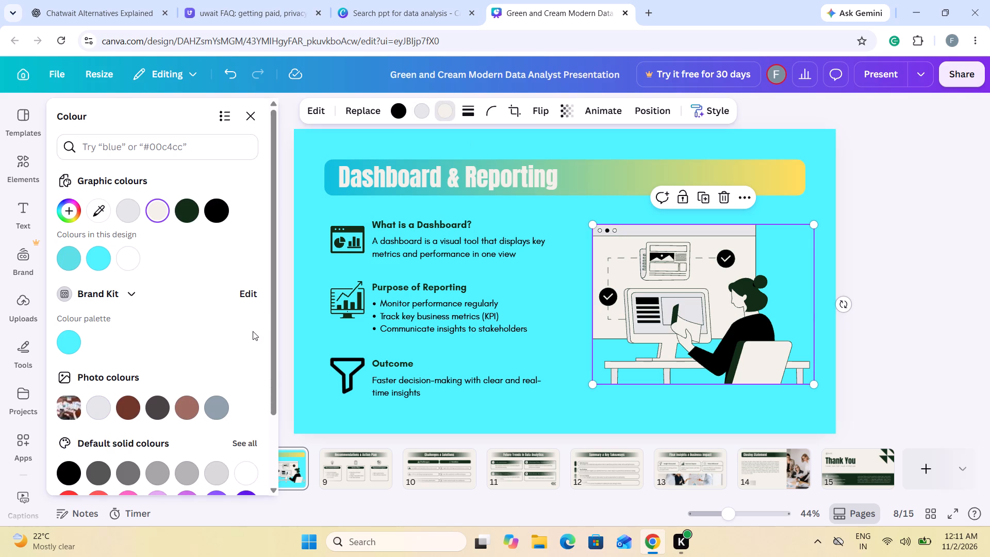
{"action": "left_click", "coordinate": [219, 412]}
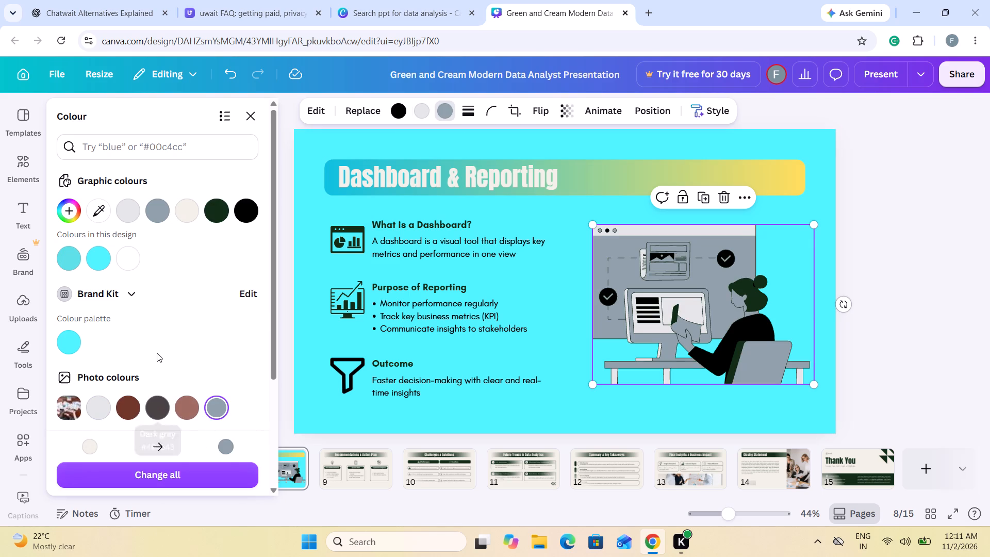
{"action": "left_click", "coordinate": [131, 258]}
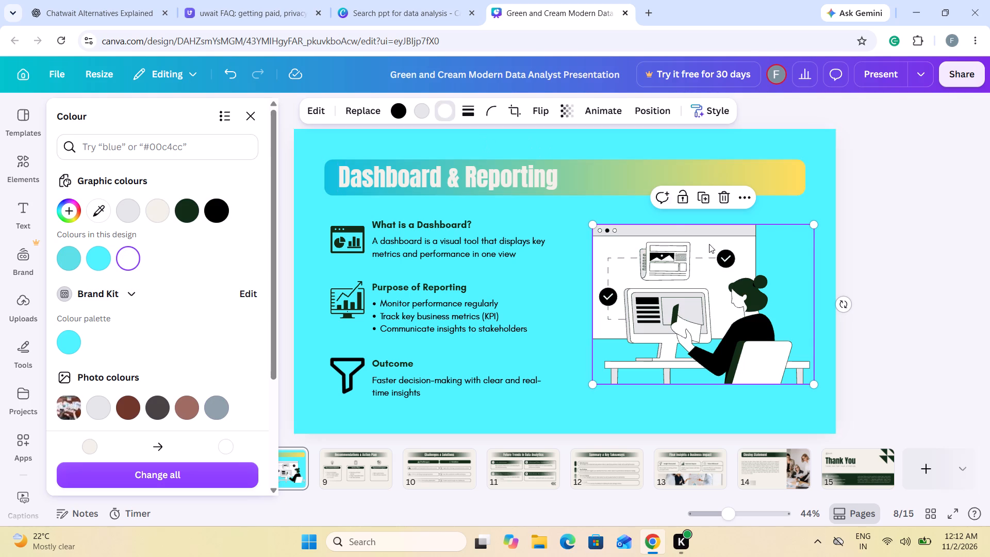
{"action": "left_click", "coordinate": [806, 188]}
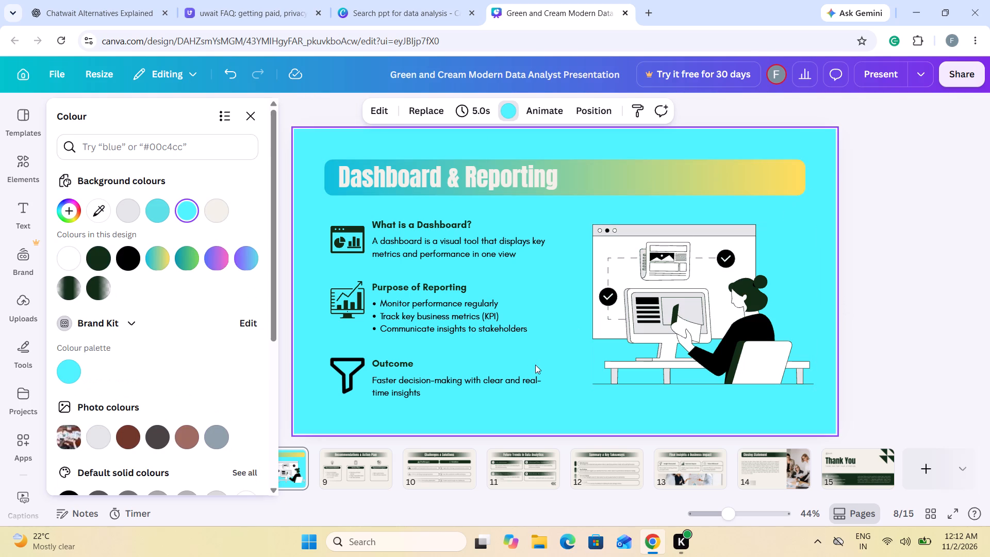
Fill the title banner on the Recommendations & Action Plan slide with the blue-to-yellow linear gradient (#0cc0df, #ffde59).
{"action": "left_click", "coordinate": [349, 485]}
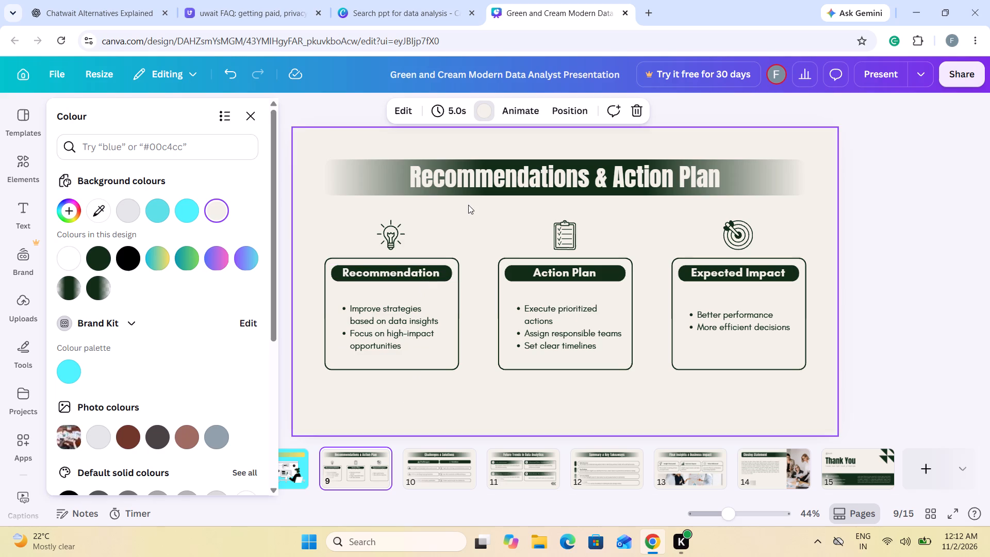
{"action": "left_click", "coordinate": [375, 182]}
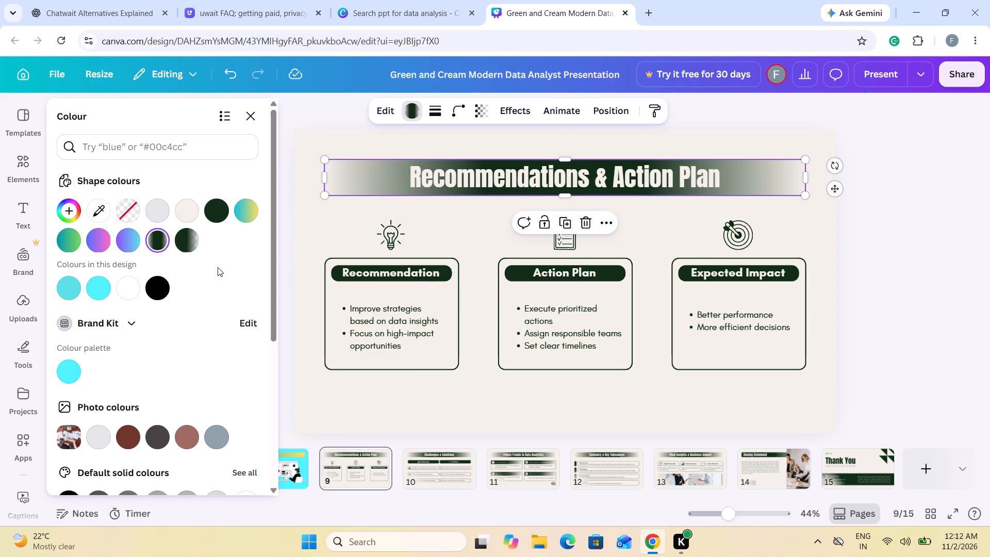
{"action": "left_click", "coordinate": [242, 215]}
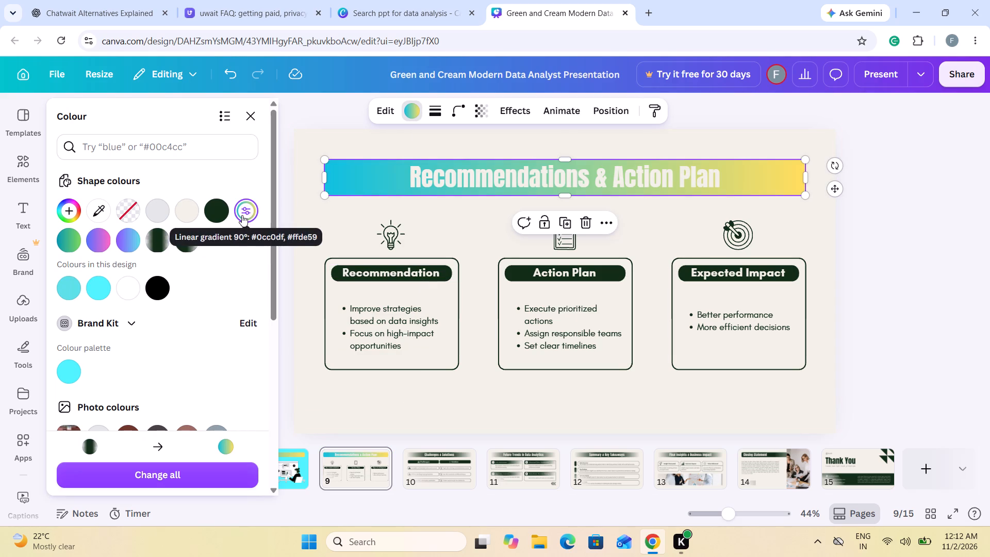
{"action": "left_click", "coordinate": [76, 237]}
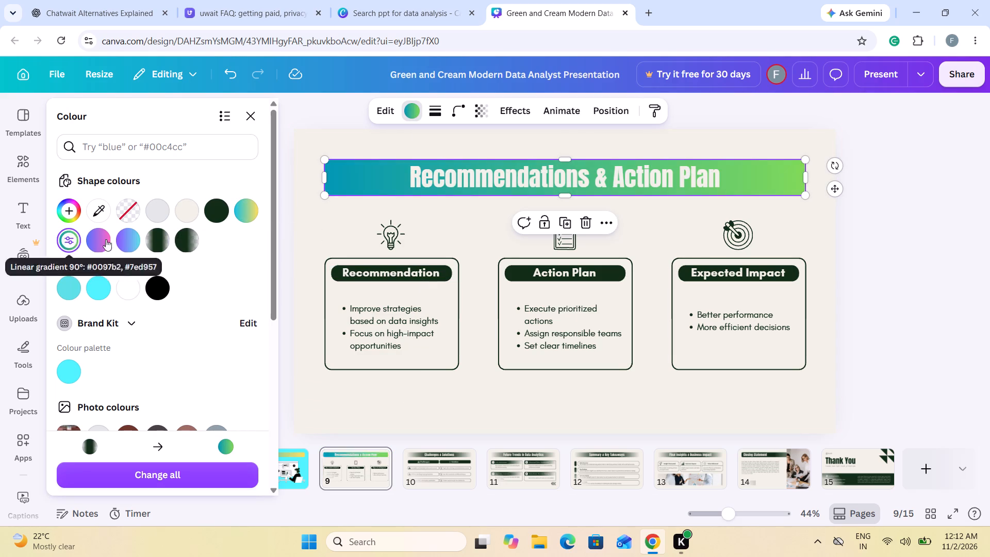
{"action": "left_click", "coordinate": [243, 213]}
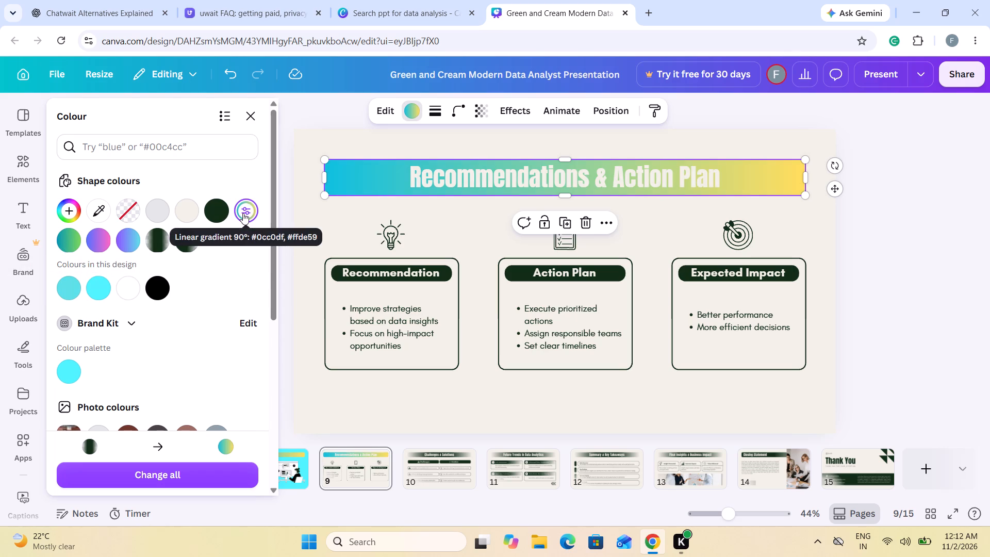
Try several text colours on the Recommendations & Action Plan title and set it to solid black.
{"action": "left_click", "coordinate": [452, 183]}
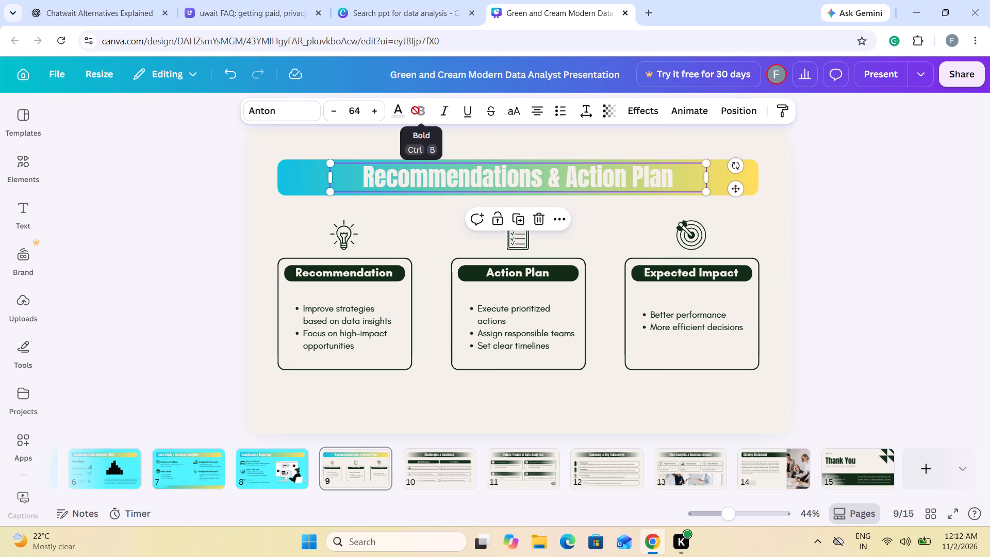
{"action": "left_click", "coordinate": [404, 112]}
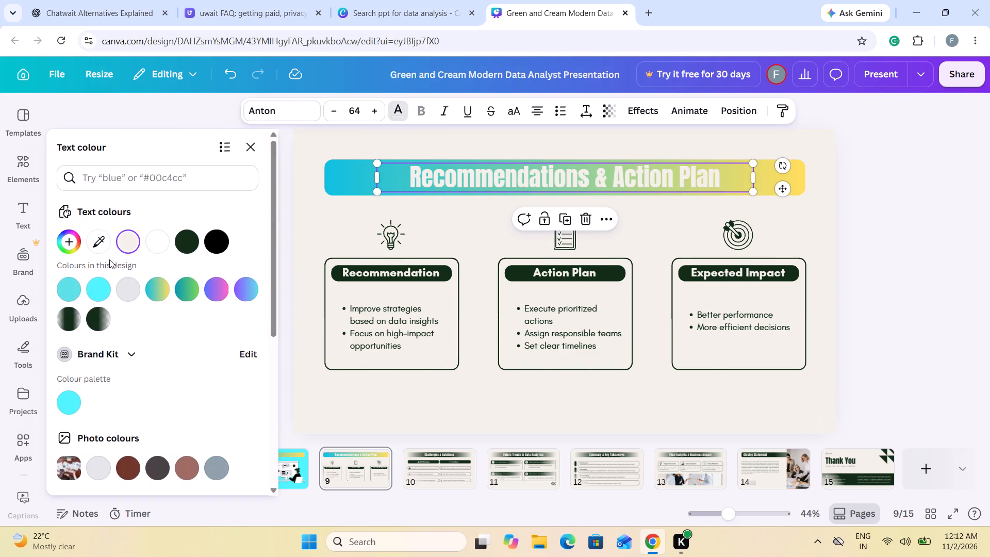
{"action": "left_click", "coordinate": [102, 293]}
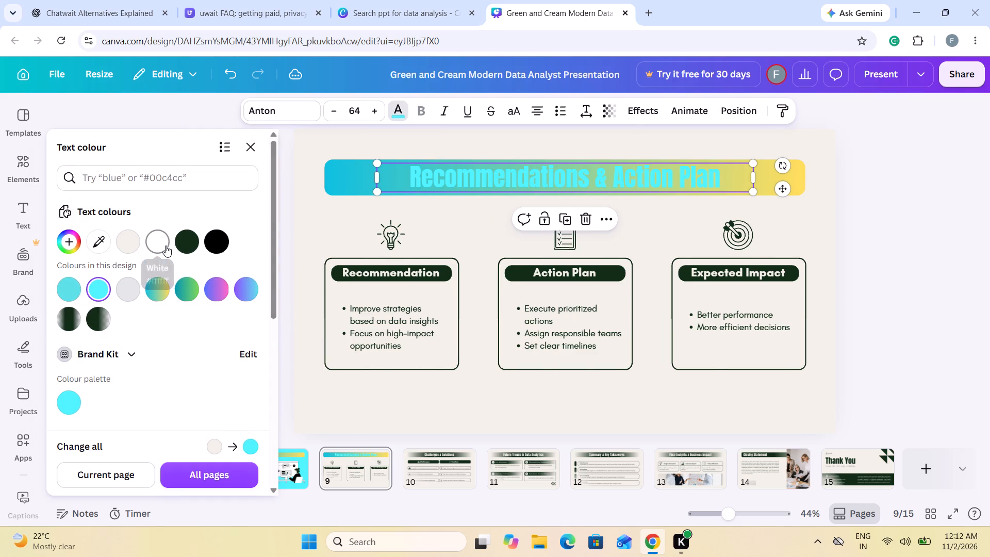
{"action": "left_click", "coordinate": [166, 245]}
{"action": "left_click", "coordinate": [130, 285]}
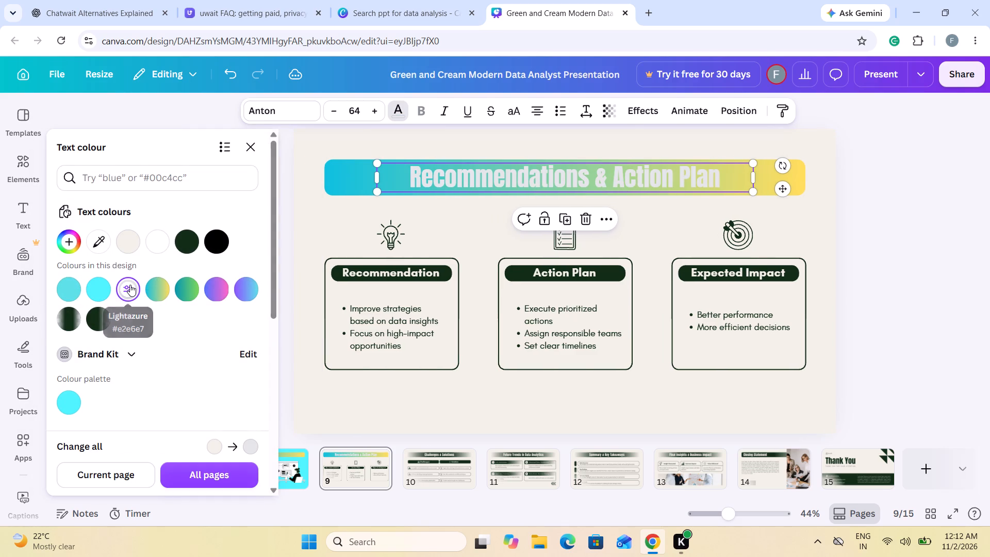
{"action": "left_click", "coordinate": [104, 316]}
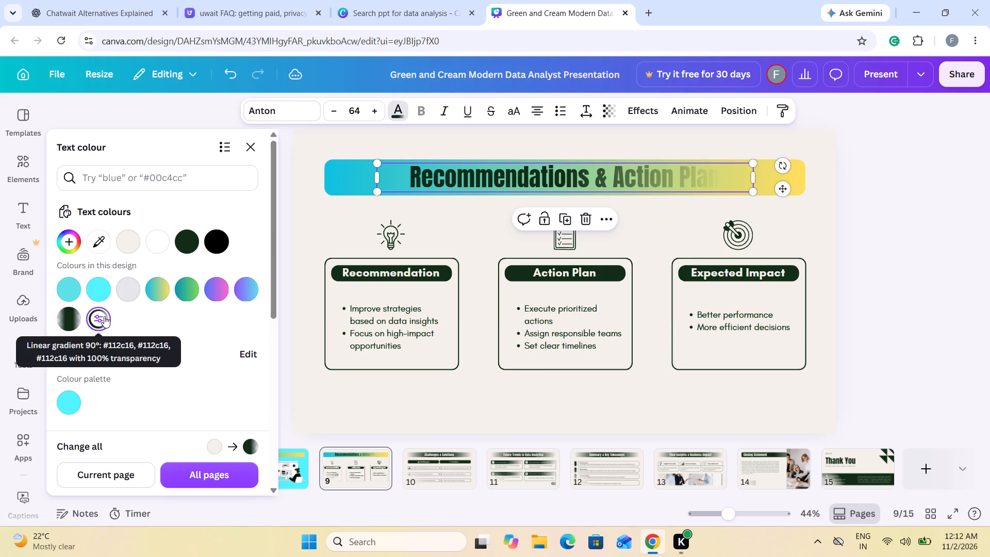
{"action": "scroll", "coordinate": [140, 319], "scroll_direction": "down", "scroll_amount": 2}
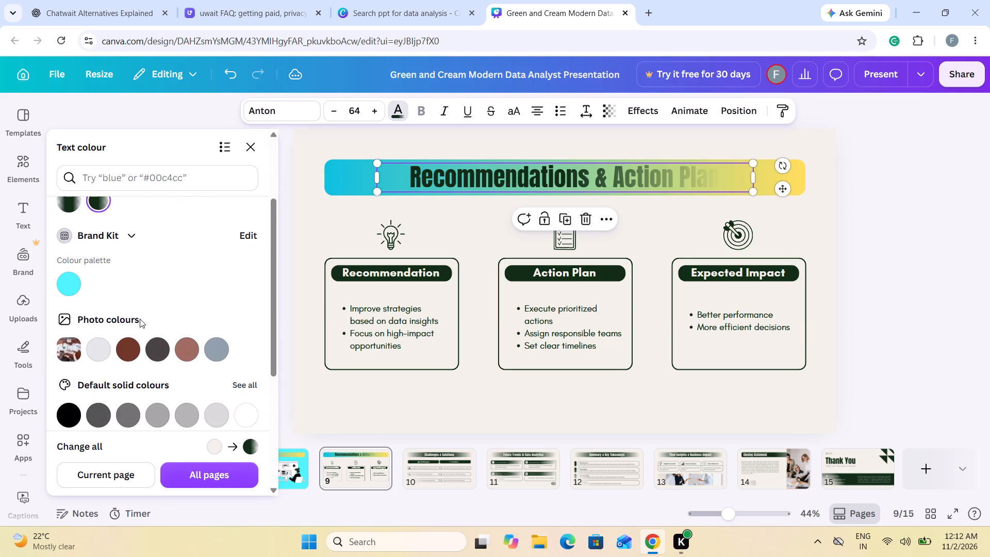
{"action": "left_click", "coordinate": [70, 405]}
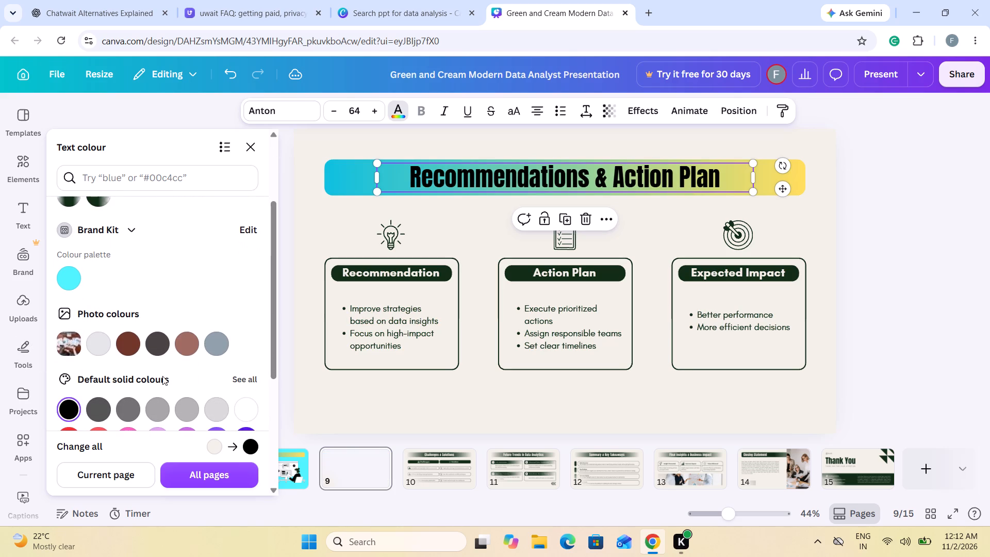
Set the Recommendations & Action Plan slide's background to vivid cyan #4ef4ff.
{"action": "left_click", "coordinate": [310, 248]}
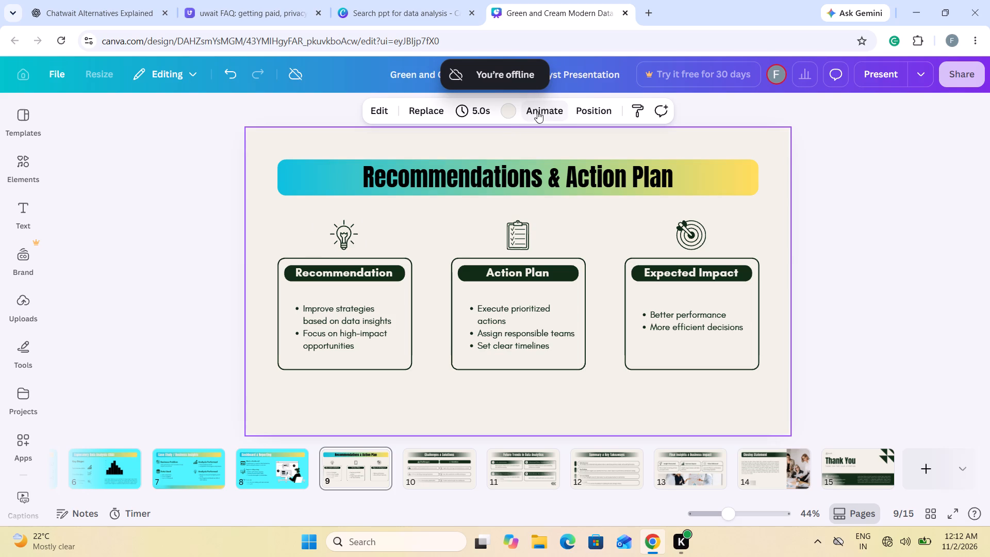
{"action": "left_click", "coordinate": [506, 114]}
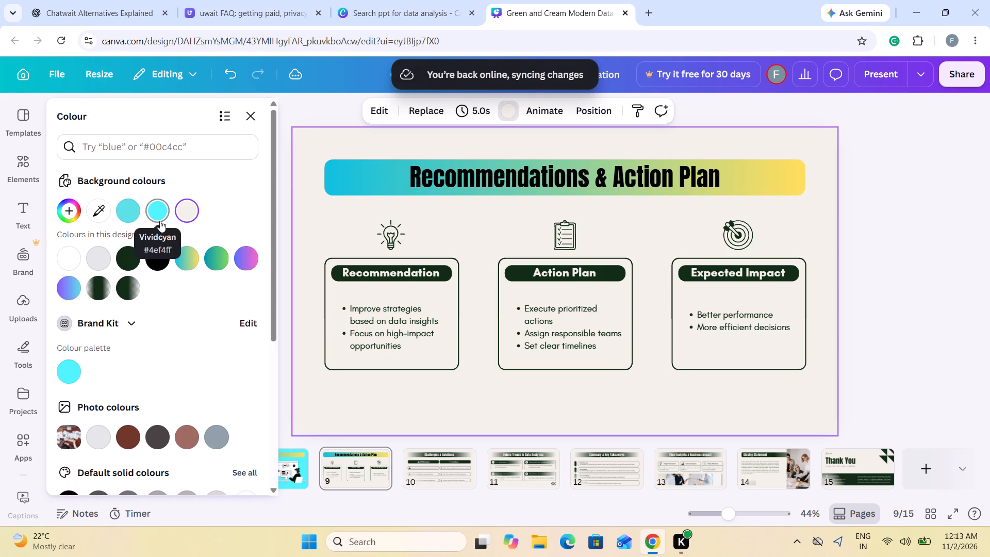
{"action": "left_click", "coordinate": [160, 221]}
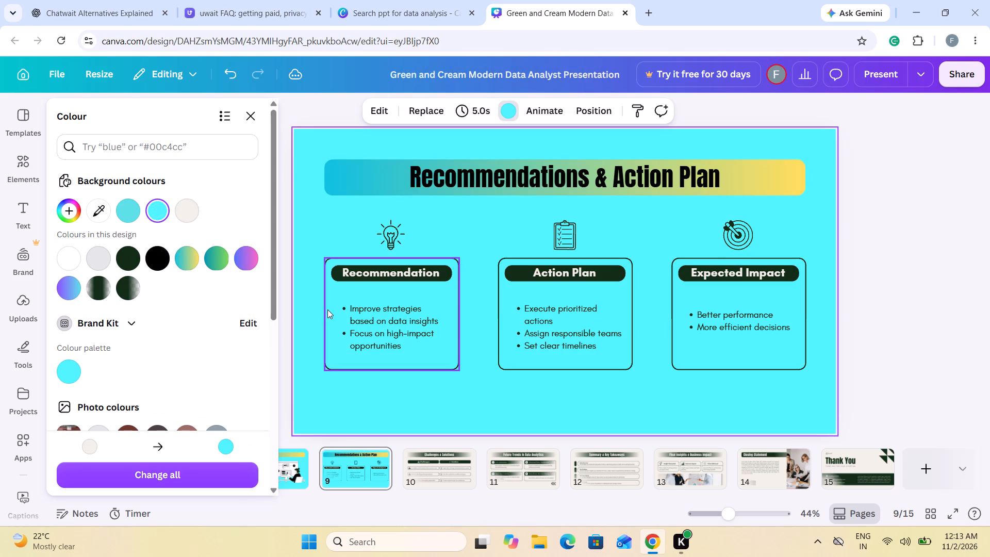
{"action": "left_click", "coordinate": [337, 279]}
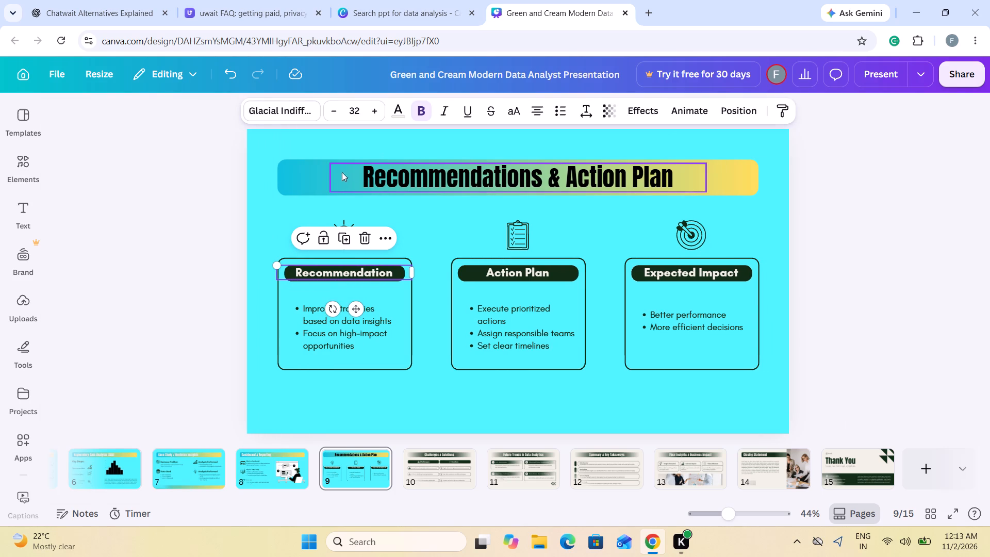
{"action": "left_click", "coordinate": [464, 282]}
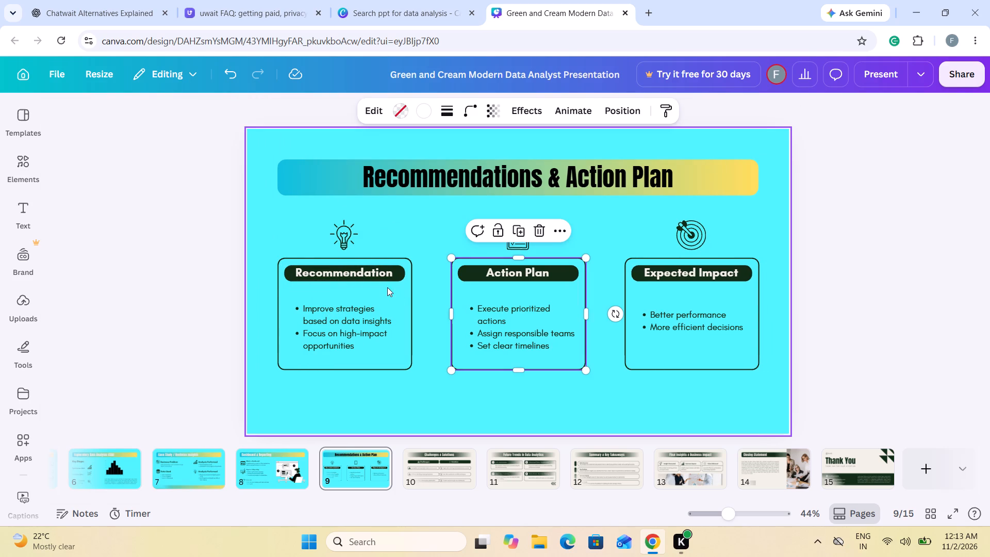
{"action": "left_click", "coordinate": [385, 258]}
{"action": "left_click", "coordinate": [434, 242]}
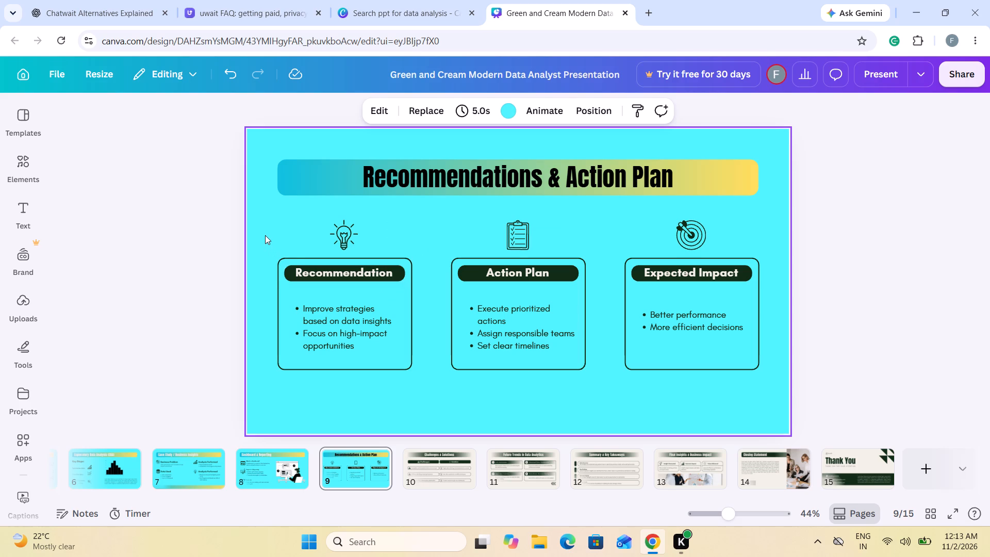
Move the three cards and their icons together slightly lower on the Recommendations & Action Plan slide, keeping them lined up with the title banner.
{"action": "left_click_drag", "start_coordinate": [265, 235], "coordinate": [728, 300]}
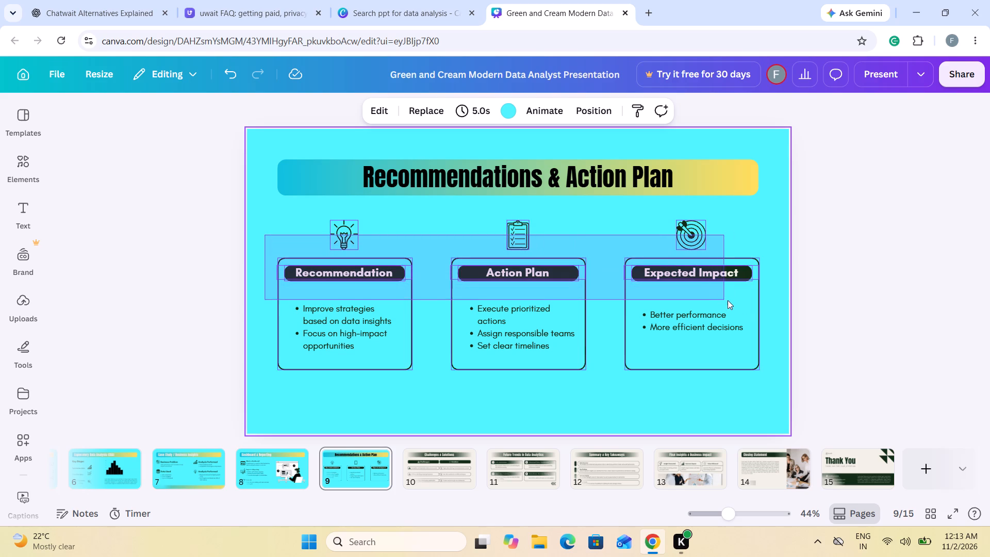
{"action": "left_click_drag", "start_coordinate": [728, 300], "coordinate": [778, 380]}
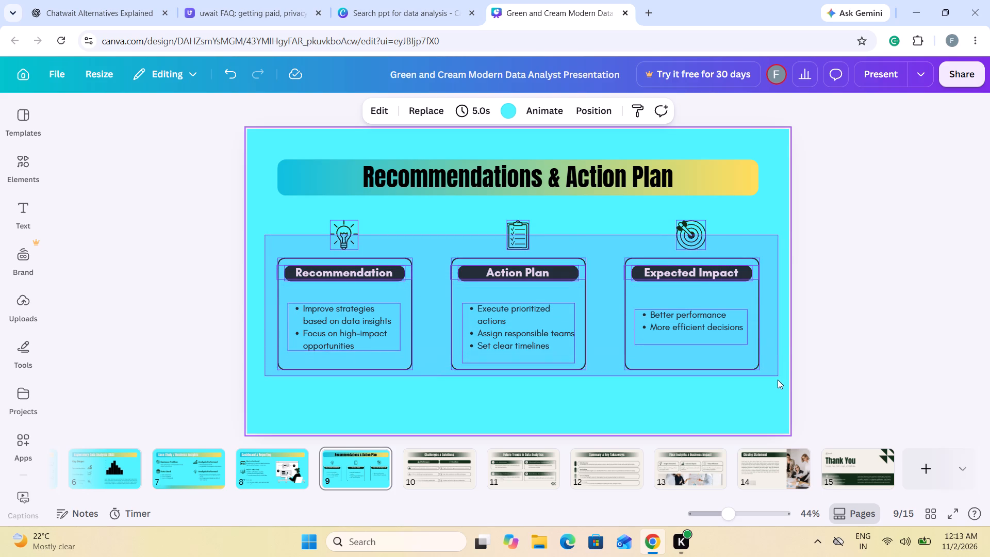
{"action": "left_click_drag", "start_coordinate": [778, 380], "coordinate": [777, 384]}
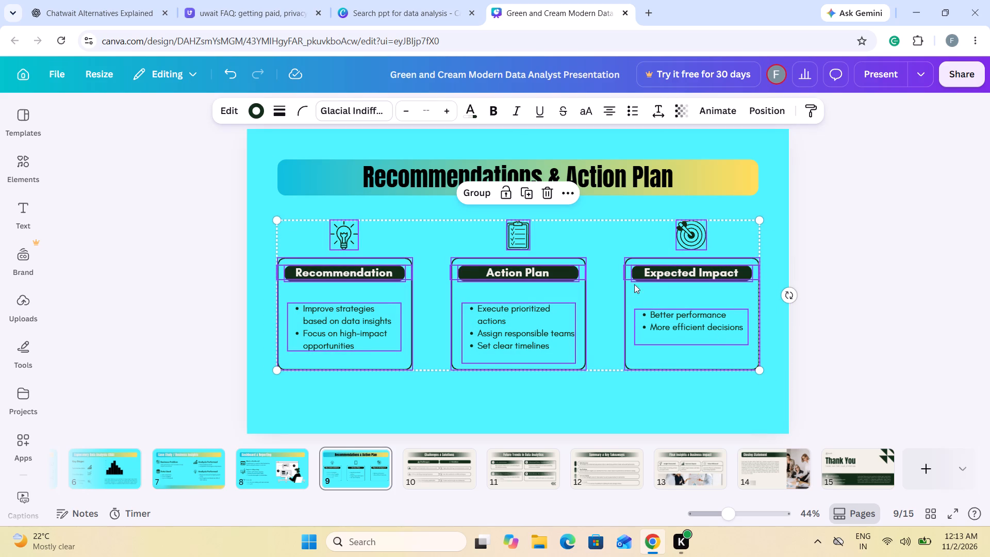
{"action": "left_click_drag", "start_coordinate": [623, 272], "coordinate": [654, 283]}
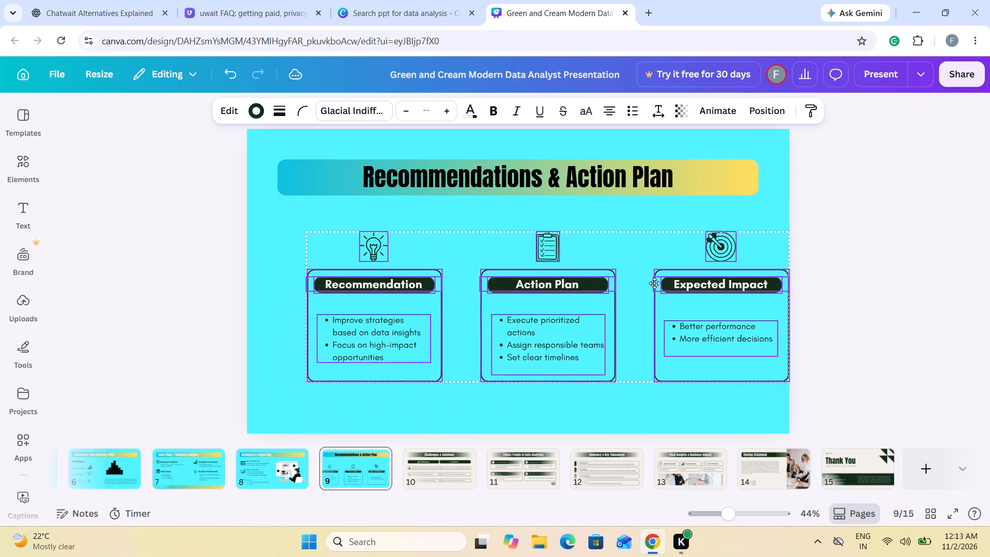
{"action": "left_click_drag", "start_coordinate": [654, 283], "coordinate": [633, 278]}
{"action": "left_click_drag", "start_coordinate": [633, 278], "coordinate": [630, 251]}
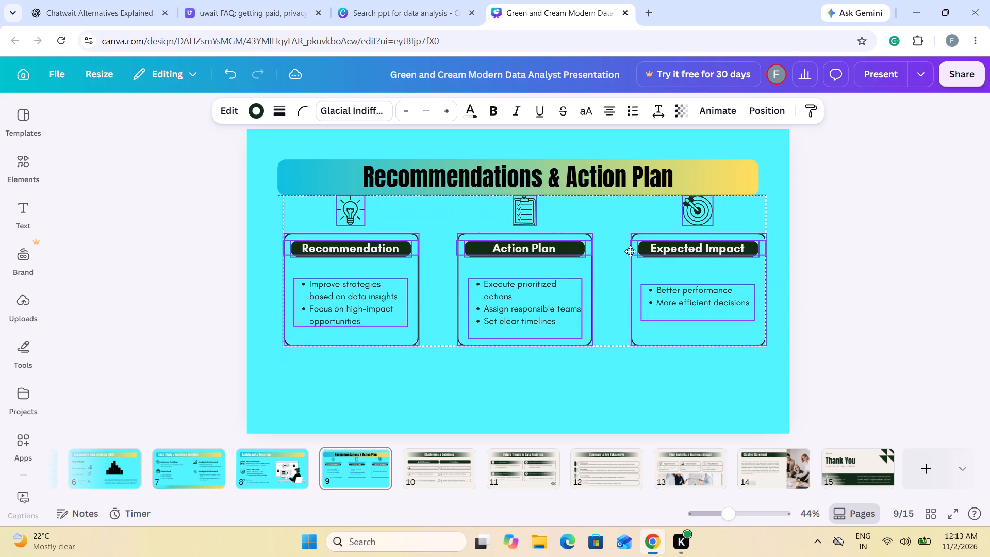
{"action": "left_click_drag", "start_coordinate": [630, 251], "coordinate": [633, 257]}
{"action": "left_click_drag", "start_coordinate": [606, 271], "coordinate": [606, 273]}
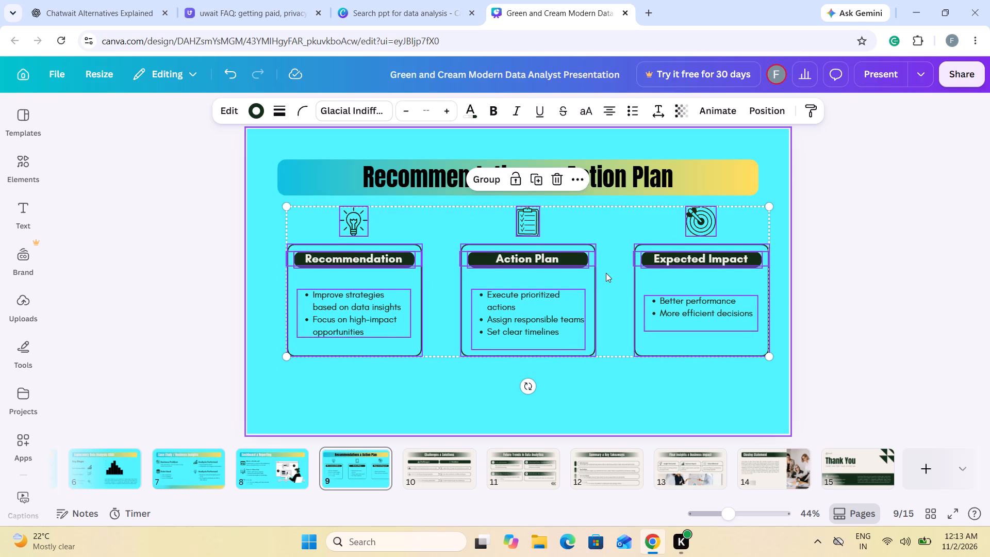
{"action": "left_click_drag", "start_coordinate": [606, 273], "coordinate": [602, 305]}
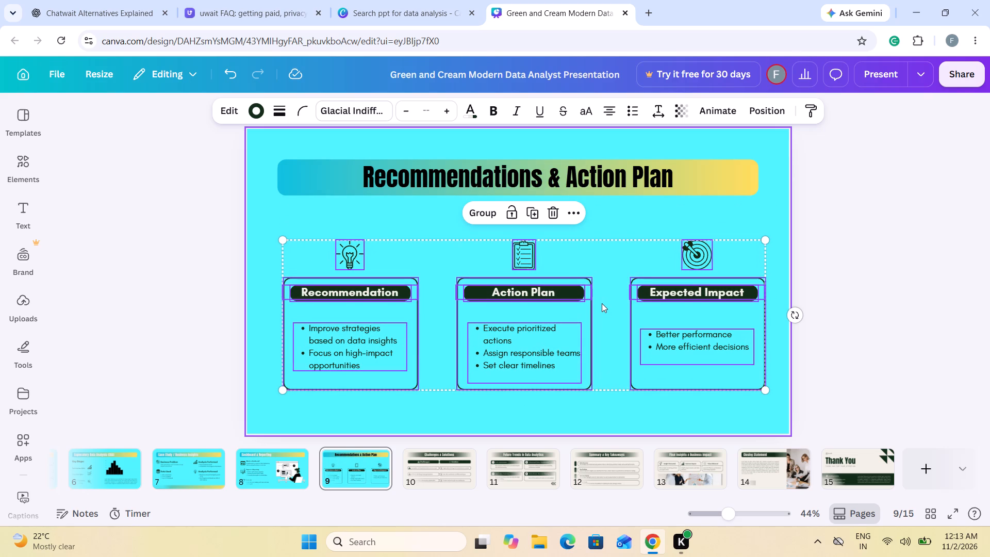
{"action": "left_click_drag", "start_coordinate": [602, 303], "coordinate": [594, 301]}
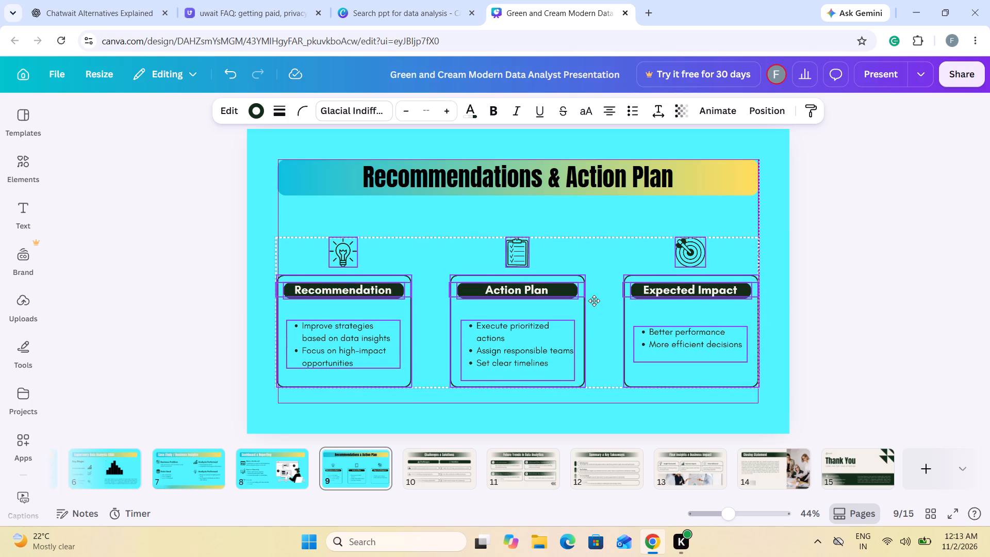
{"action": "left_click_drag", "start_coordinate": [594, 301], "coordinate": [599, 309]}
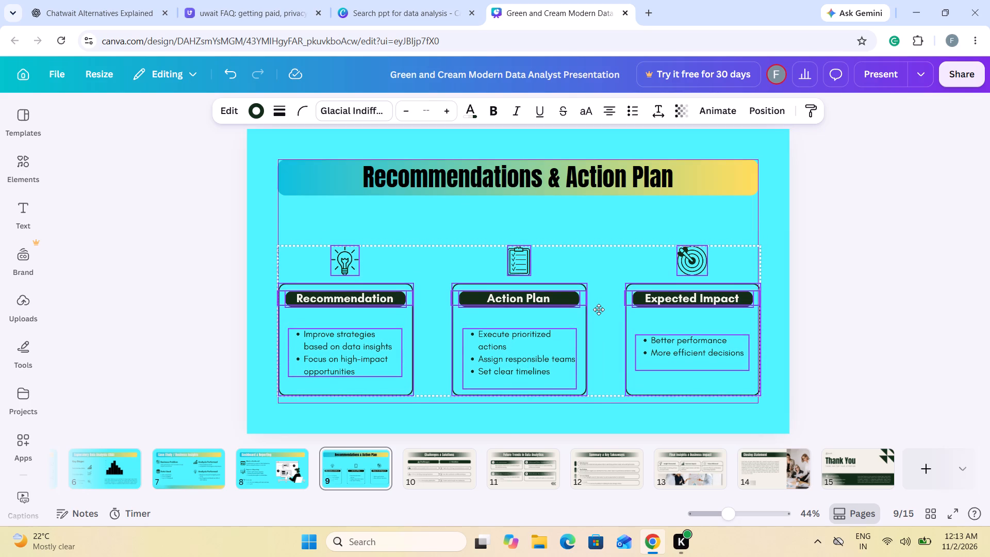
{"action": "left_click_drag", "start_coordinate": [599, 309], "coordinate": [599, 296]}
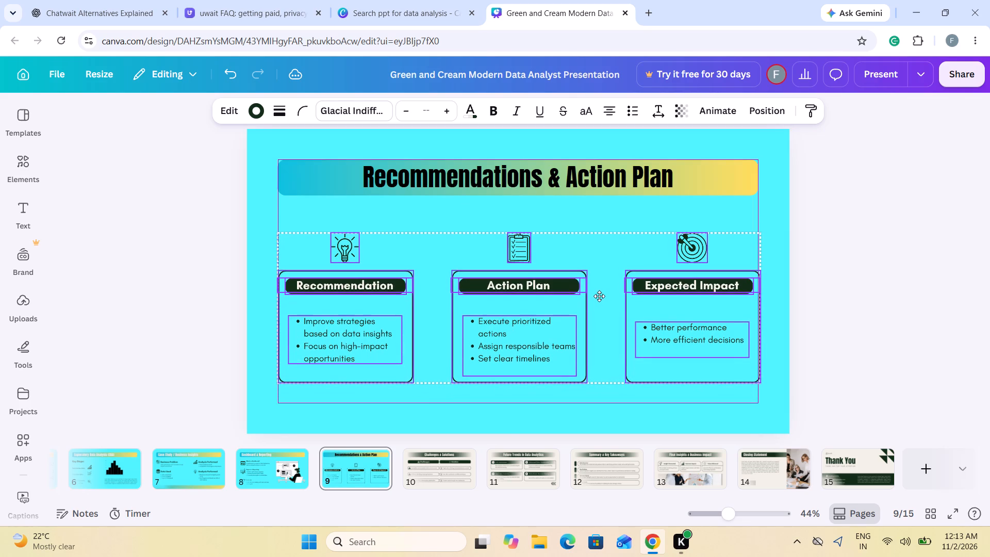
{"action": "left_click_drag", "start_coordinate": [599, 296], "coordinate": [600, 296]}
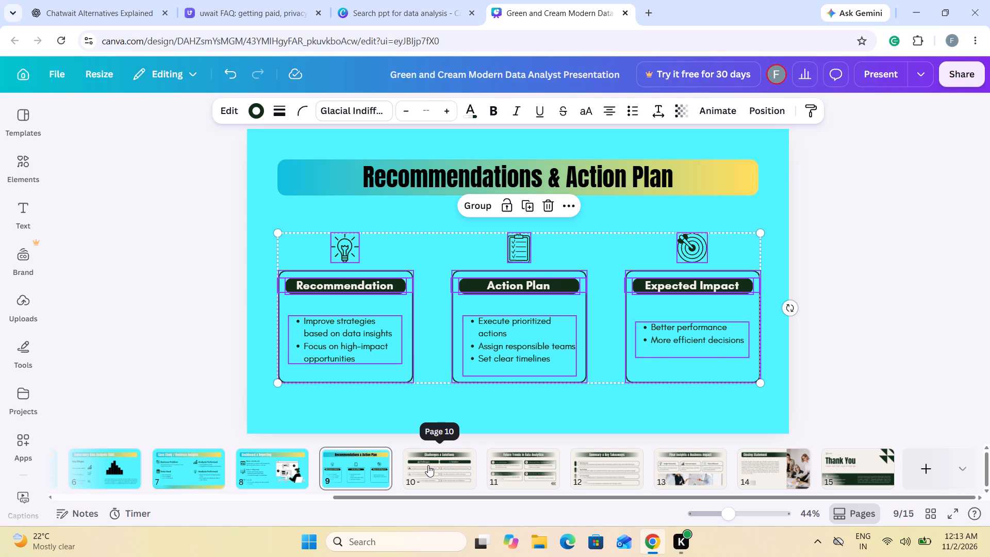
{"action": "left_click", "coordinate": [848, 268]}
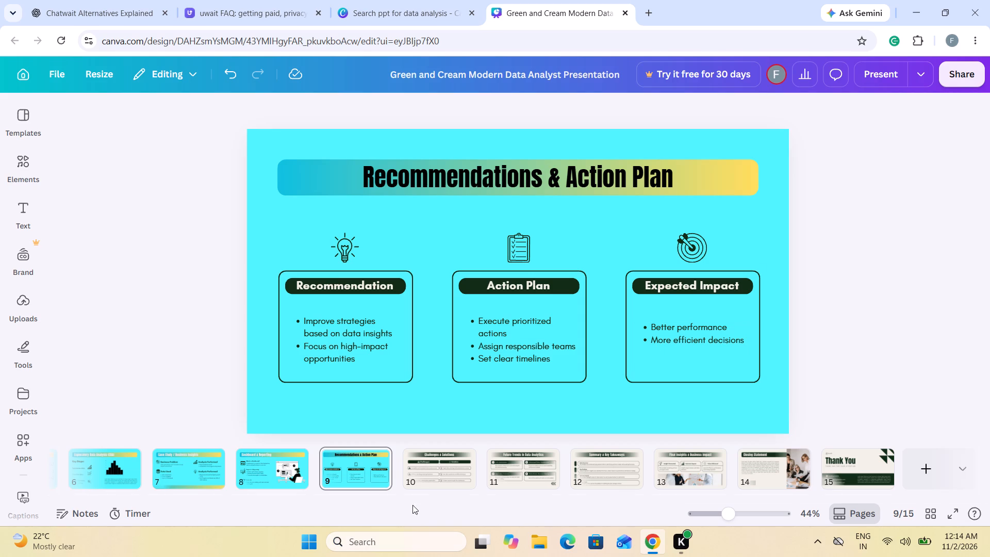
Open the Challenges & Solutions slide.
{"action": "left_click", "coordinate": [438, 479]}
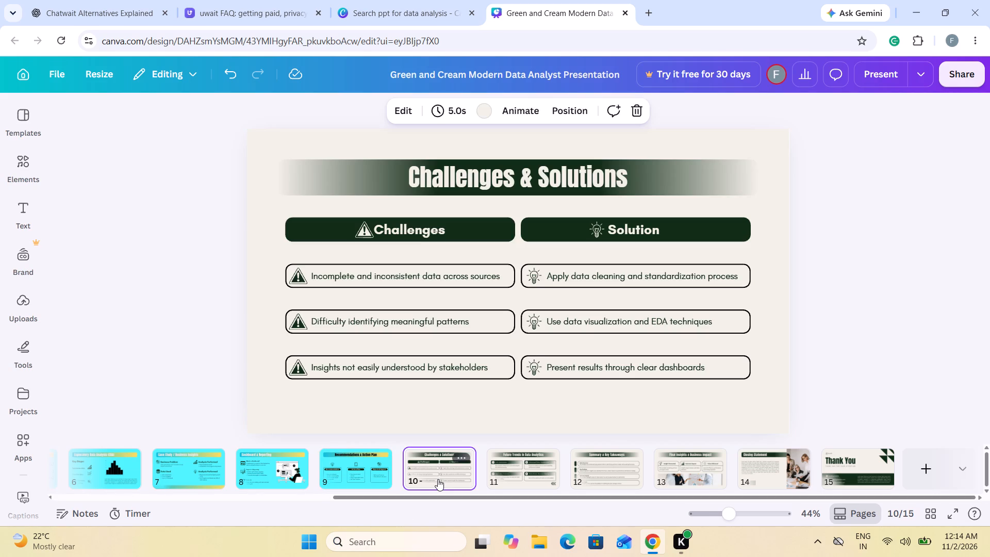
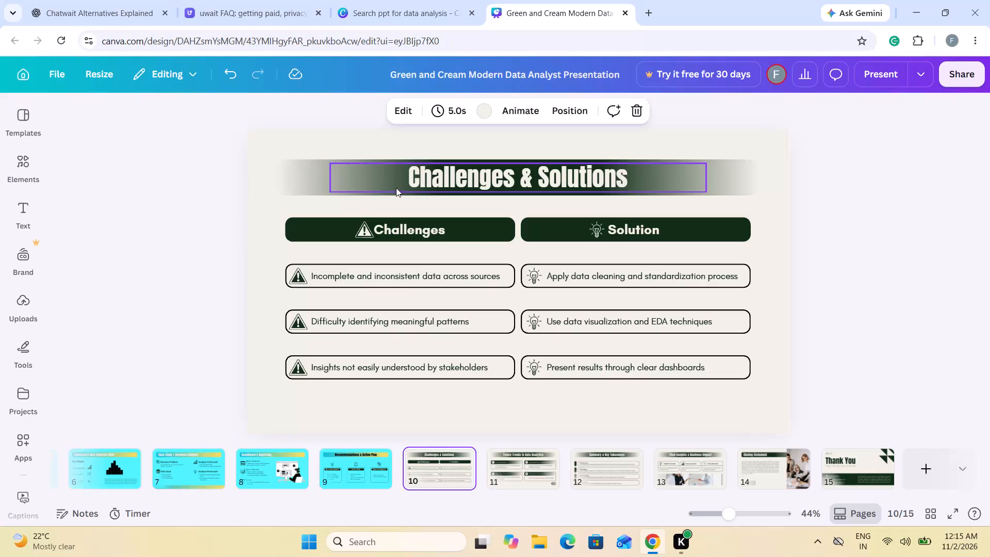
Recolour the Challenges & Solutions title banner with the blue-to-yellow linear gradient #0cc0df, #ffde59, trying the teal-to-green gradient along the way.
{"action": "left_click", "coordinate": [324, 175]}
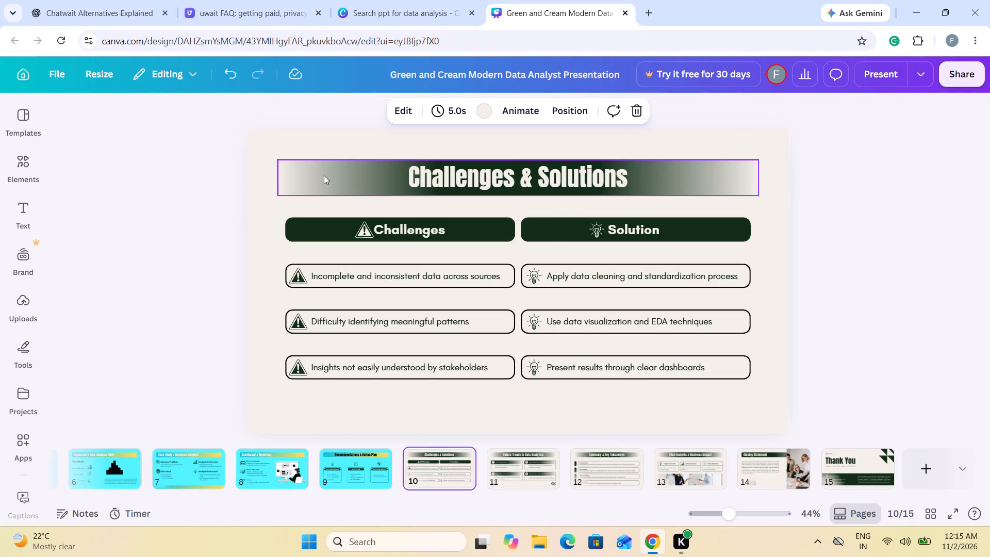
{"action": "left_click", "coordinate": [412, 104]}
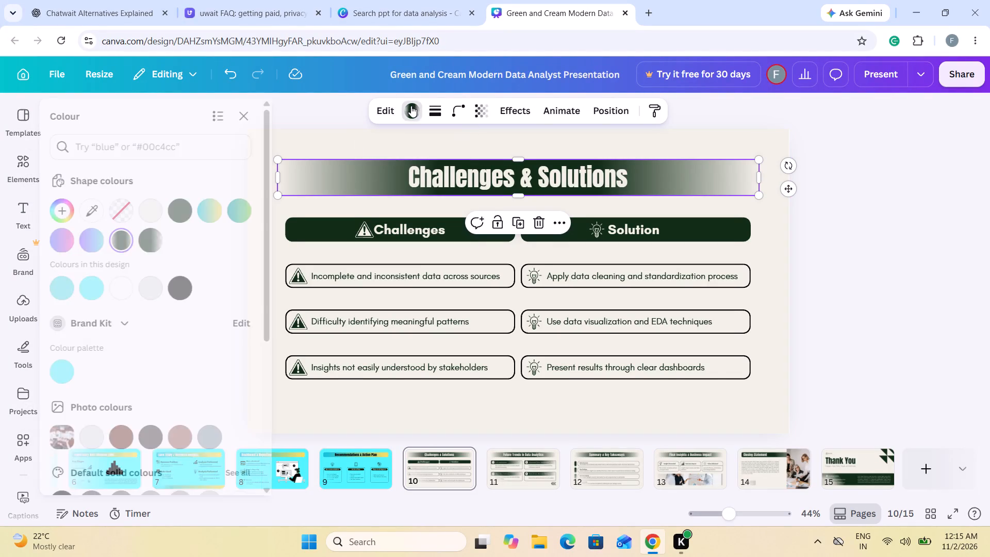
{"action": "left_click", "coordinate": [223, 218]}
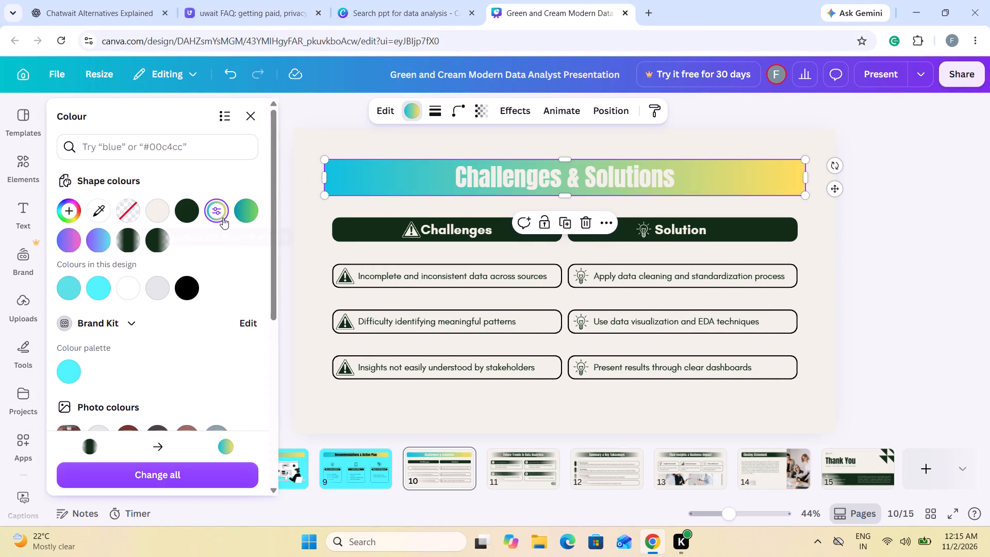
{"action": "left_click", "coordinate": [245, 222]}
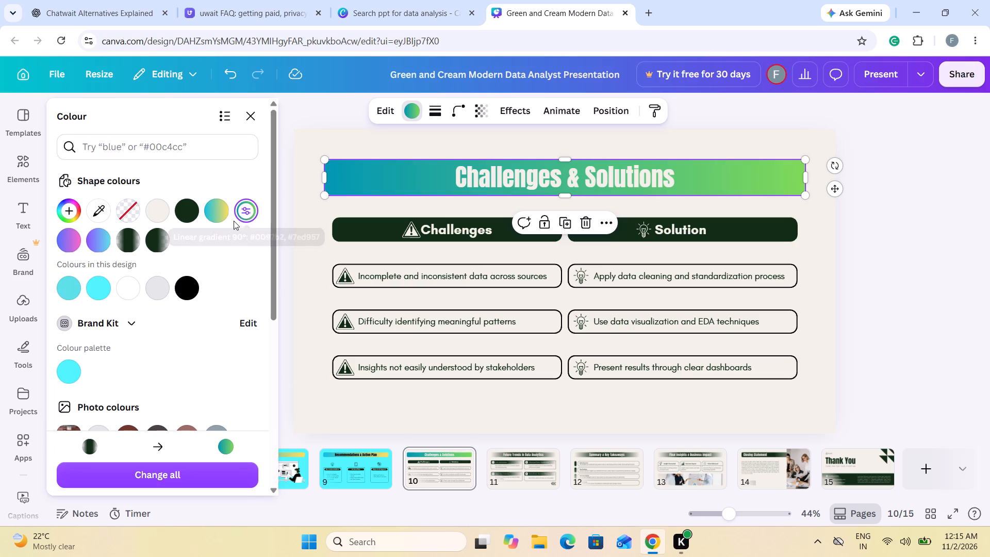
{"action": "left_click", "coordinate": [222, 219]}
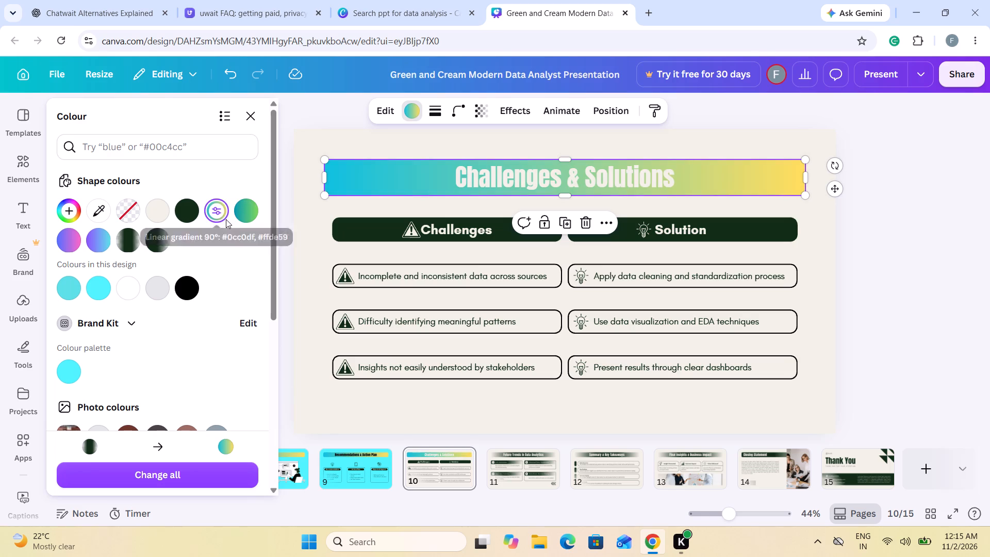
Set the Challenges & Solutions slide's background to the same vivid cyan as the previous slides.
{"action": "left_click", "coordinate": [298, 221]}
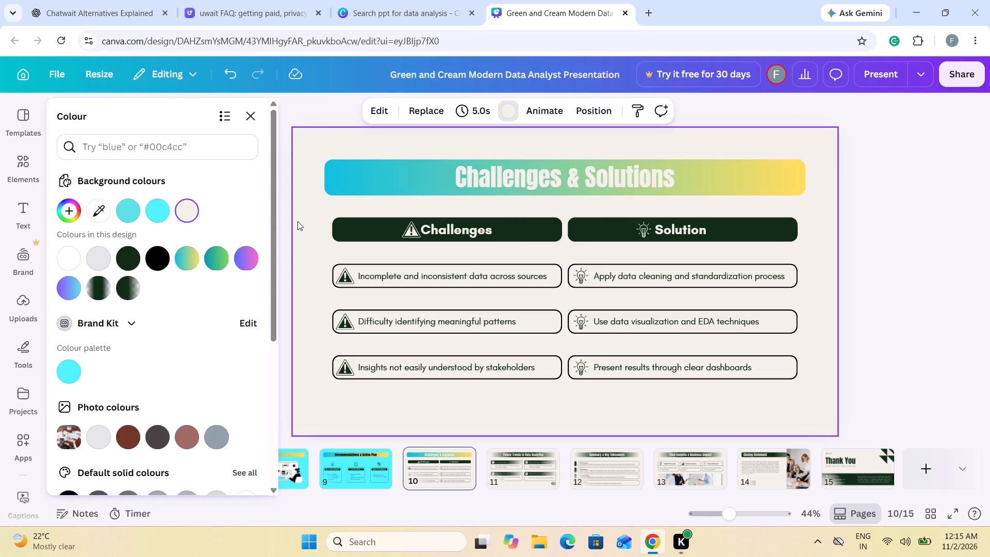
{"action": "left_click", "coordinate": [165, 219]}
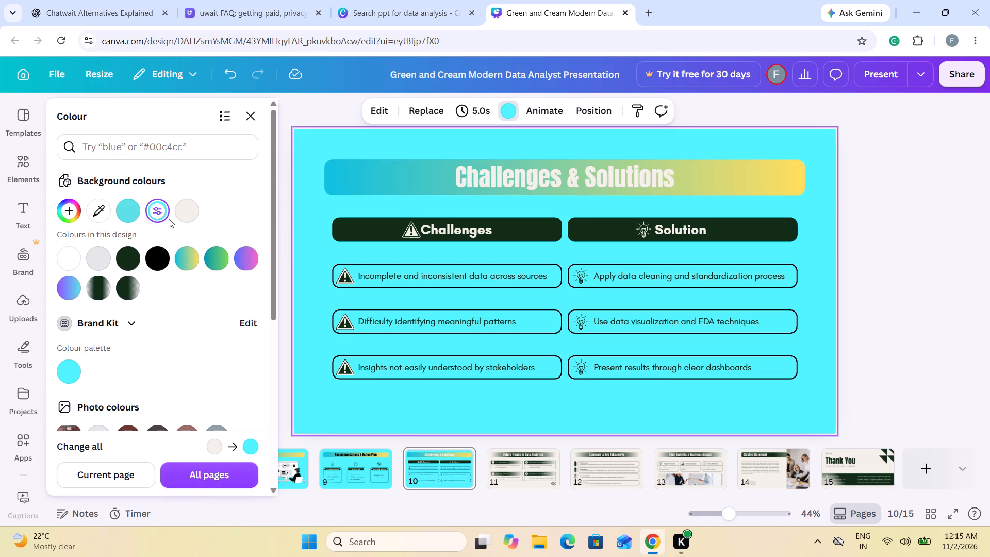
Recolour the Challenges and Solution header bars with the teal-to-green linear gradient #0097b2, #7ed957.
{"action": "left_click", "coordinate": [357, 233]}
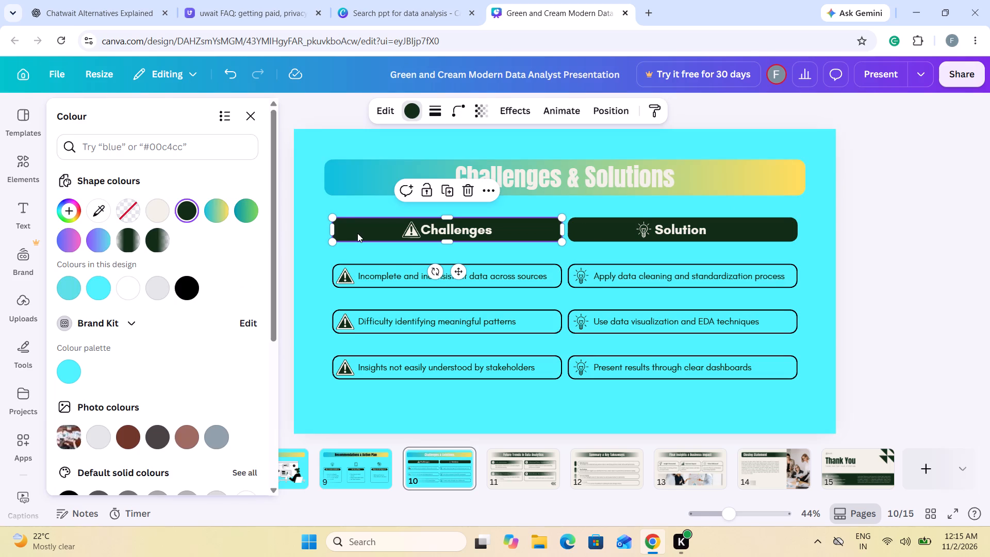
{"action": "left_click", "coordinate": [209, 218]}
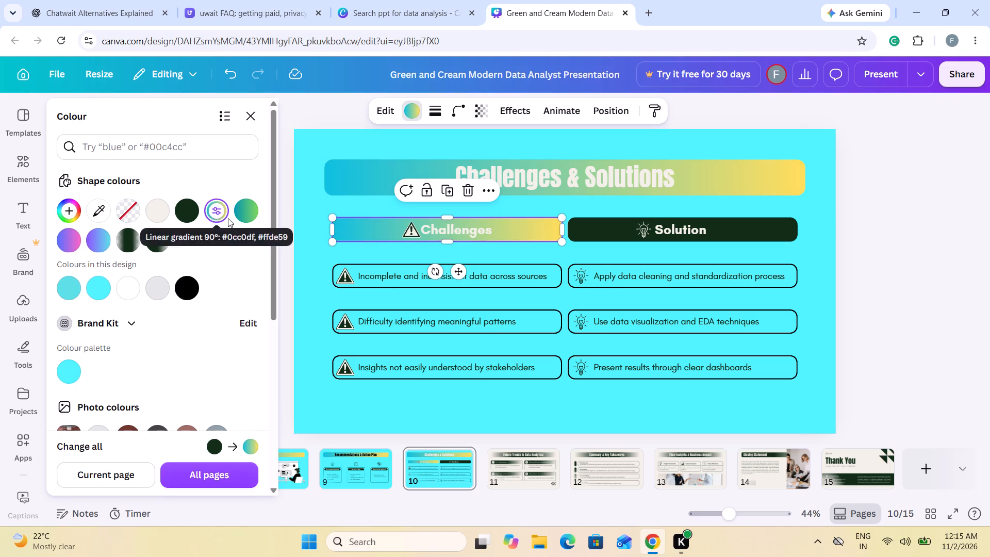
{"action": "left_click", "coordinate": [241, 218]}
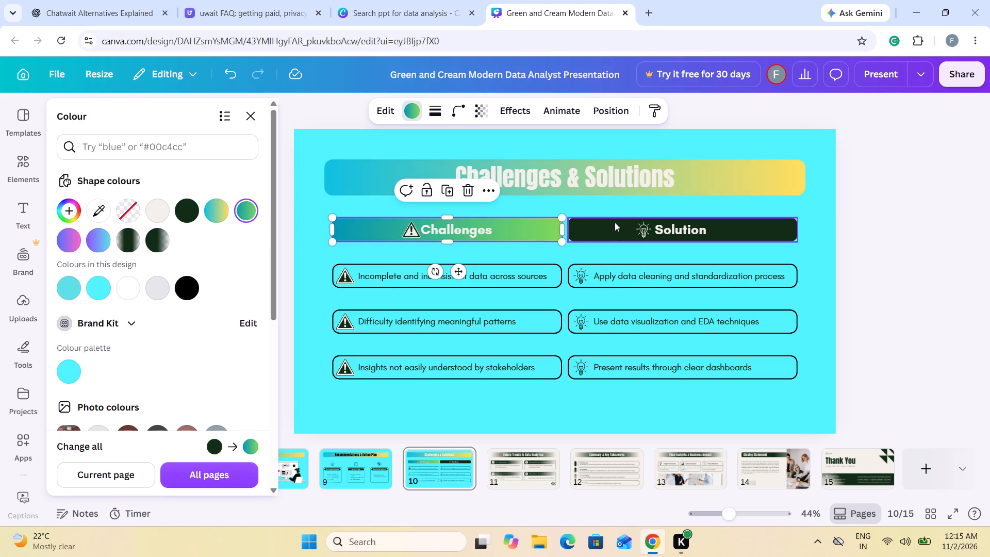
{"action": "left_click", "coordinate": [610, 225]}
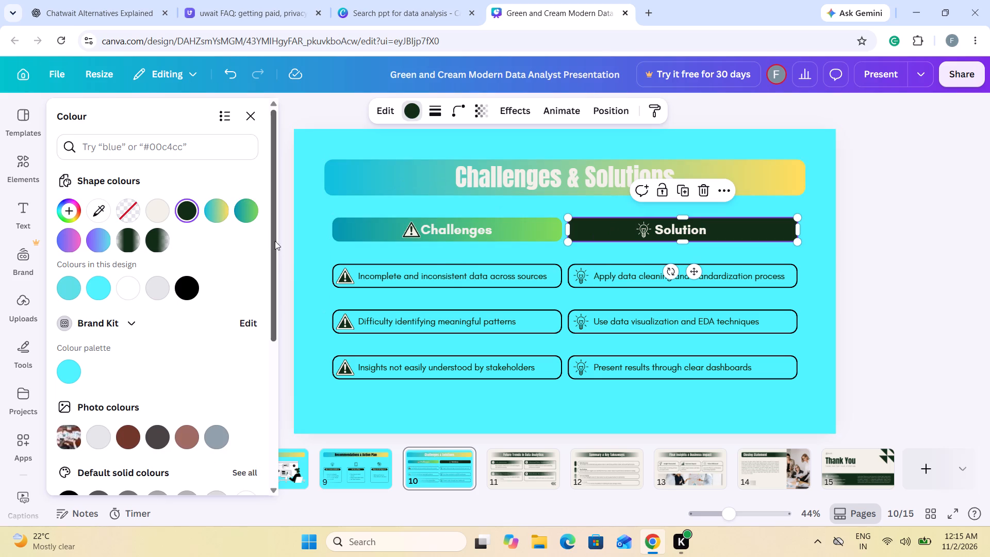
{"action": "left_click", "coordinate": [242, 214]}
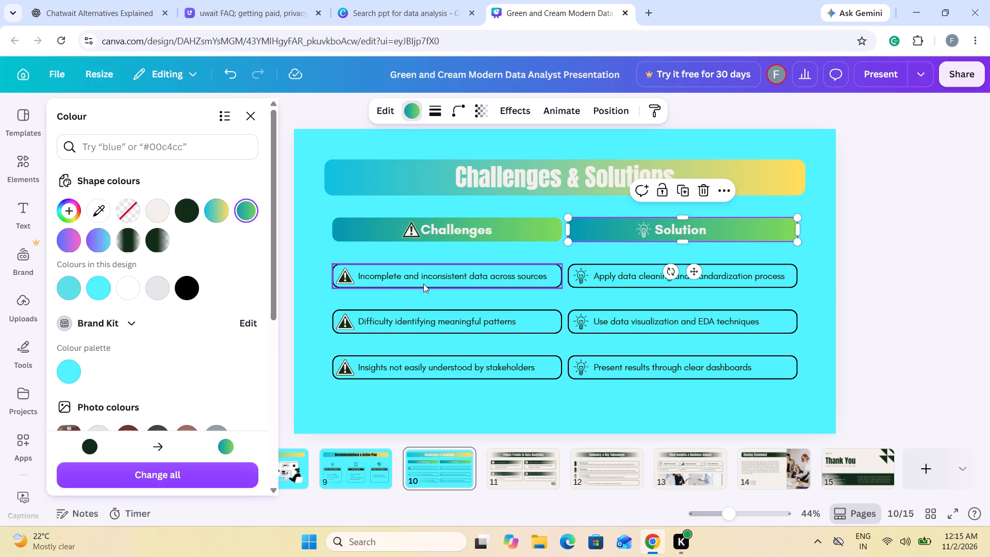
Move the six challenge and solution rows with their icons together slightly lower, lined up with the left edge of the Challenges header bar.
{"action": "left_click", "coordinate": [582, 413]}
{"action": "left_click_drag", "start_coordinate": [312, 264], "coordinate": [386, 265]}
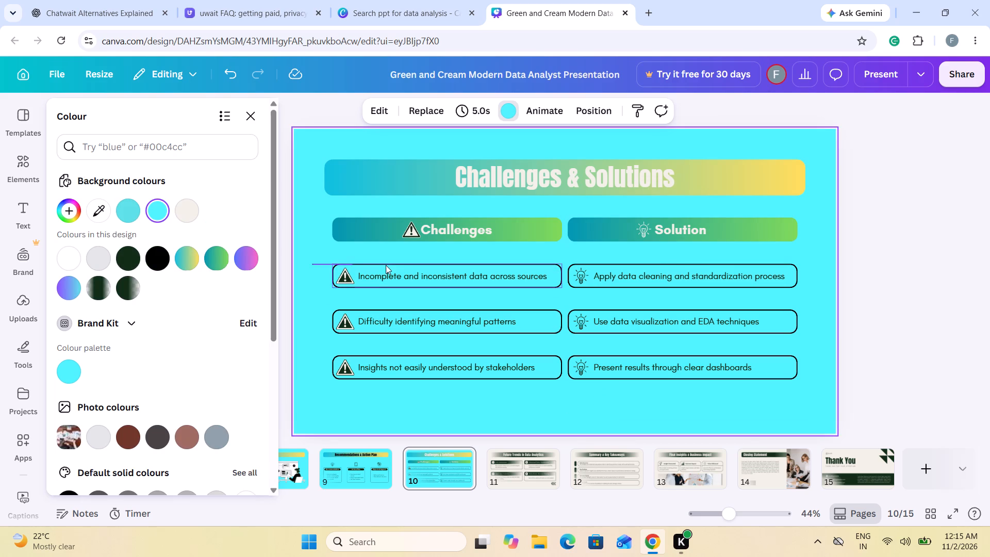
{"action": "left_click_drag", "start_coordinate": [386, 265], "coordinate": [689, 367]}
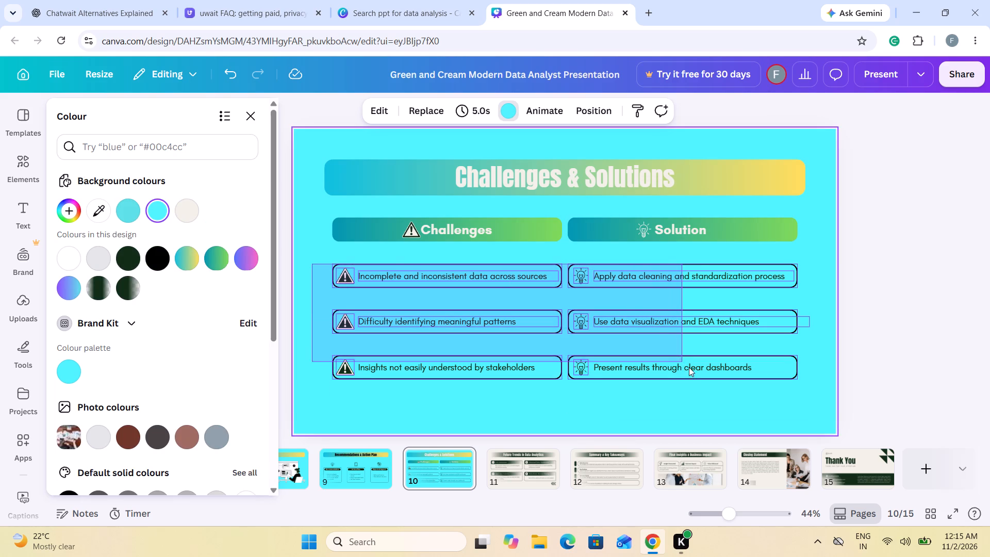
{"action": "left_click_drag", "start_coordinate": [689, 367], "coordinate": [721, 386]}
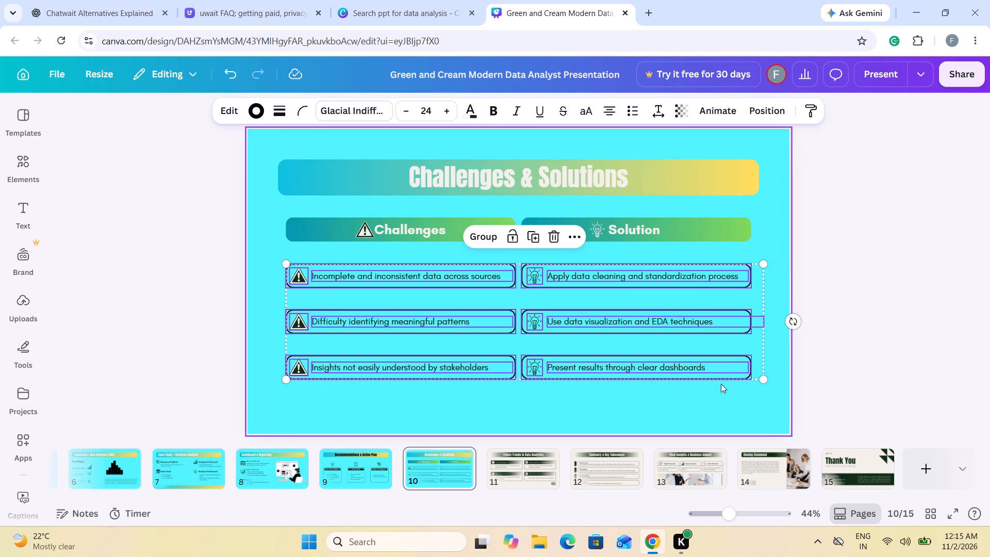
{"action": "key", "text": "Right"}
{"action": "key", "text": "Right"}
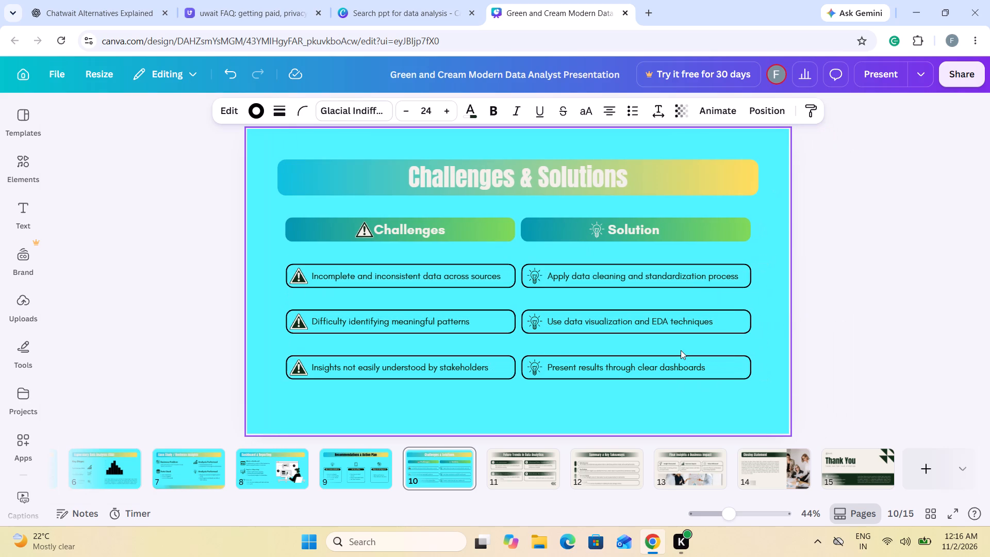
{"action": "key", "text": "Right"}
{"action": "key", "text": "Right"}
{"action": "key", "text": "Right"}
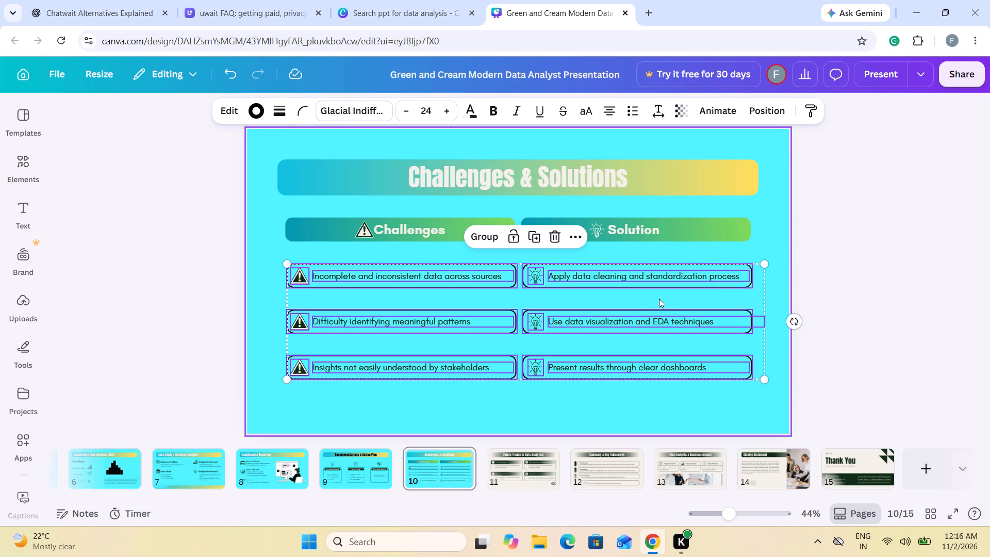
{"action": "left_click_drag", "start_coordinate": [654, 298], "coordinate": [652, 290]}
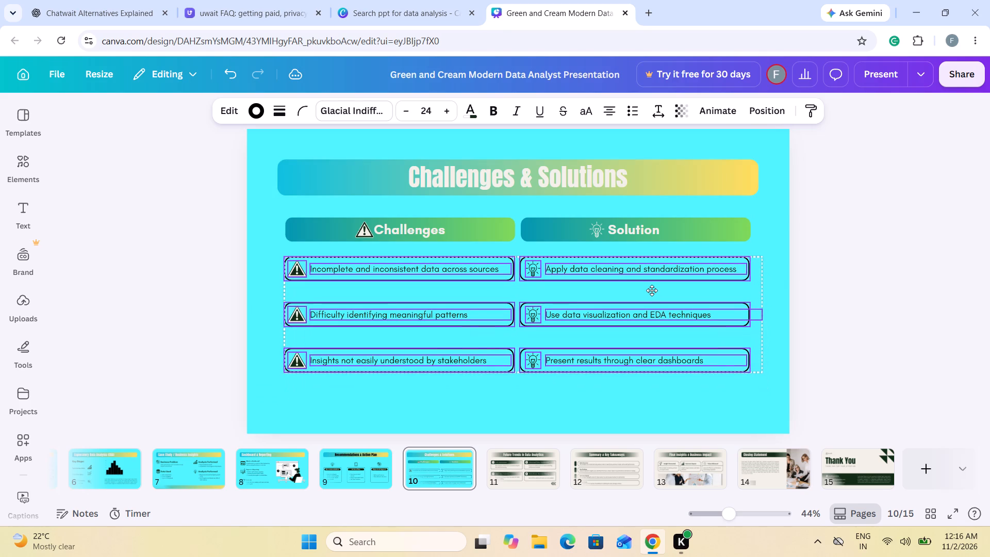
{"action": "left_click_drag", "start_coordinate": [652, 290], "coordinate": [658, 244]}
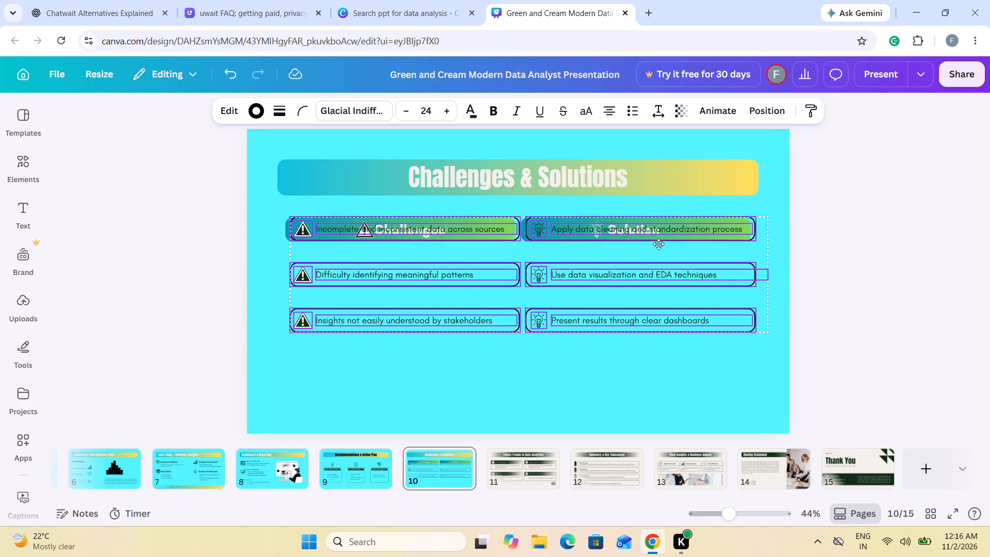
{"action": "left_click_drag", "start_coordinate": [658, 244], "coordinate": [660, 307]}
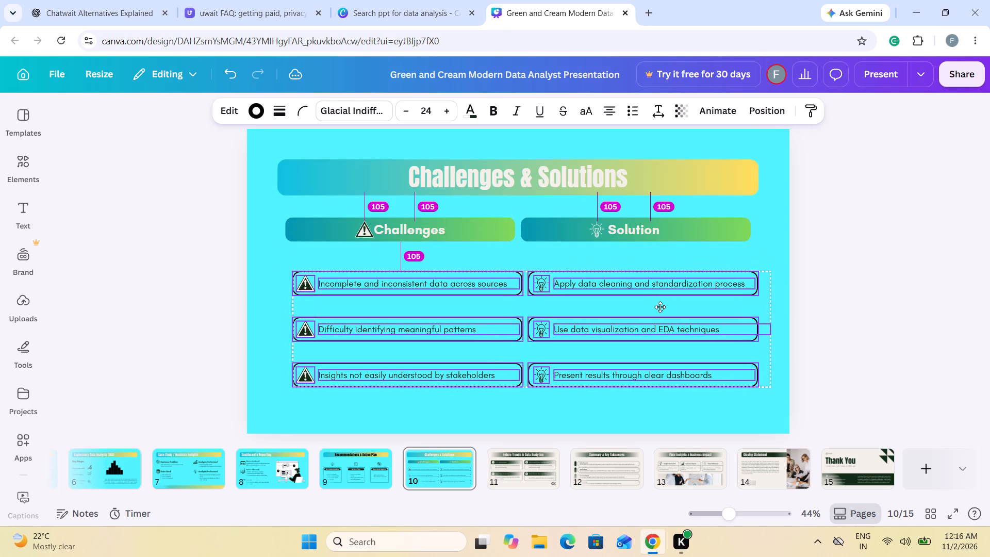
{"action": "left_click_drag", "start_coordinate": [660, 307], "coordinate": [652, 313]}
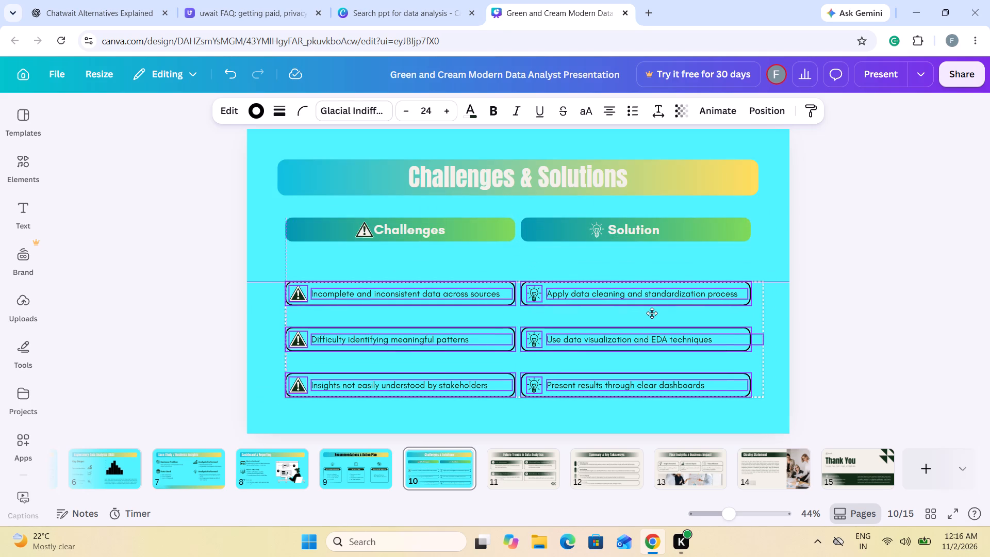
{"action": "left_click_drag", "start_coordinate": [652, 313], "coordinate": [653, 306]}
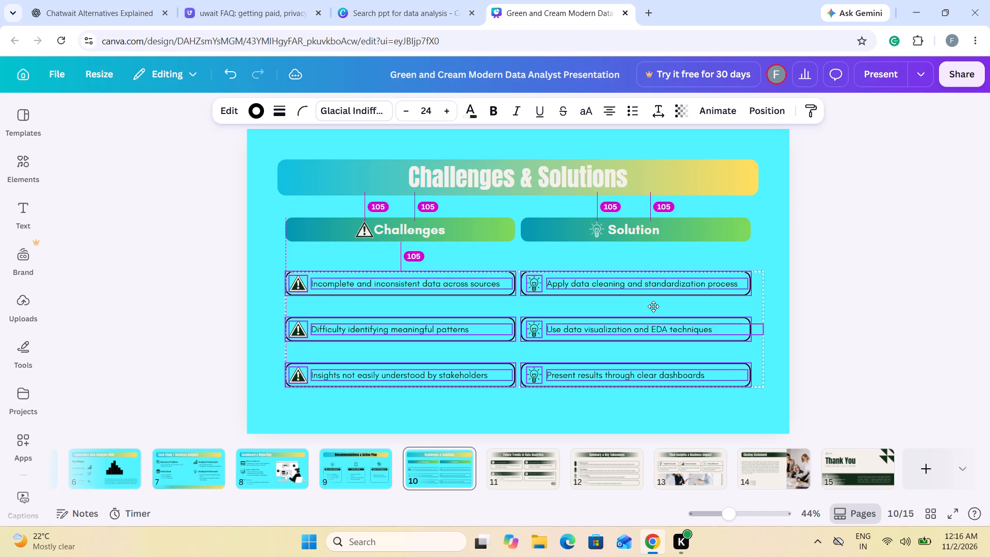
{"action": "left_click_drag", "start_coordinate": [653, 306], "coordinate": [645, 303]}
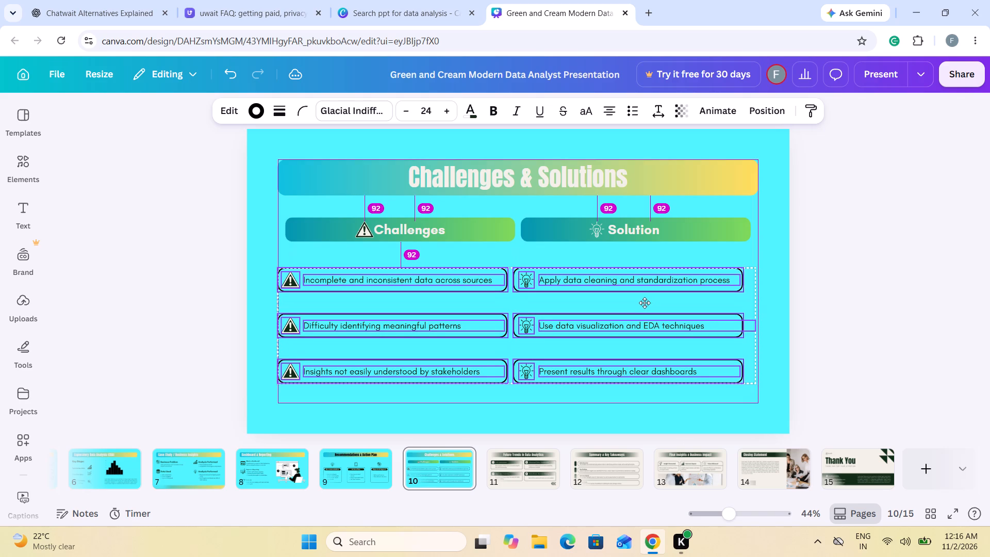
{"action": "left_click_drag", "start_coordinate": [645, 303], "coordinate": [642, 304]}
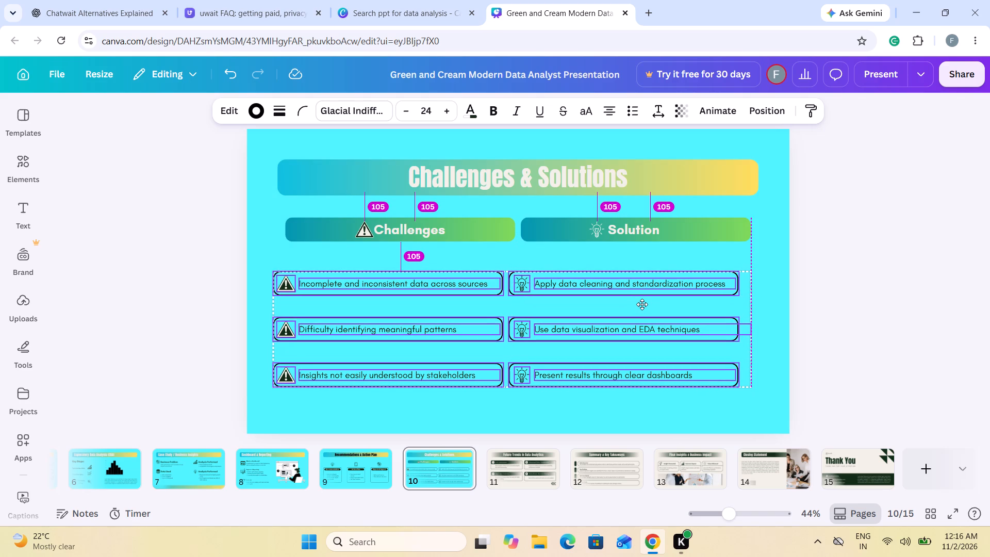
{"action": "left_click_drag", "start_coordinate": [642, 304], "coordinate": [652, 306]}
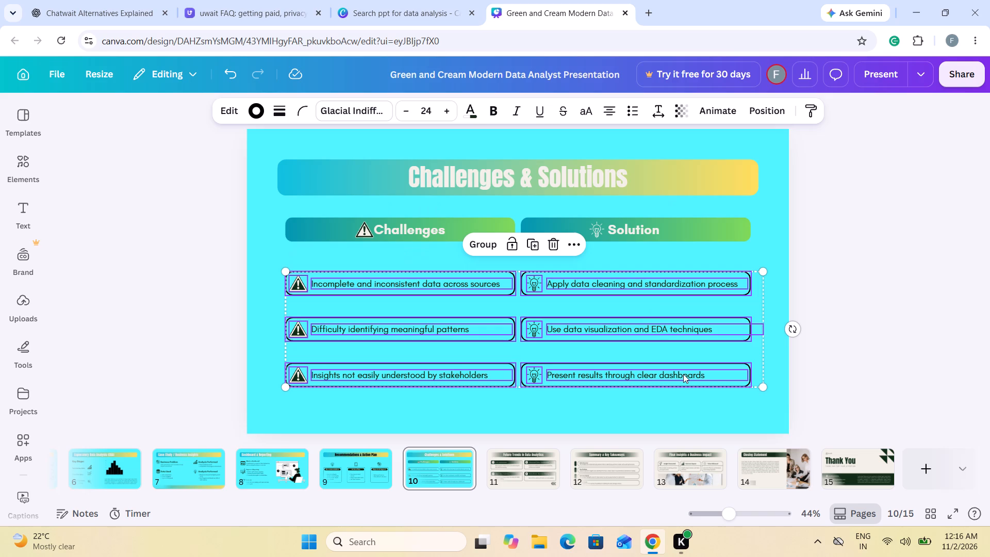
Realign the six challenge and solution rows with the header bars' edges, leaving an even gap of 105 above and below the headings.
{"action": "left_click", "coordinate": [661, 350]}
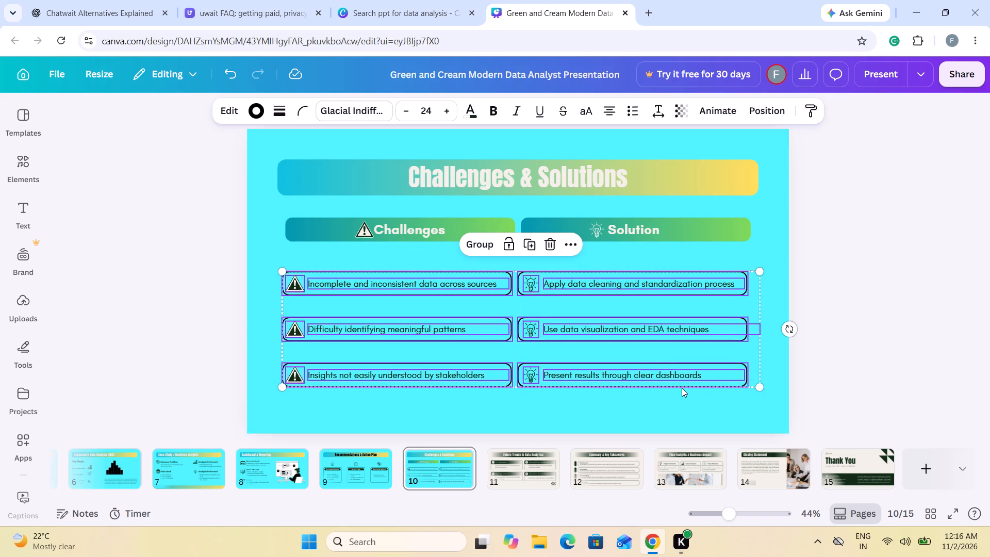
{"action": "left_click", "coordinate": [869, 383]}
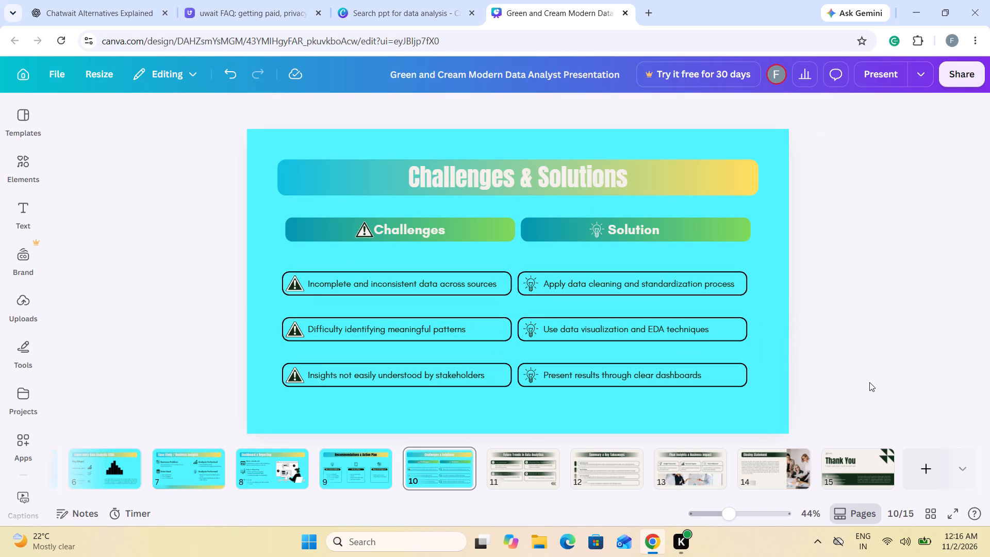
{"action": "left_click_drag", "start_coordinate": [636, 354], "coordinate": [640, 354]}
{"action": "left_click_drag", "start_coordinate": [640, 354], "coordinate": [656, 354]}
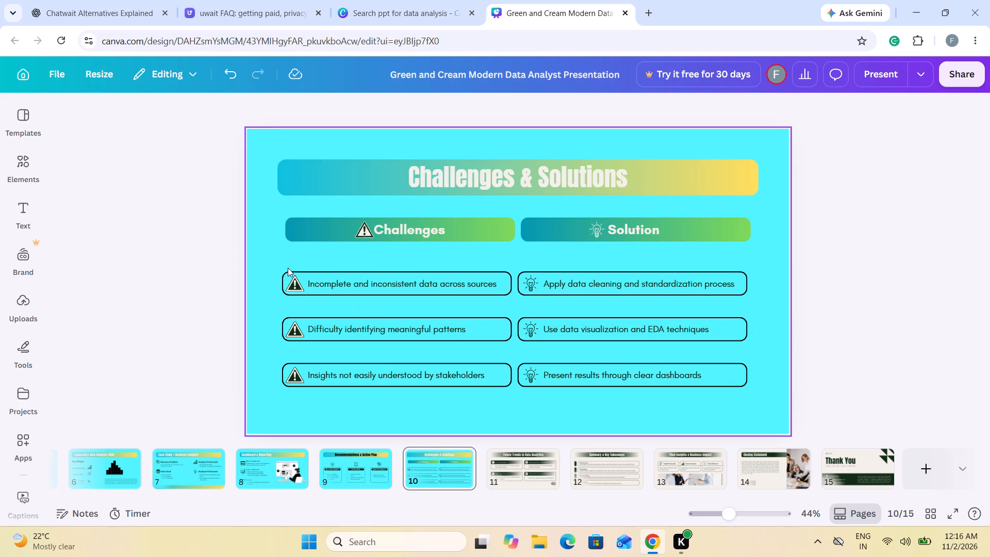
{"action": "left_click_drag", "start_coordinate": [265, 251], "coordinate": [725, 399]}
{"action": "left_click_drag", "start_coordinate": [652, 363], "coordinate": [658, 357]}
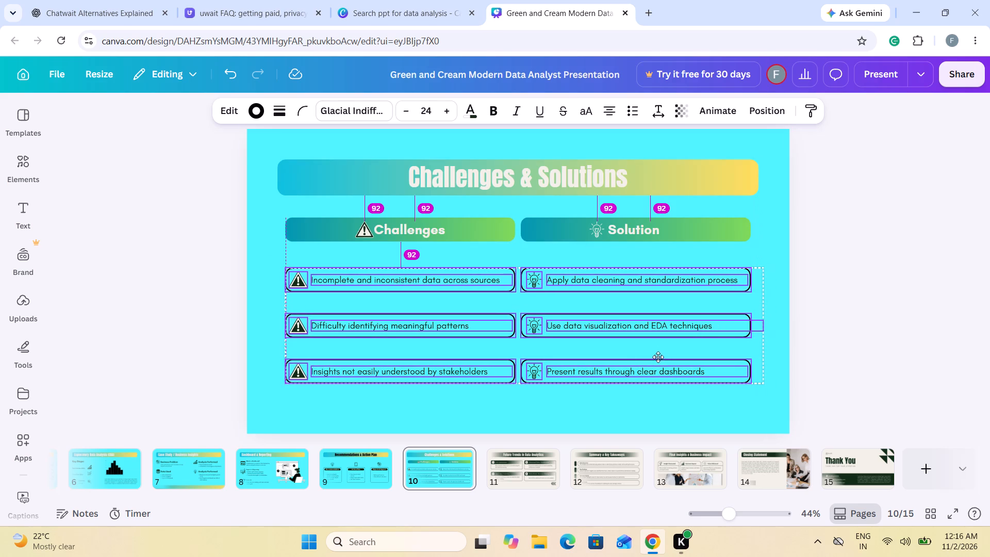
{"action": "left_click_drag", "start_coordinate": [658, 357], "coordinate": [658, 375]}
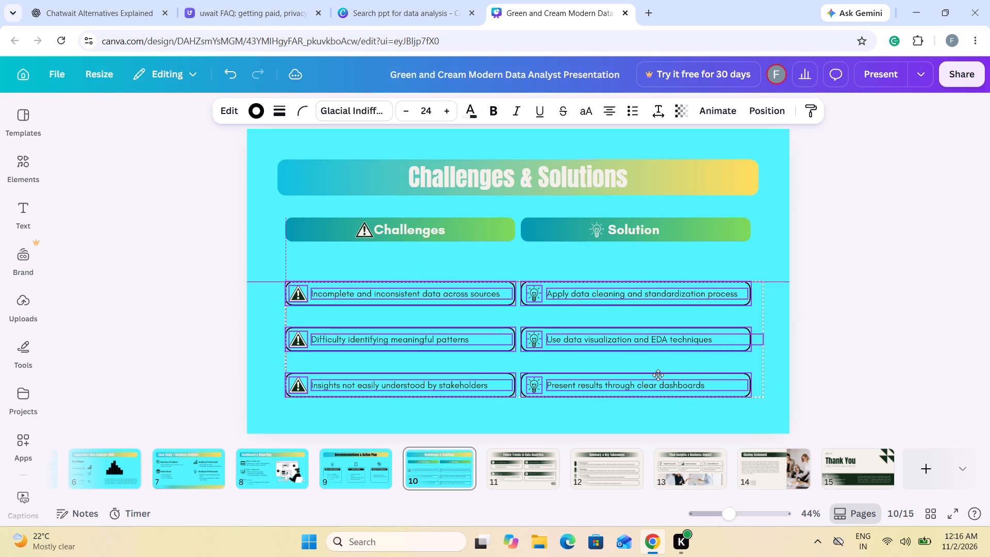
{"action": "left_click_drag", "start_coordinate": [658, 375], "coordinate": [656, 373]}
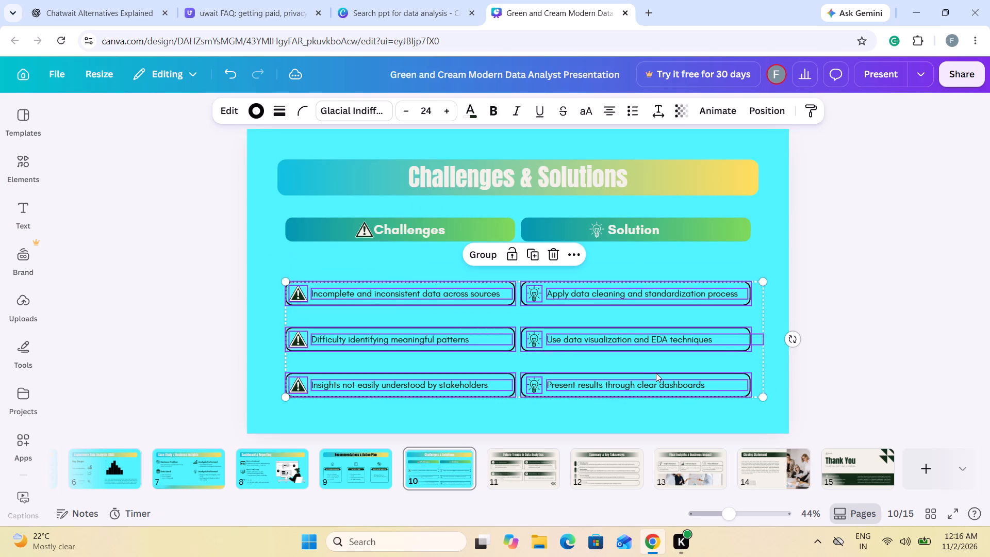
{"action": "left_click_drag", "start_coordinate": [656, 372], "coordinate": [654, 365]}
{"action": "left_click", "coordinate": [840, 256]}
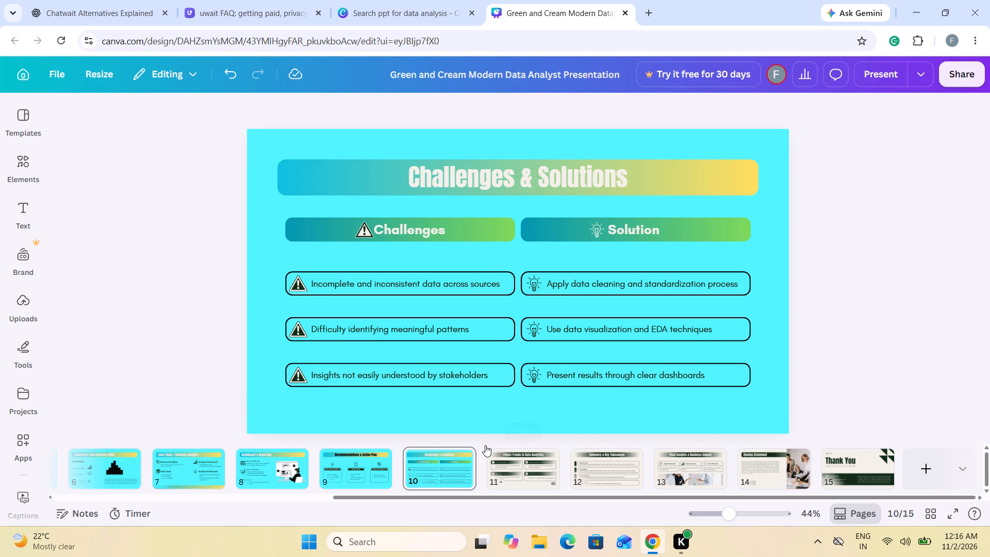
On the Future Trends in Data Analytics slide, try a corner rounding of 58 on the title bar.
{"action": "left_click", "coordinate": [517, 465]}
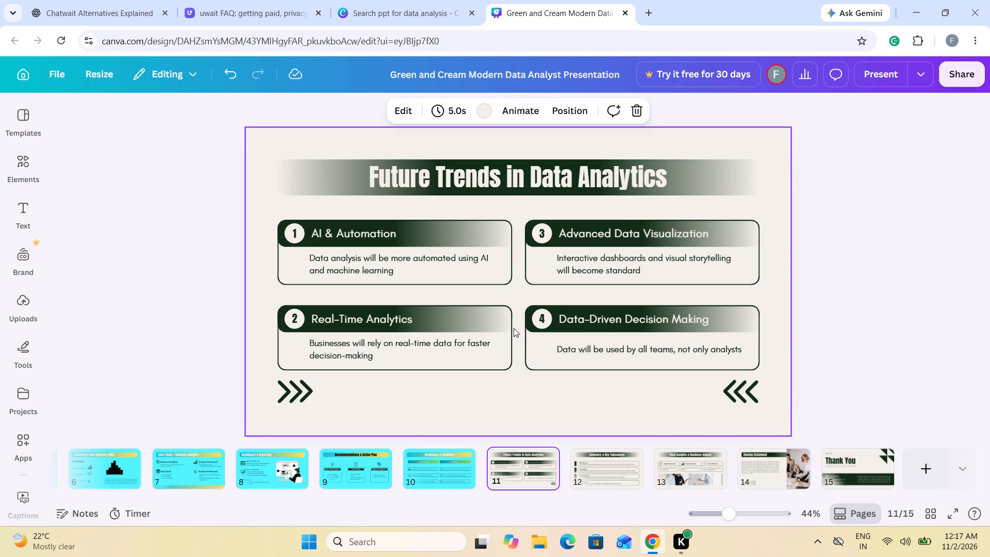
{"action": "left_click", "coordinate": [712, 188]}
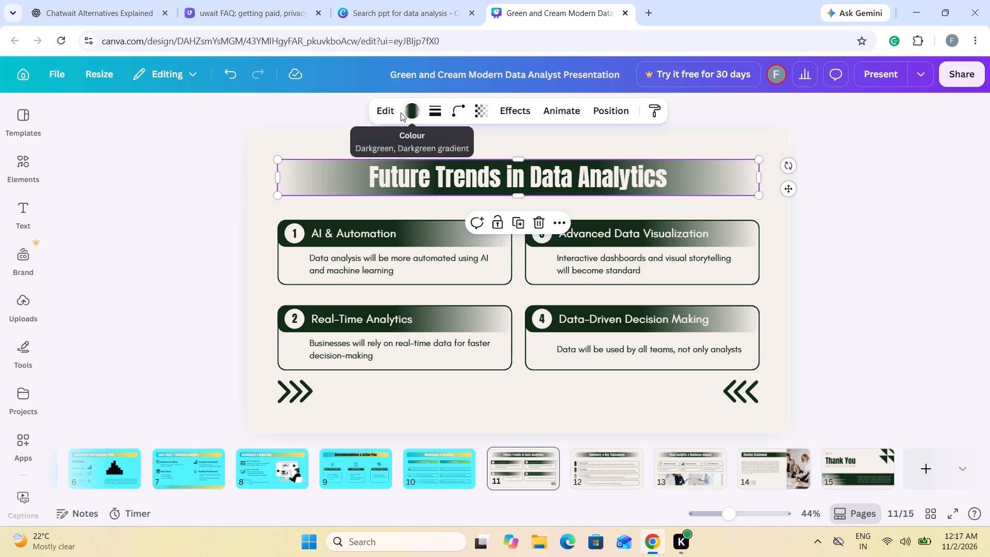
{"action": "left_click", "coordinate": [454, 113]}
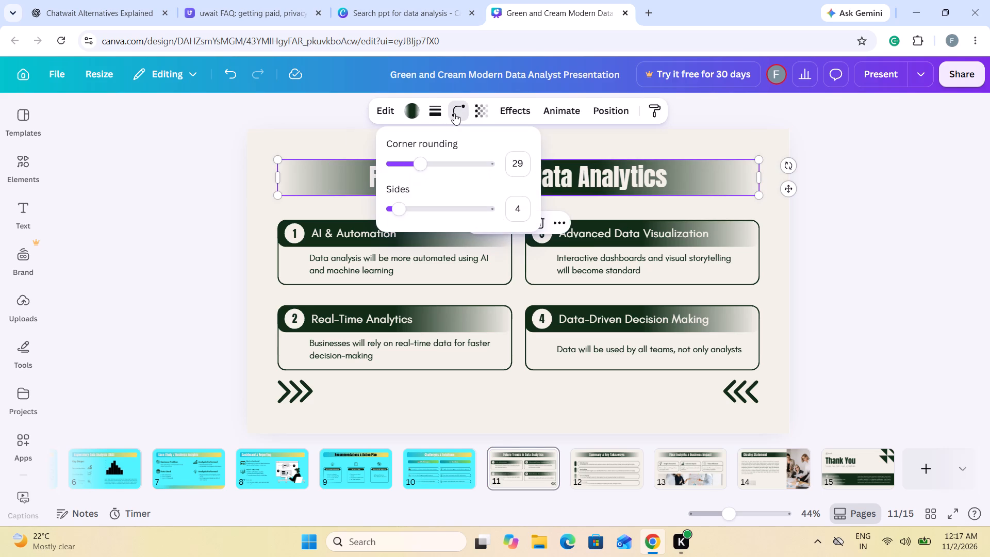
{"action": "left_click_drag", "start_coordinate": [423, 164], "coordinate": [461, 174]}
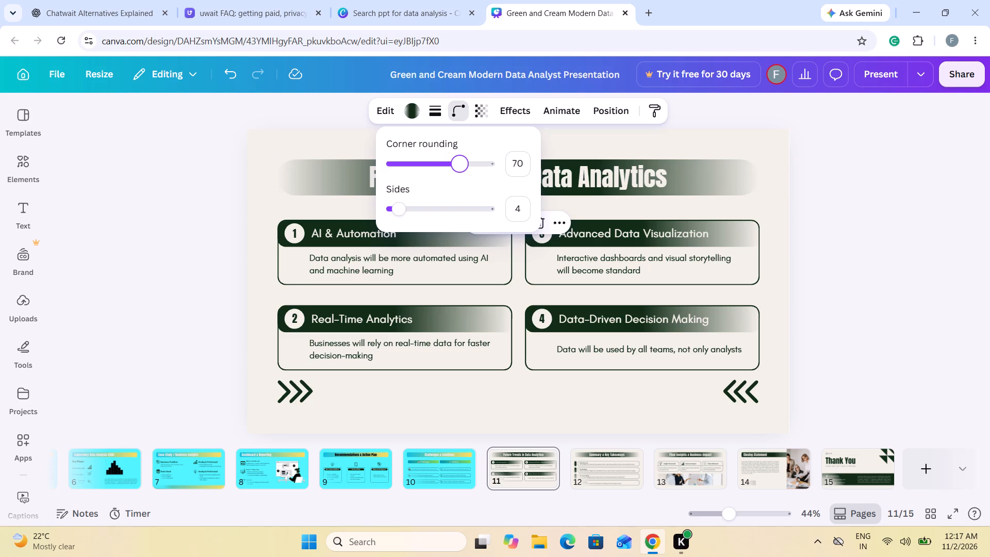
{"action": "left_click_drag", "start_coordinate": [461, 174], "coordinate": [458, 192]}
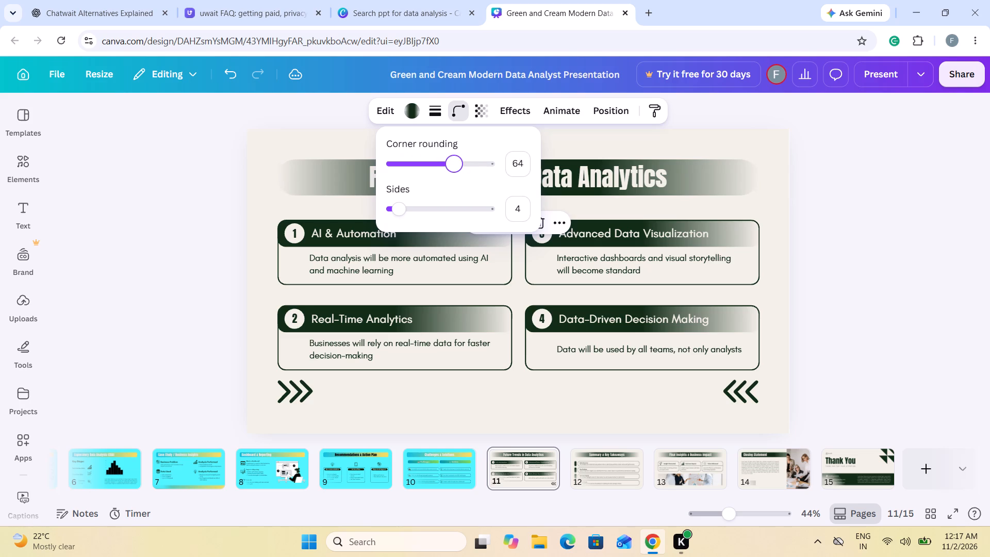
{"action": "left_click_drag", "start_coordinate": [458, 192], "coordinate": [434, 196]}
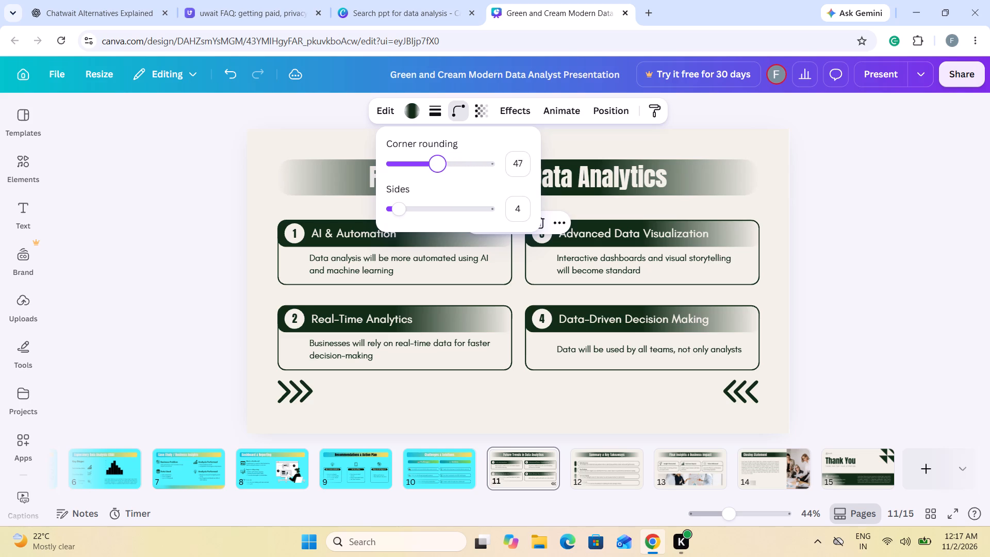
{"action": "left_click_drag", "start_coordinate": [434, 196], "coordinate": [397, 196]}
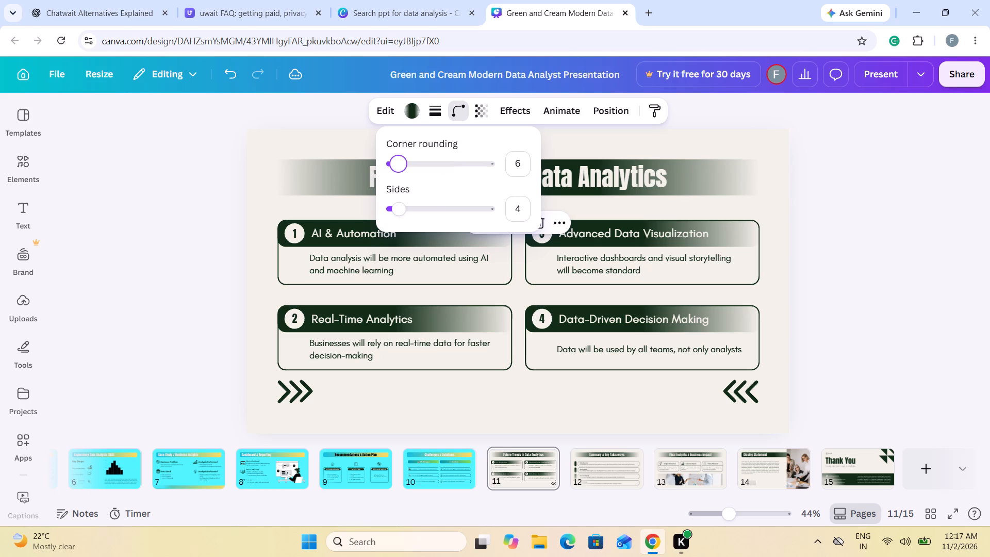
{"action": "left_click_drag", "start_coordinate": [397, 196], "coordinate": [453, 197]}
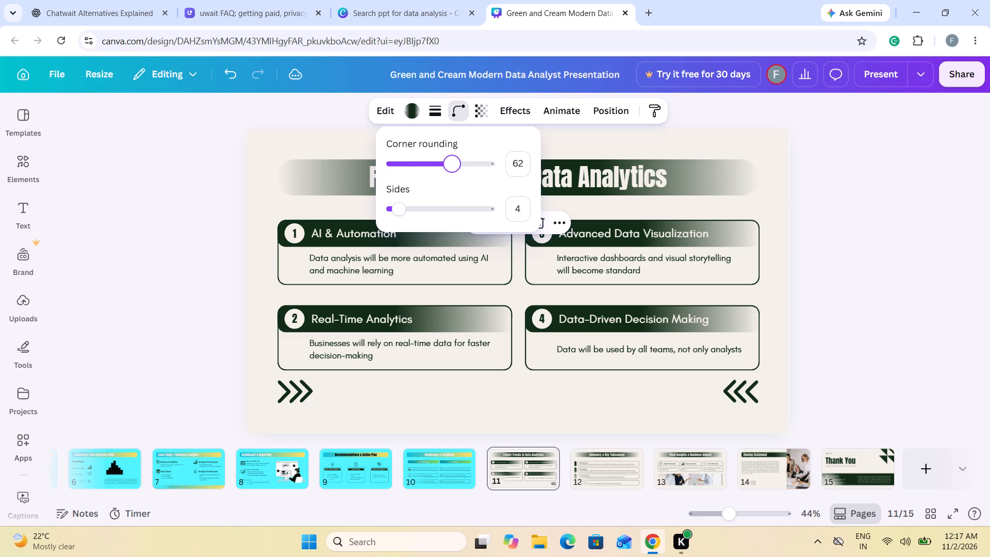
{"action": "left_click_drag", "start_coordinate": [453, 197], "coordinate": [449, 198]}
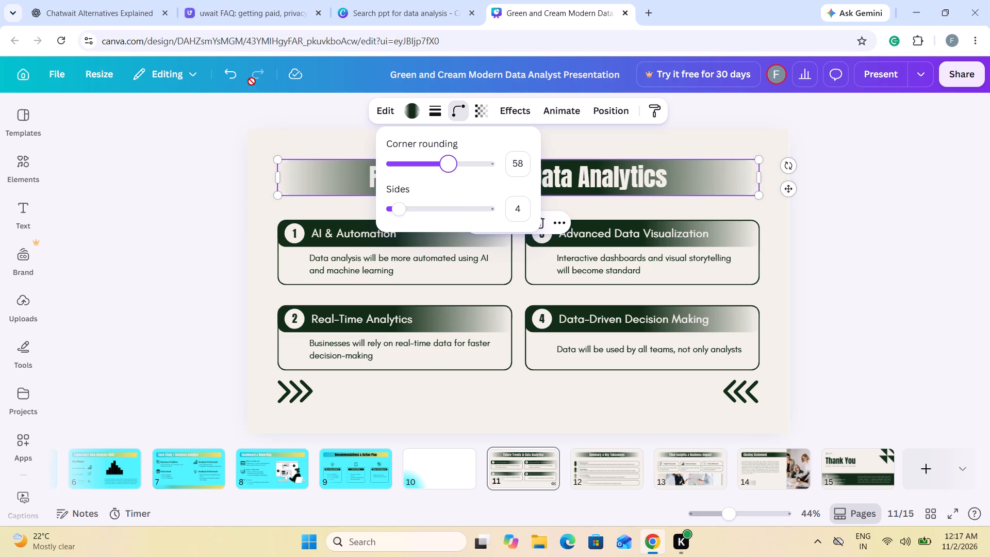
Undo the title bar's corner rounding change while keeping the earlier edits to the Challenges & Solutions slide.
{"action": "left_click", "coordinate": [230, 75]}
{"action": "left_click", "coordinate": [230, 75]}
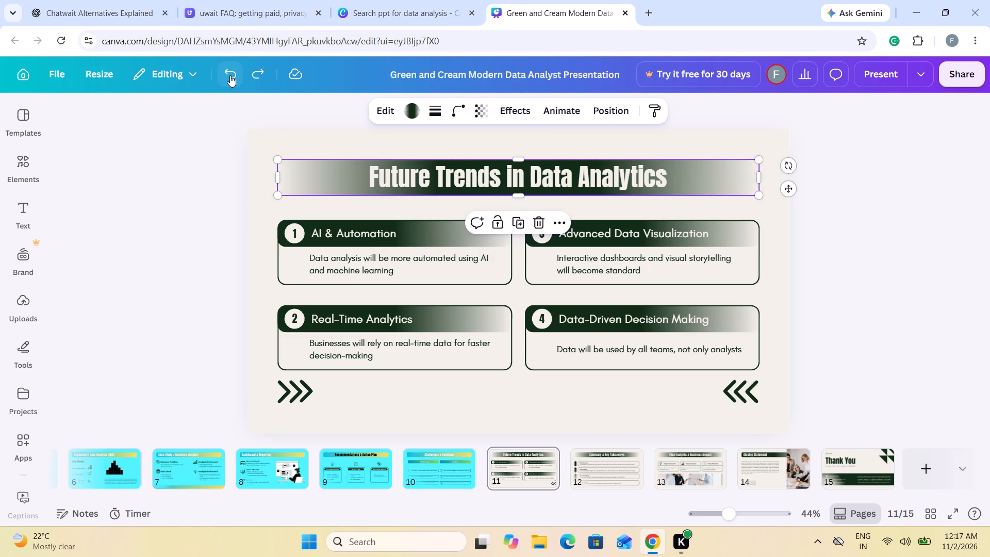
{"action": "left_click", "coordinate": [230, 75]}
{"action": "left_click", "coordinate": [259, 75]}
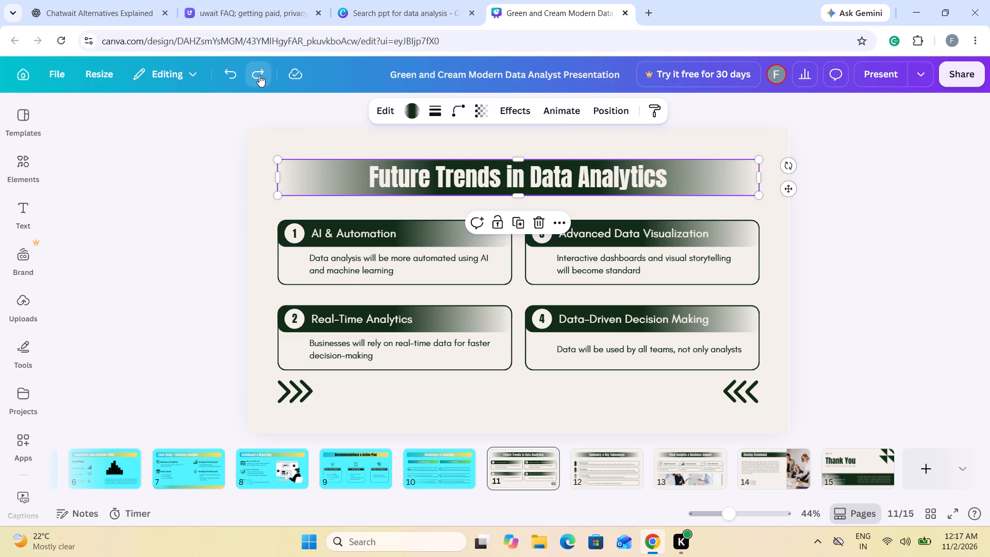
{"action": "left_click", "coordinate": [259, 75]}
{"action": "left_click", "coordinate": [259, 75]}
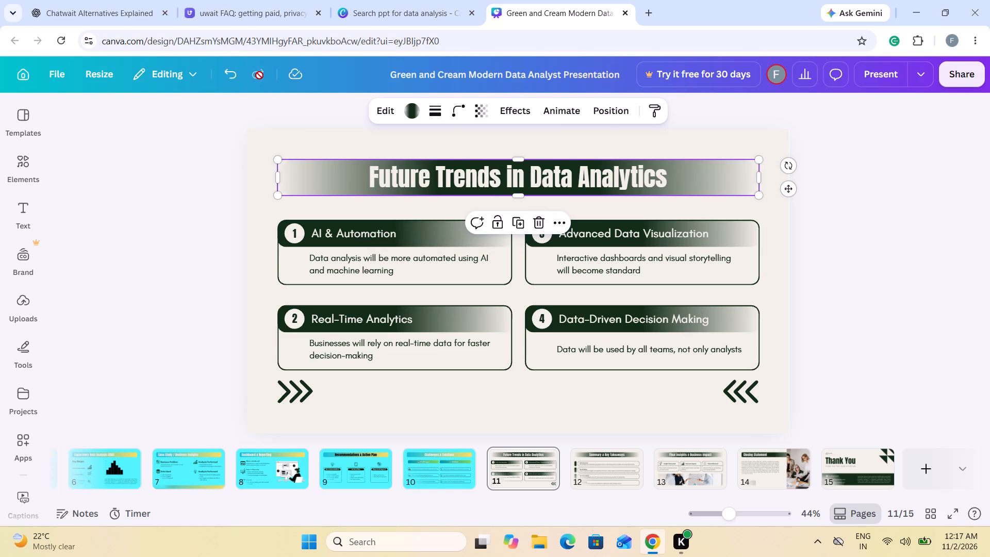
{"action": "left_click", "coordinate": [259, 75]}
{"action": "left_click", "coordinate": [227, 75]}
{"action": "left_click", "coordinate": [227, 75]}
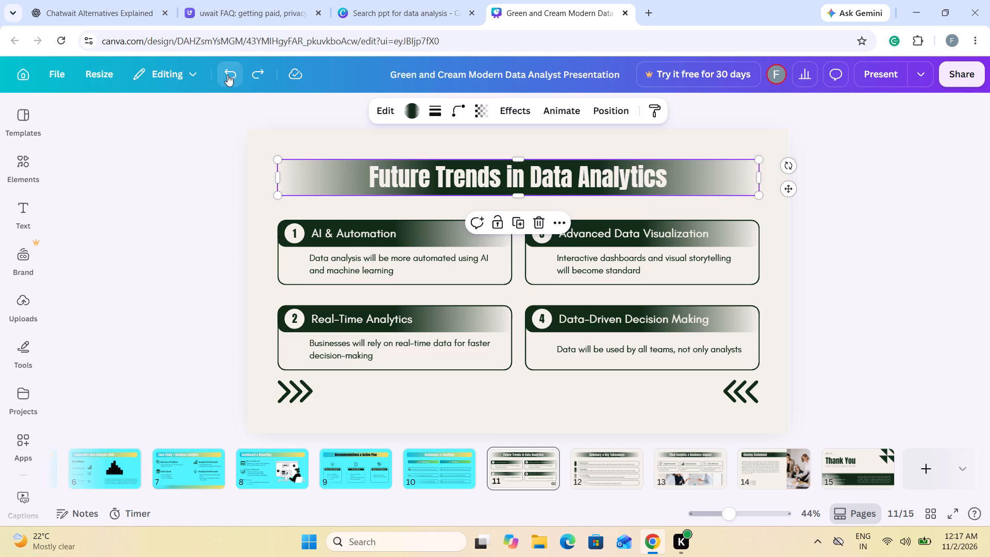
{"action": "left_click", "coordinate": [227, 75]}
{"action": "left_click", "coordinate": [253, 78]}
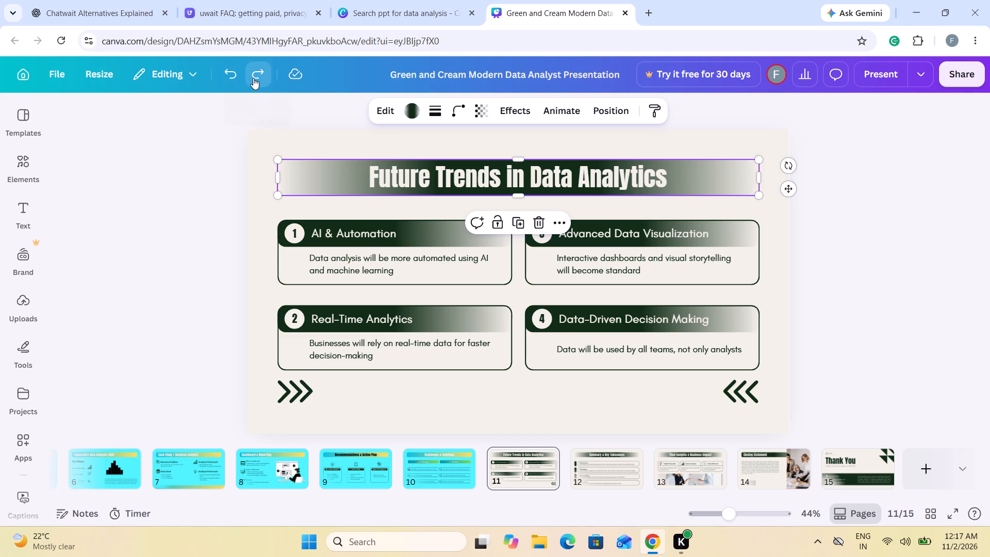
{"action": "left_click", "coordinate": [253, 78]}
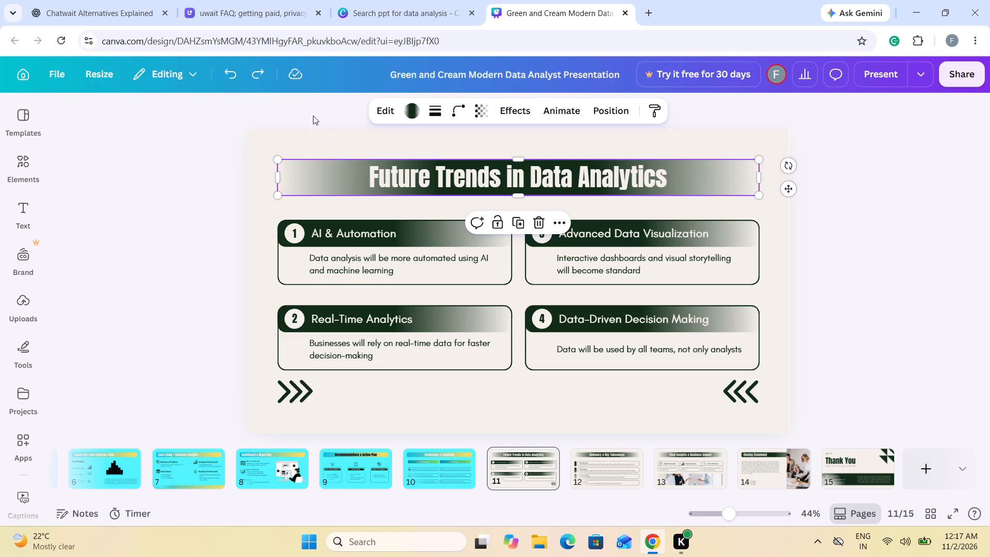
Recolour the Future Trends in Data Analytics title bar with the blue-to-yellow linear gradient #0cc0df, #ffde59.
{"action": "left_click", "coordinate": [315, 175]}
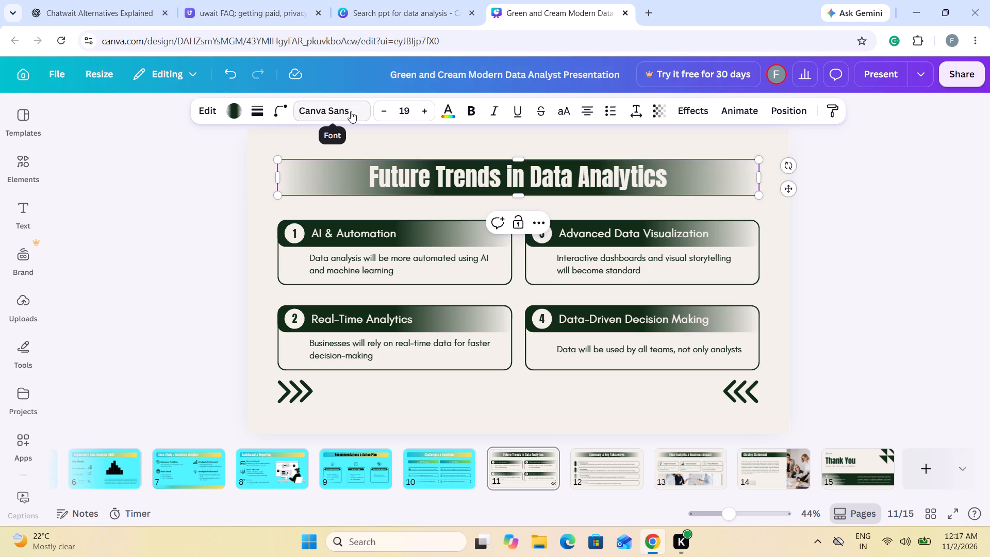
{"action": "left_click", "coordinate": [239, 105]}
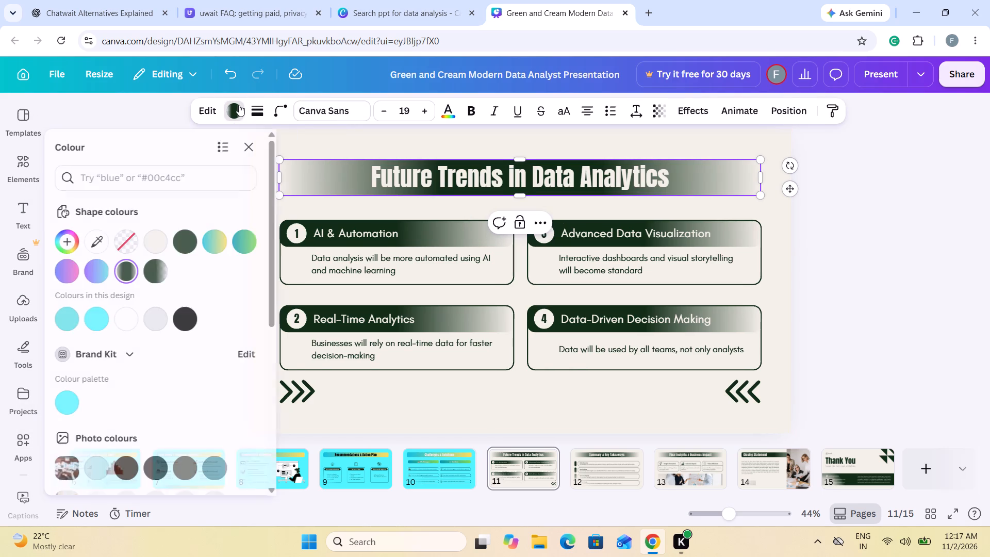
{"action": "left_click", "coordinate": [210, 244]}
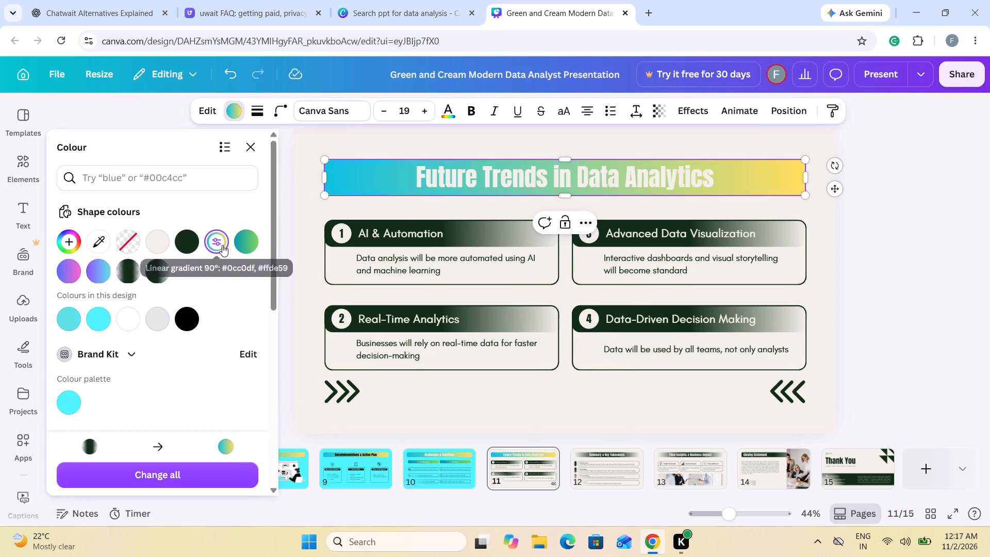
{"action": "left_click", "coordinate": [246, 245]}
{"action": "left_click", "coordinate": [218, 248]}
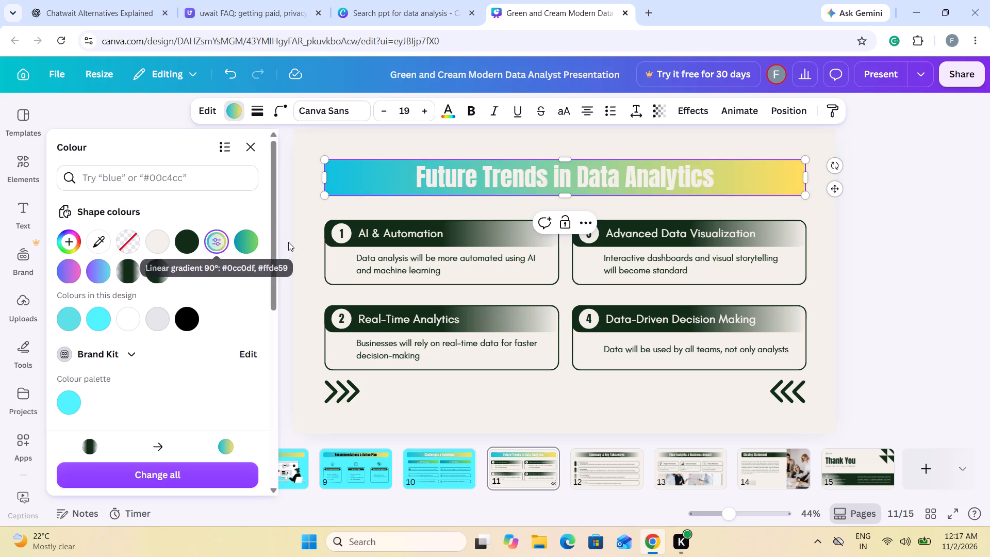
Apply the teal-to-green linear gradient #0097b2, #7ed957 to the AI & Automation card's header bar and border.
{"action": "left_click", "coordinate": [487, 241]}
{"action": "left_click", "coordinate": [251, 216]}
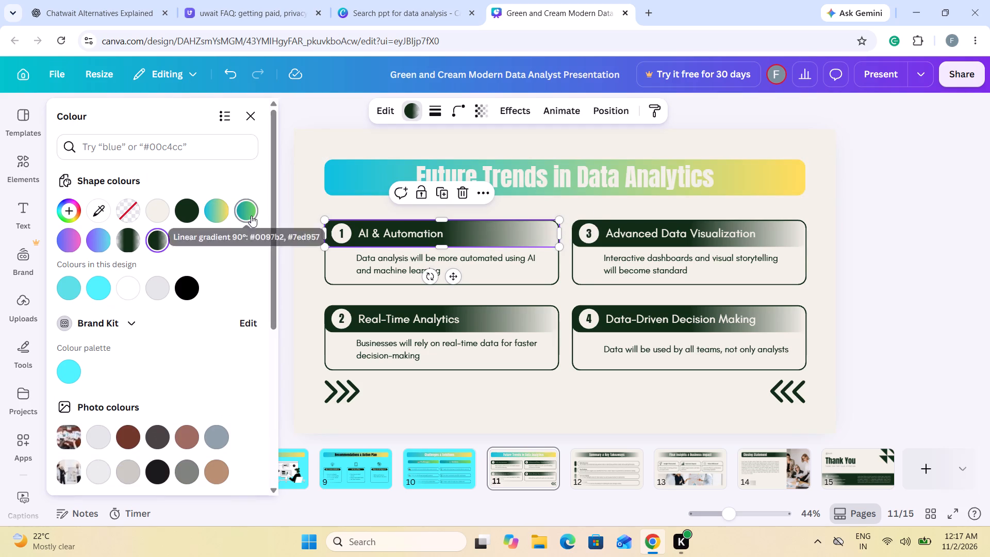
{"action": "left_click", "coordinate": [556, 278]}
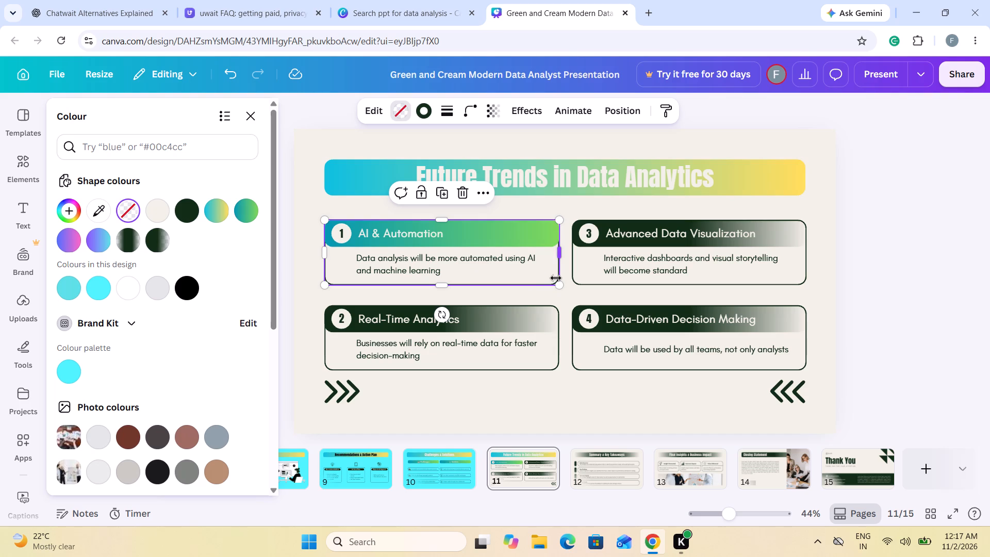
{"action": "left_click", "coordinate": [423, 108]}
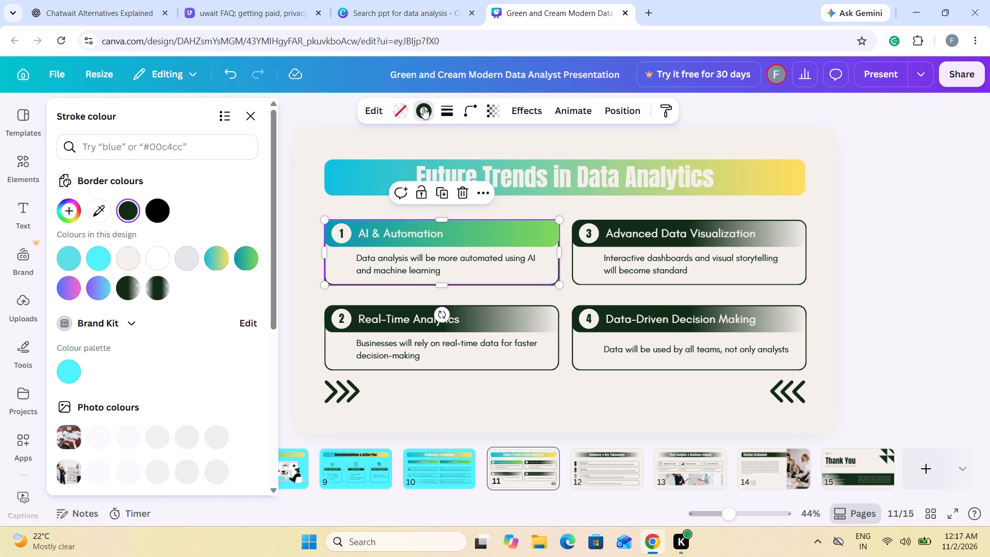
{"action": "left_click", "coordinate": [249, 261]}
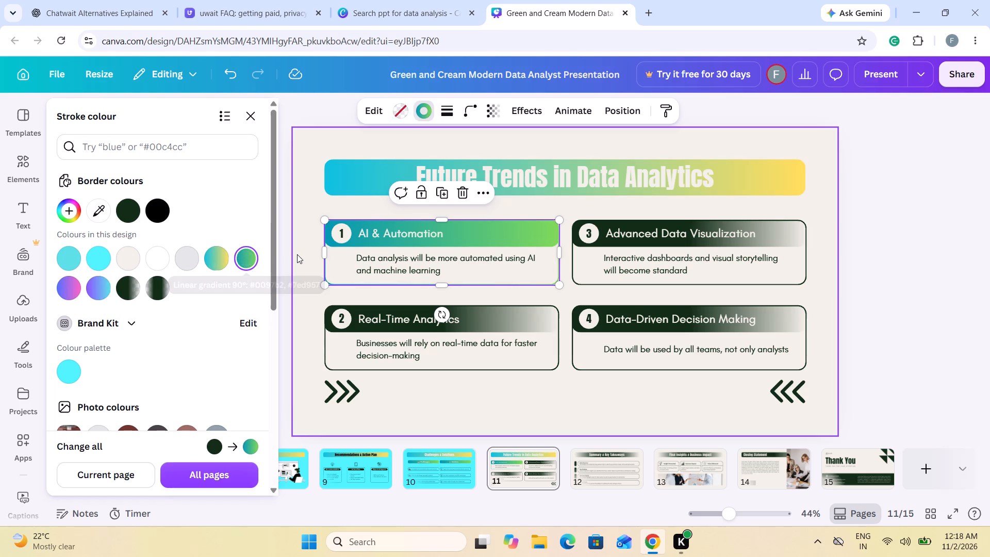
{"action": "left_click", "coordinate": [296, 253]}
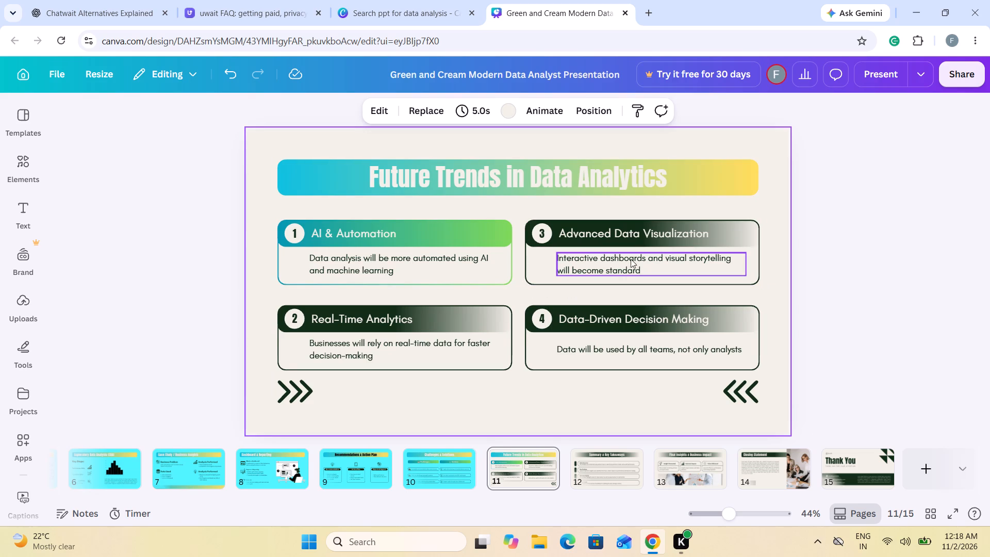
Recolour the Advanced Data Visualization card's header bar with the same teal-to-green gradient.
{"action": "left_click", "coordinate": [740, 229]}
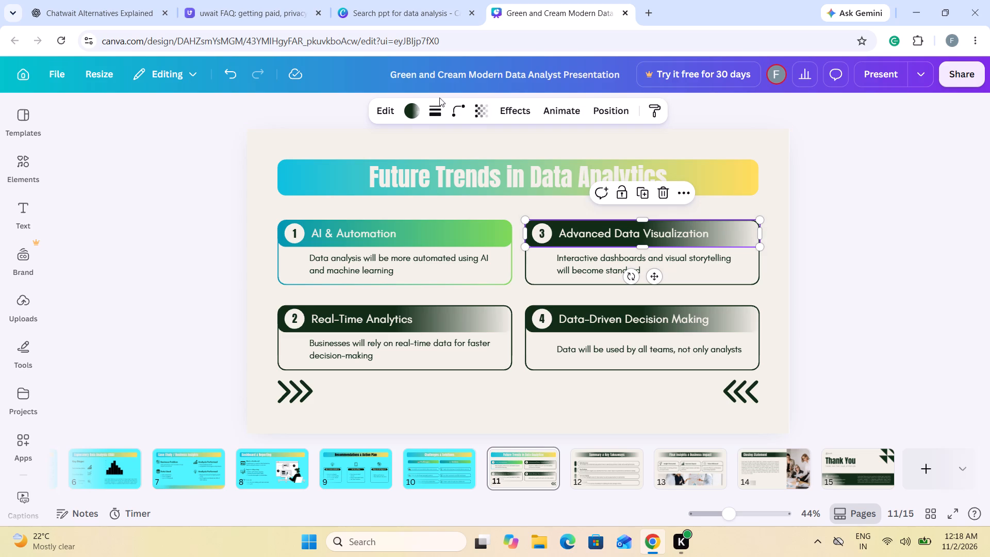
{"action": "left_click", "coordinate": [409, 117]}
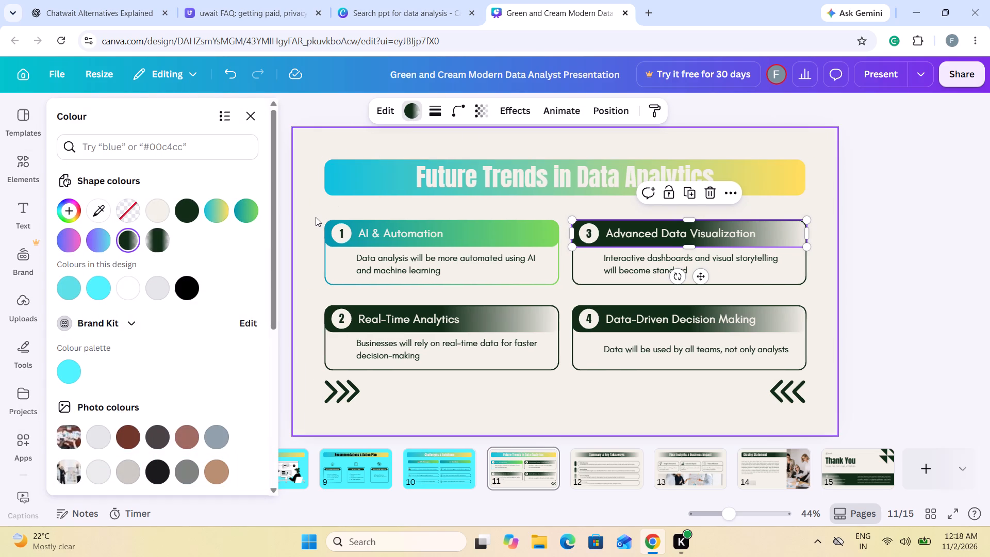
{"action": "left_click", "coordinate": [246, 211]}
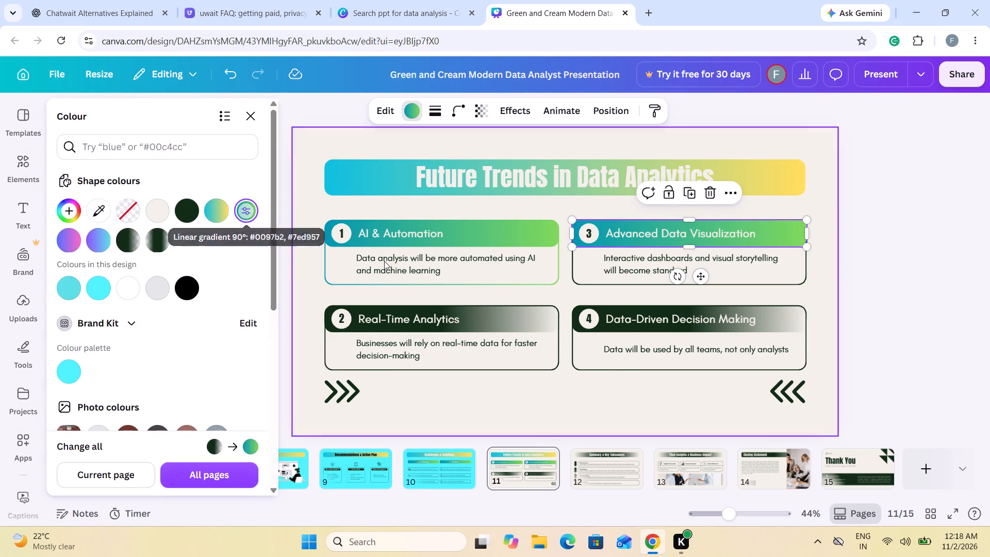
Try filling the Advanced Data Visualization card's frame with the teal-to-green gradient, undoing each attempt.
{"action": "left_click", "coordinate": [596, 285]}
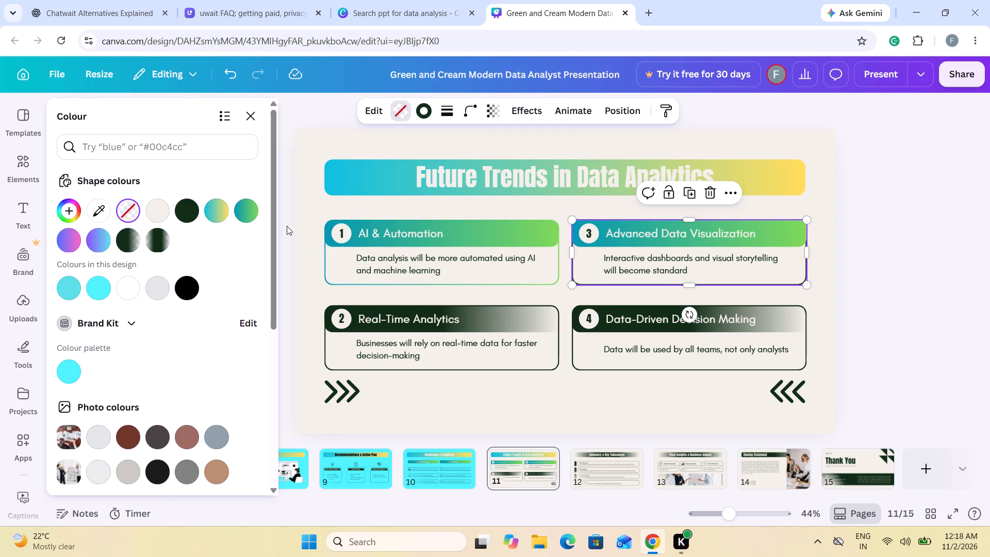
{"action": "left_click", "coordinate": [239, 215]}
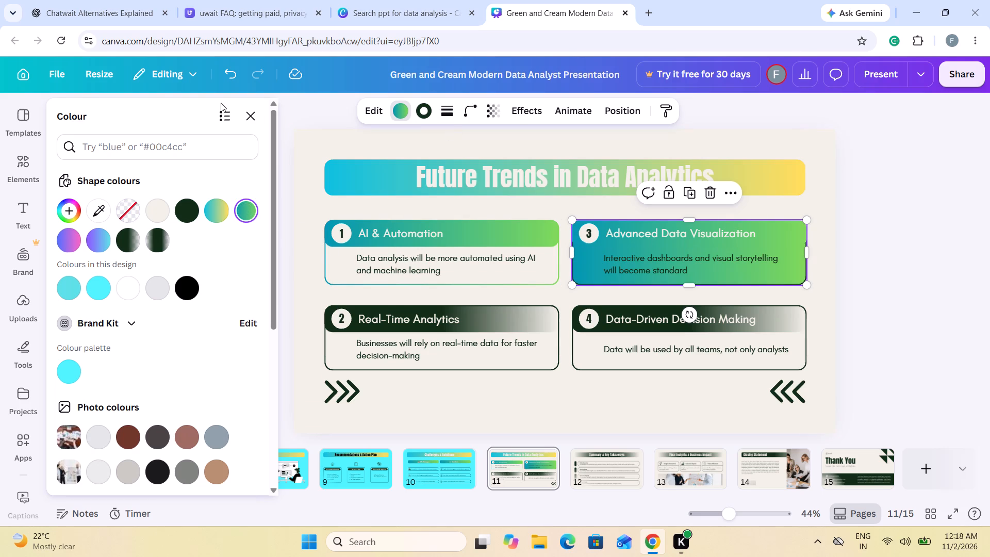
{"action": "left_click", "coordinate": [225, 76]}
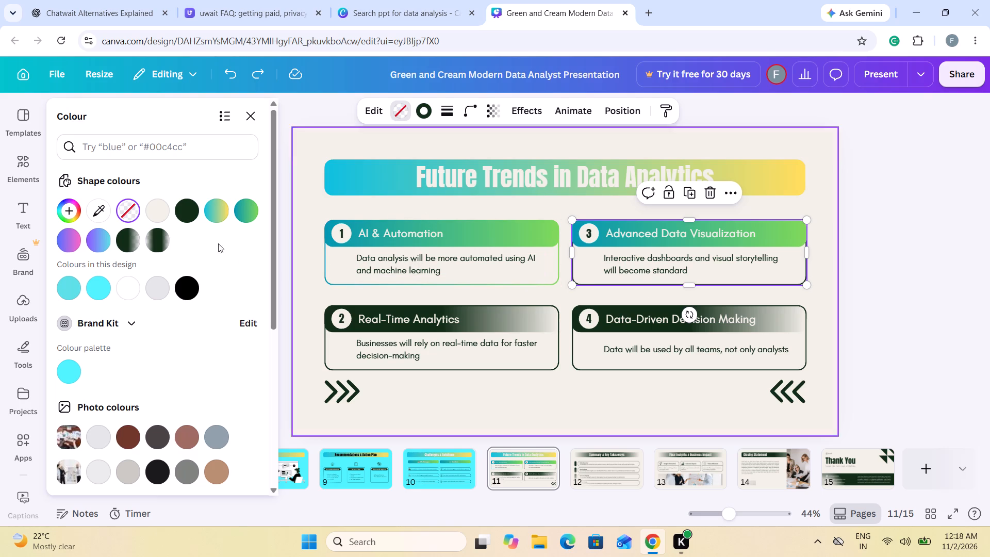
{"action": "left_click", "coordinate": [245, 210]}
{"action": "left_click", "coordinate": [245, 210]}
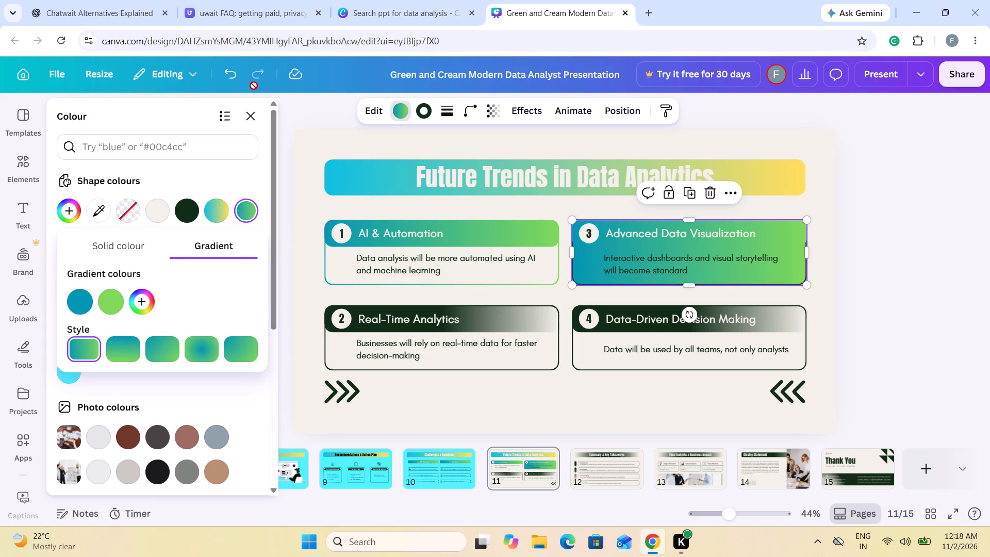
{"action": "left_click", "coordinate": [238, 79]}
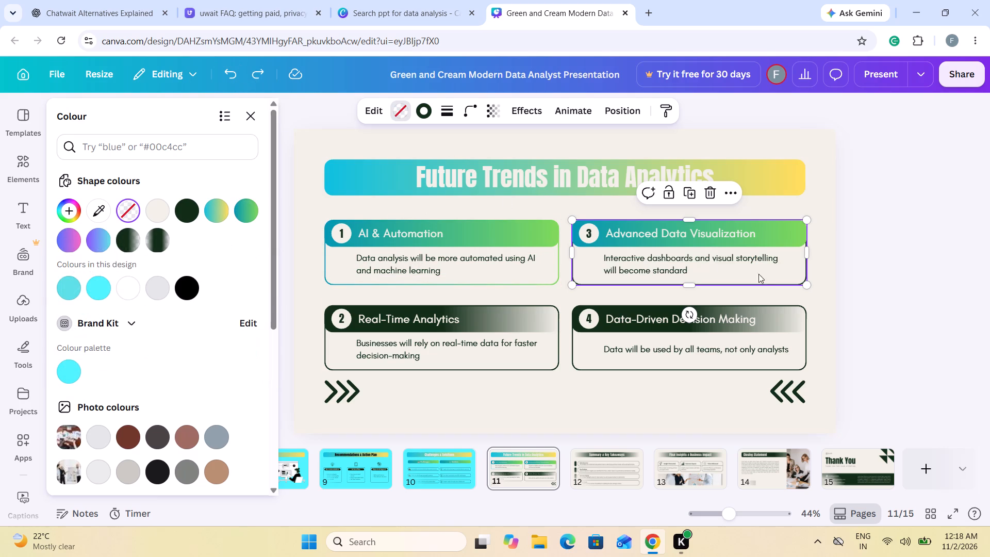
Set the Future Trends in Data Analytics slide's background to the same vivid cyan as the previous slides.
{"action": "left_click", "coordinate": [827, 257]}
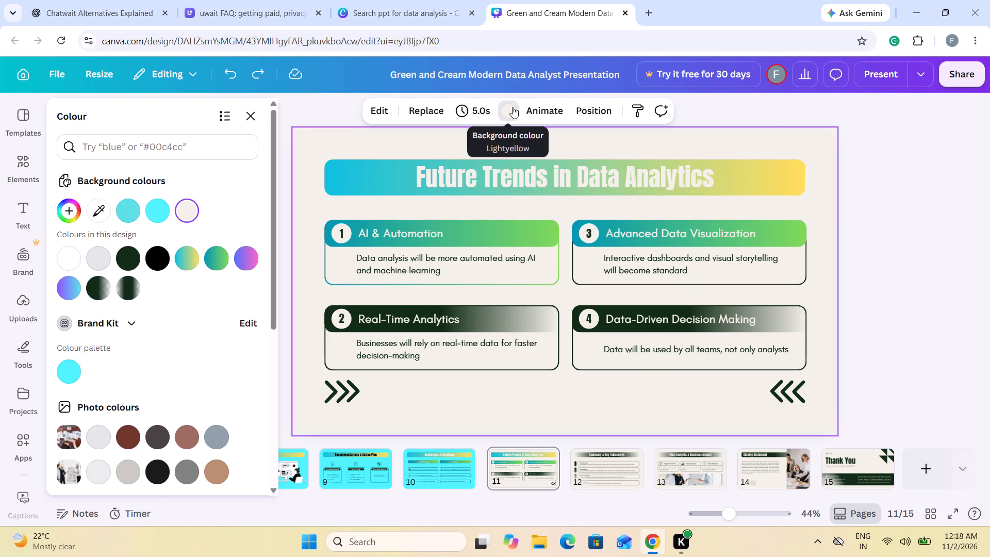
{"action": "left_click", "coordinate": [160, 220]}
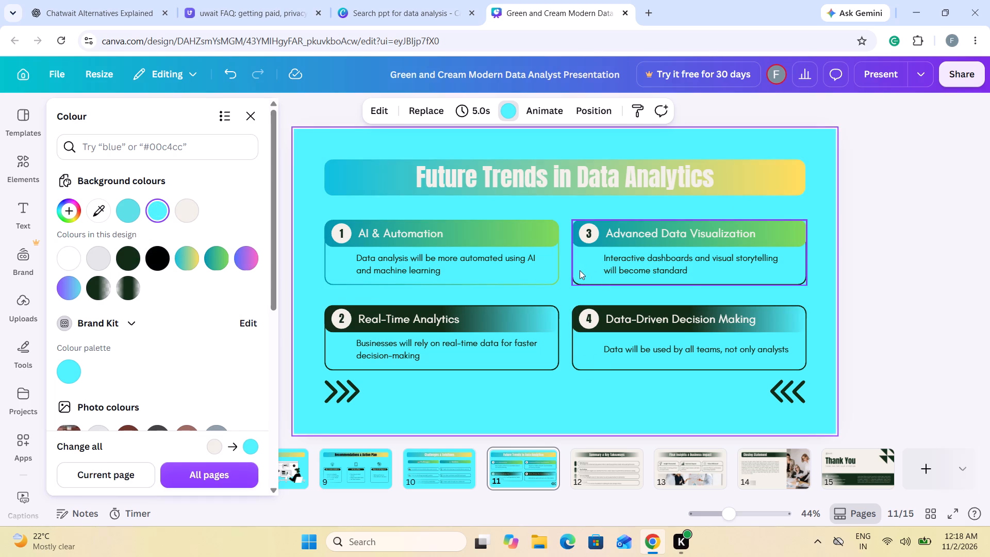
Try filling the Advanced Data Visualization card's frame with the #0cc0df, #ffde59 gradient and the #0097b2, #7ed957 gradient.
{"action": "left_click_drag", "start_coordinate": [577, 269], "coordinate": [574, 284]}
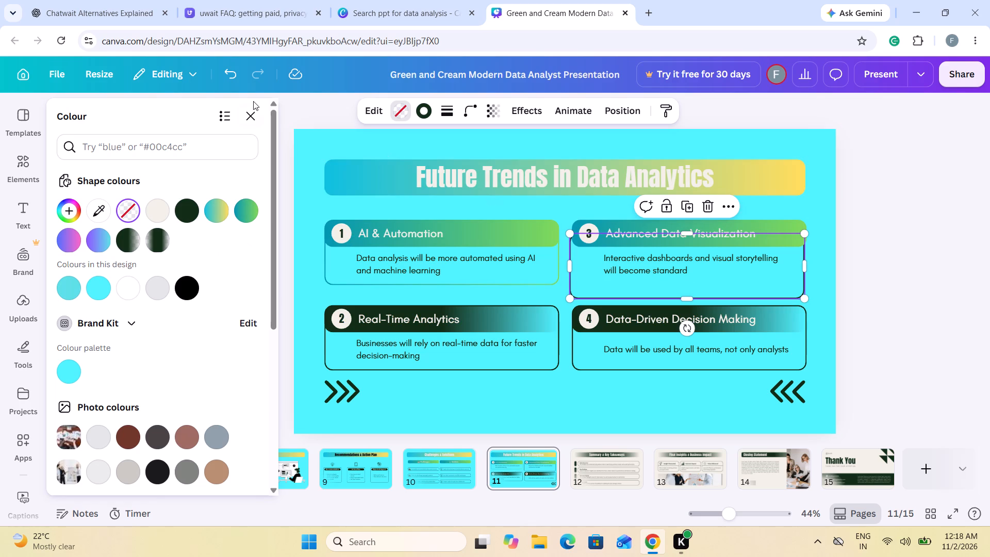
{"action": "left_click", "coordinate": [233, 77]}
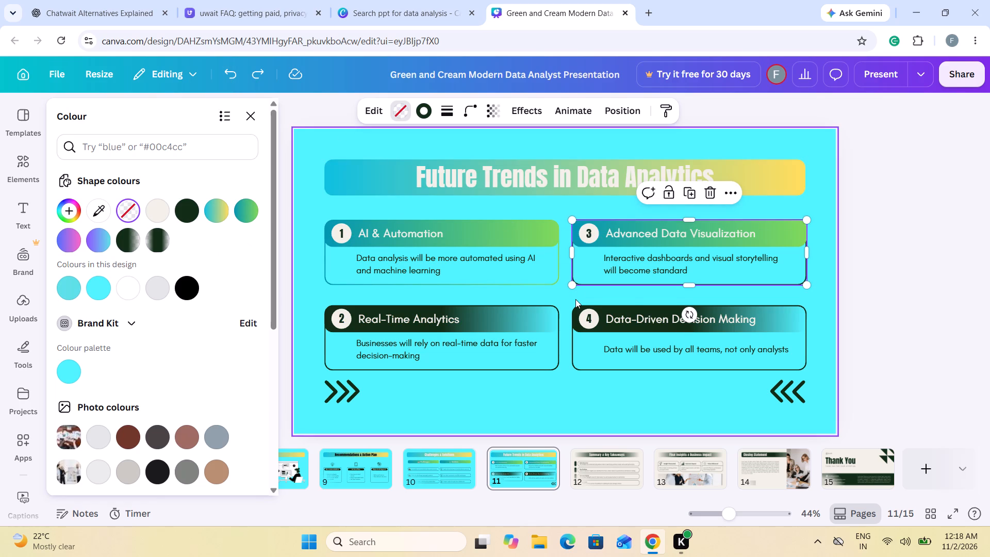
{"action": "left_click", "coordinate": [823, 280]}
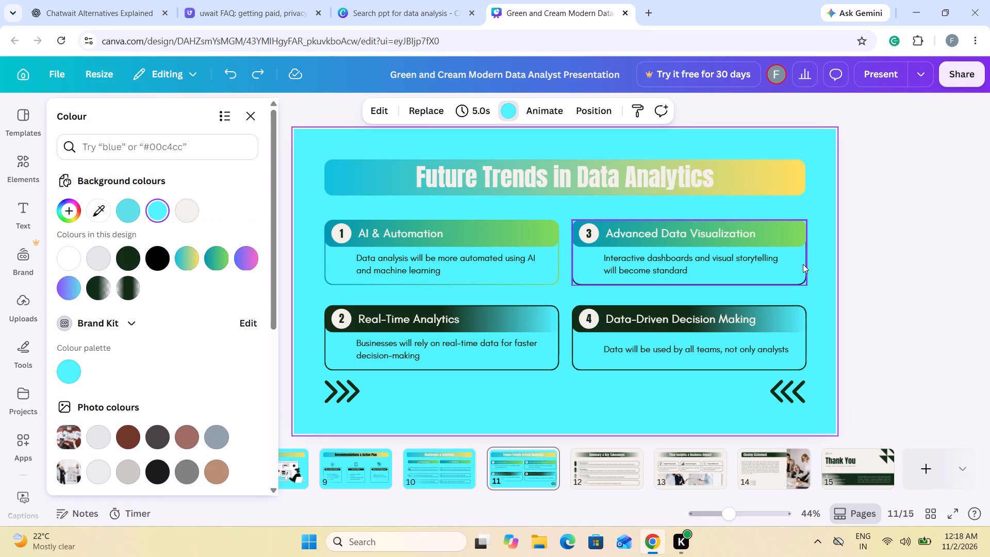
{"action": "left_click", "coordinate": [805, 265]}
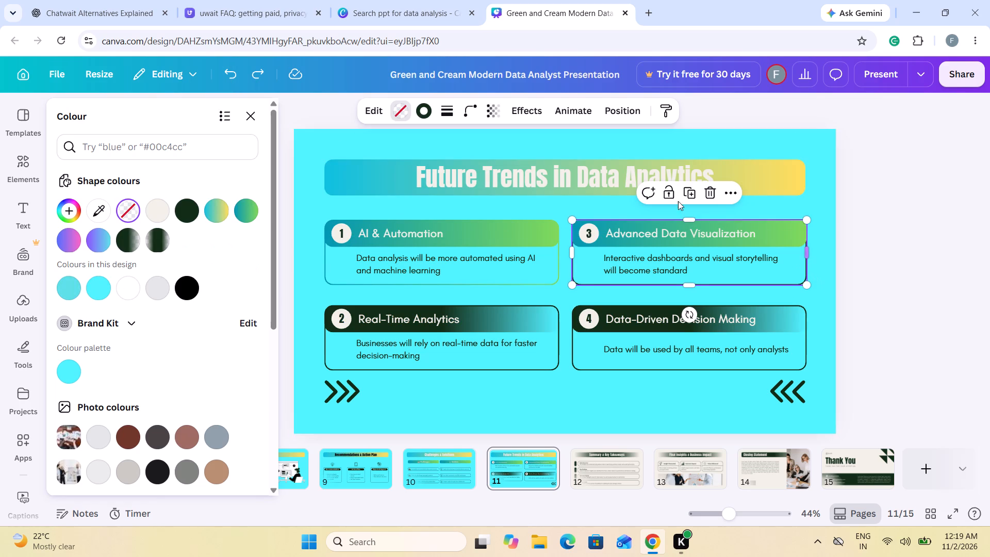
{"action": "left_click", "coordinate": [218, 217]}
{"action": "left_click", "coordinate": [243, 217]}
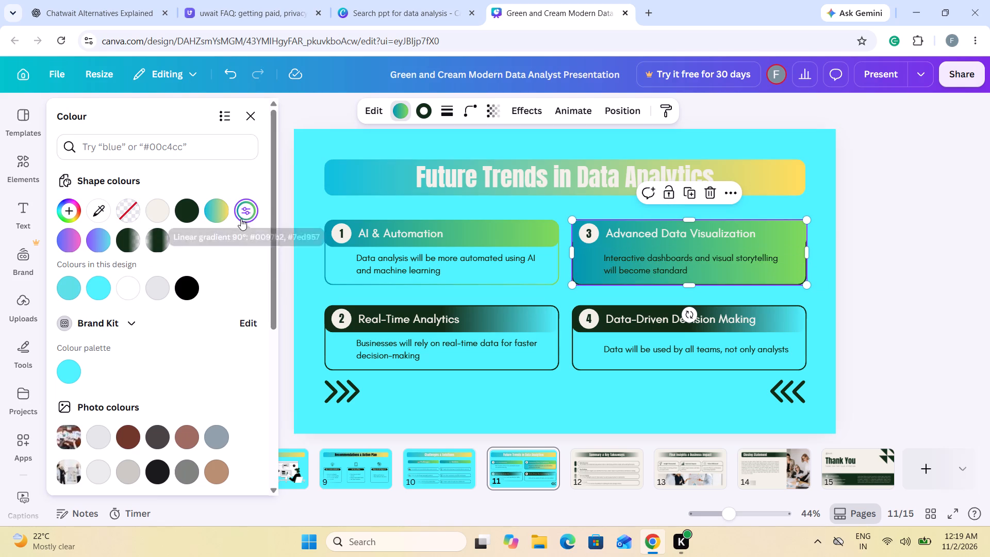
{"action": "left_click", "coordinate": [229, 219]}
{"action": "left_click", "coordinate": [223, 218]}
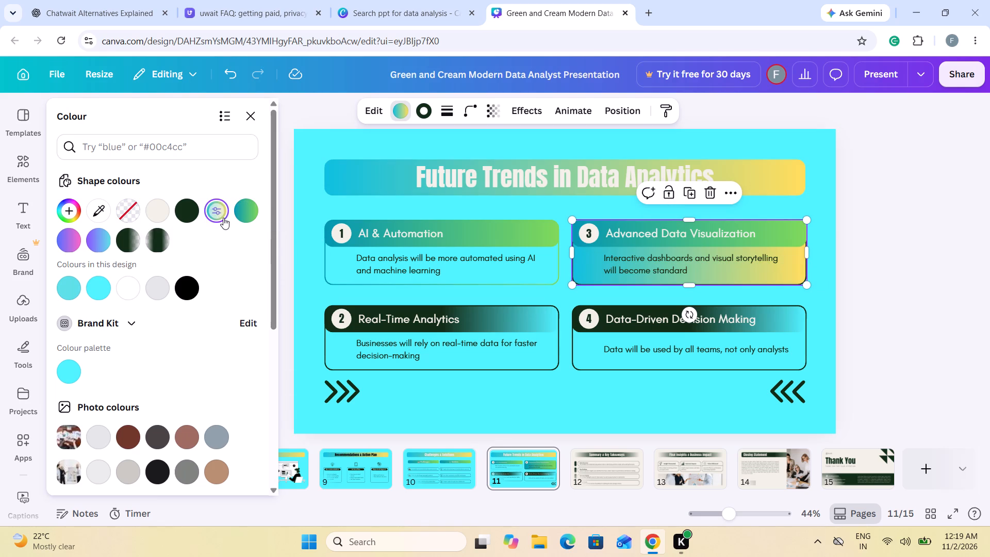
Undo the recent frame, background, header and border recolours, keeping only the AI & Automation card's header bar gradient.
{"action": "left_click", "coordinate": [235, 78]}
{"action": "left_click", "coordinate": [235, 78]}
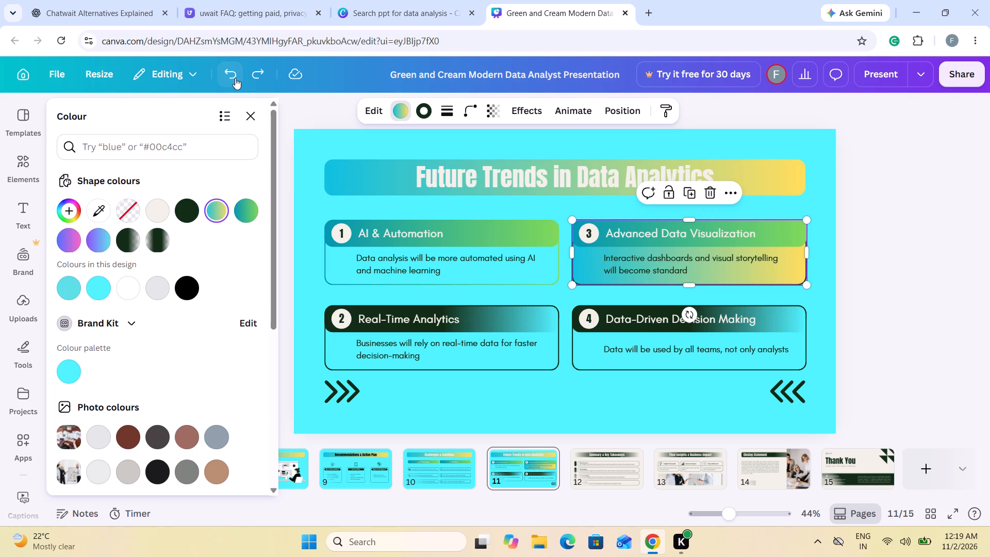
{"action": "left_click", "coordinate": [235, 78]}
{"action": "left_click", "coordinate": [235, 78]}
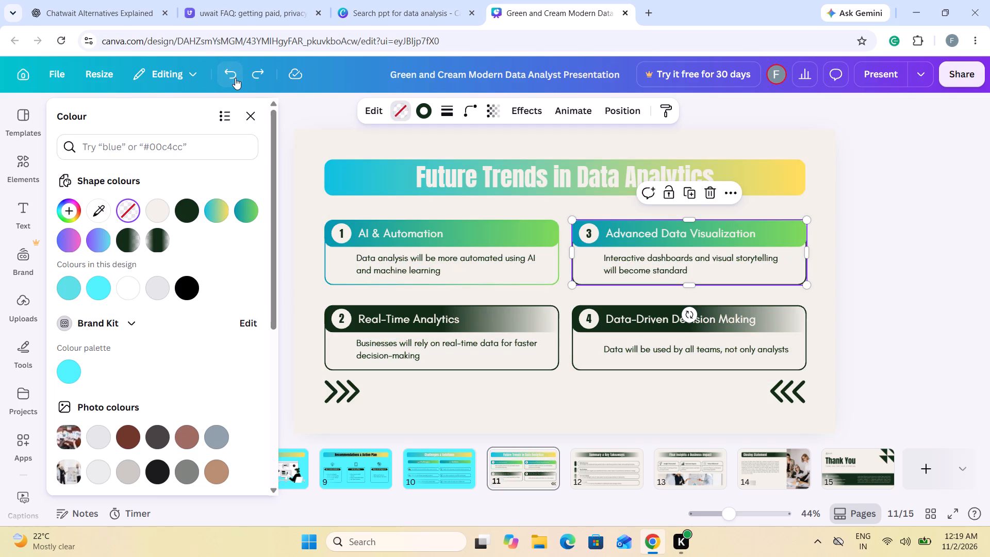
{"action": "left_click", "coordinate": [235, 78]}
{"action": "left_click", "coordinate": [235, 78]}
{"action": "left_click", "coordinate": [235, 78]}
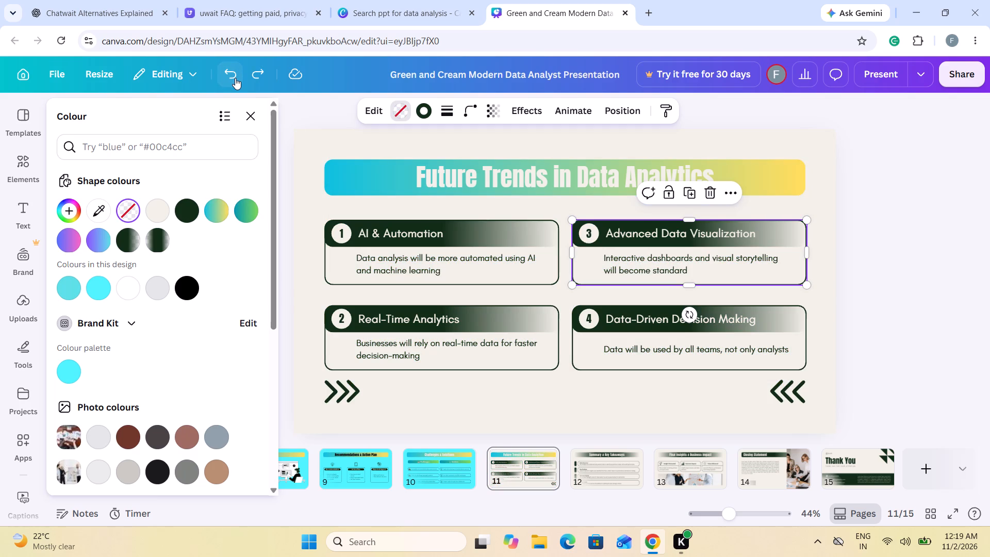
{"action": "left_click", "coordinate": [250, 75]}
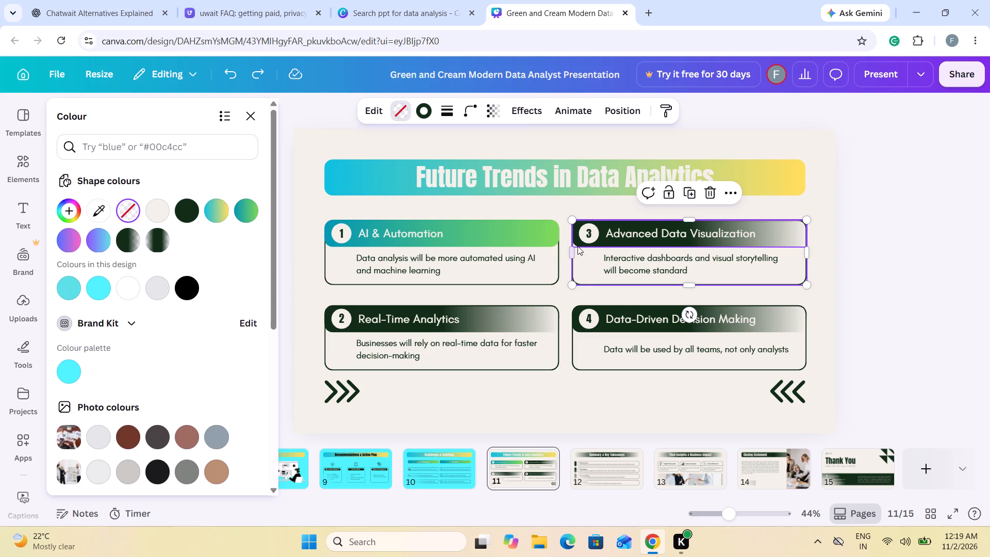
Recolour the Advanced Data Visualization card's header bar with the teal-to-green linear gradient #0097b2, #7ed957.
{"action": "left_click", "coordinate": [577, 246]}
{"action": "left_click", "coordinate": [246, 207]}
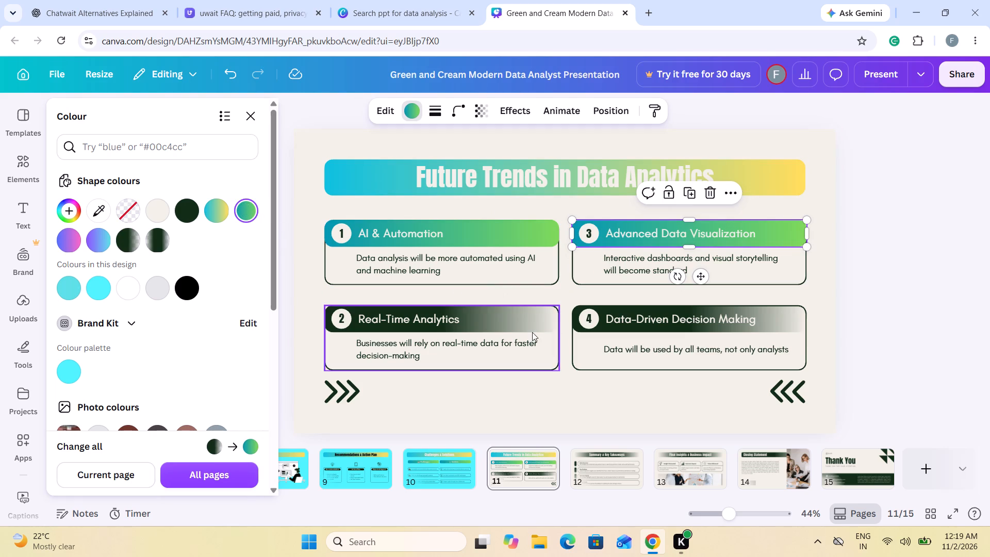
Set the Future Trends in Data Analytics slide's background to the vivid cyan used on the previous slides.
{"action": "left_click", "coordinate": [300, 297]}
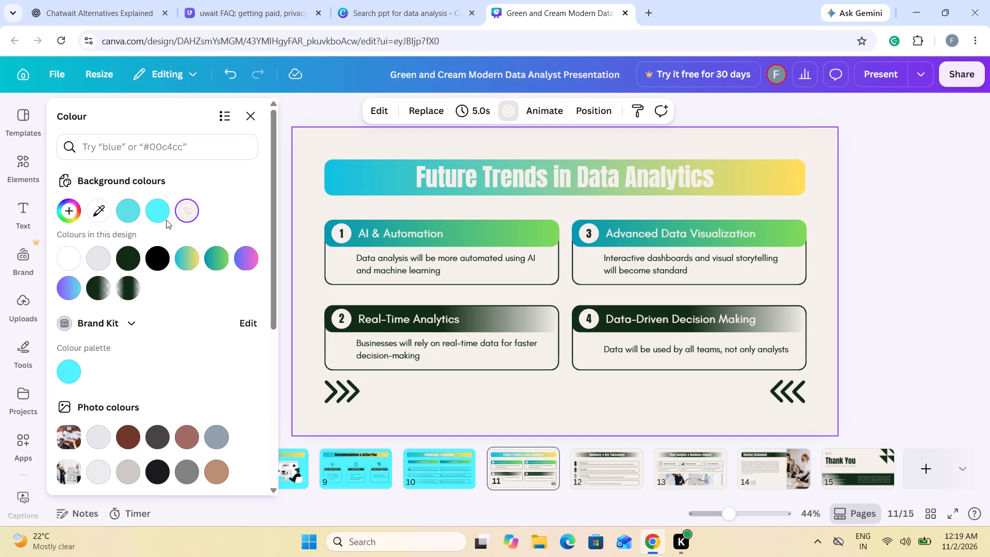
{"action": "left_click", "coordinate": [166, 220]}
{"action": "left_click", "coordinate": [162, 216]}
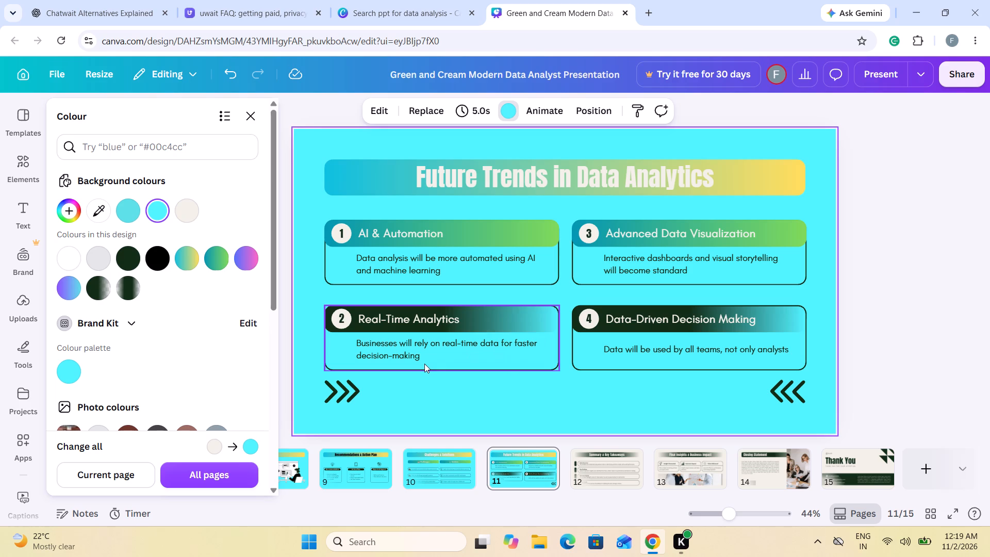
Apply the teal-to-green gradient #0097b2, #7ed957 to the Real-Time Analytics and Data-Driven Decision Making header bars.
{"action": "left_click", "coordinate": [508, 326]}
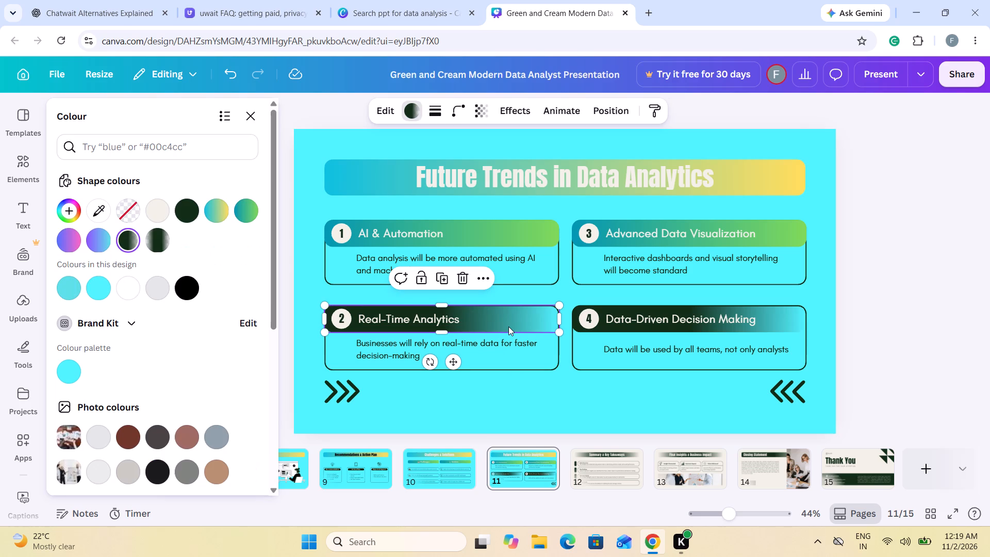
{"action": "left_click", "coordinate": [255, 205]}
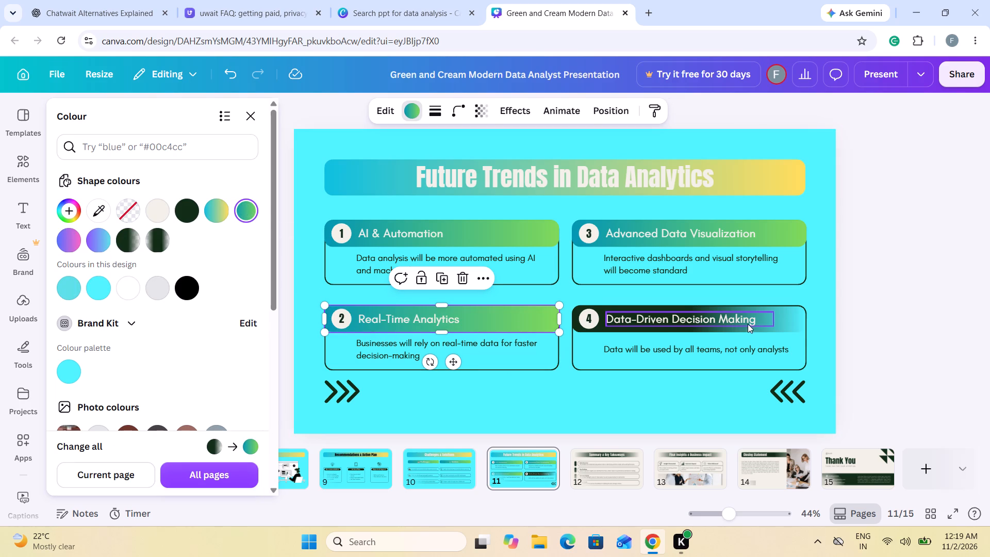
{"action": "left_click", "coordinate": [786, 330]}
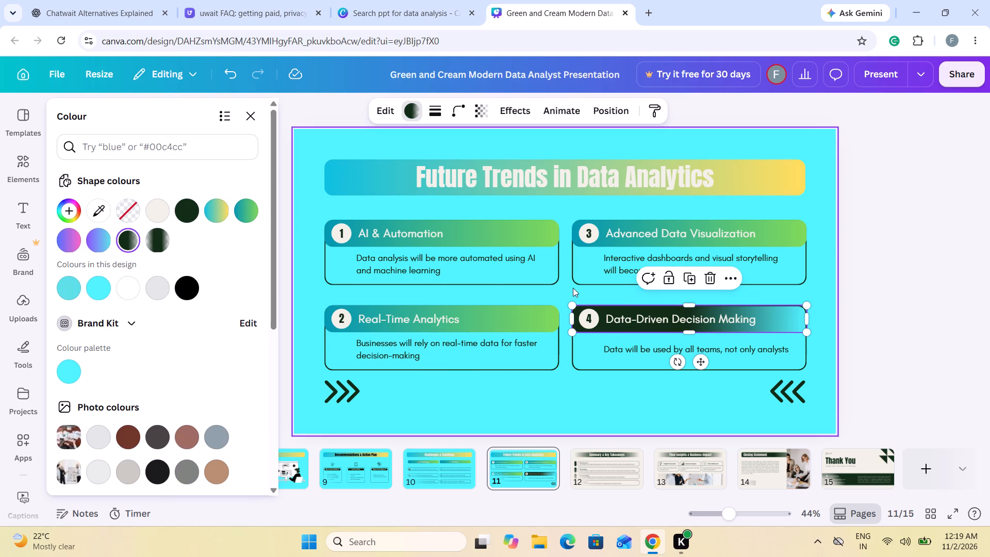
{"action": "left_click", "coordinate": [243, 216]}
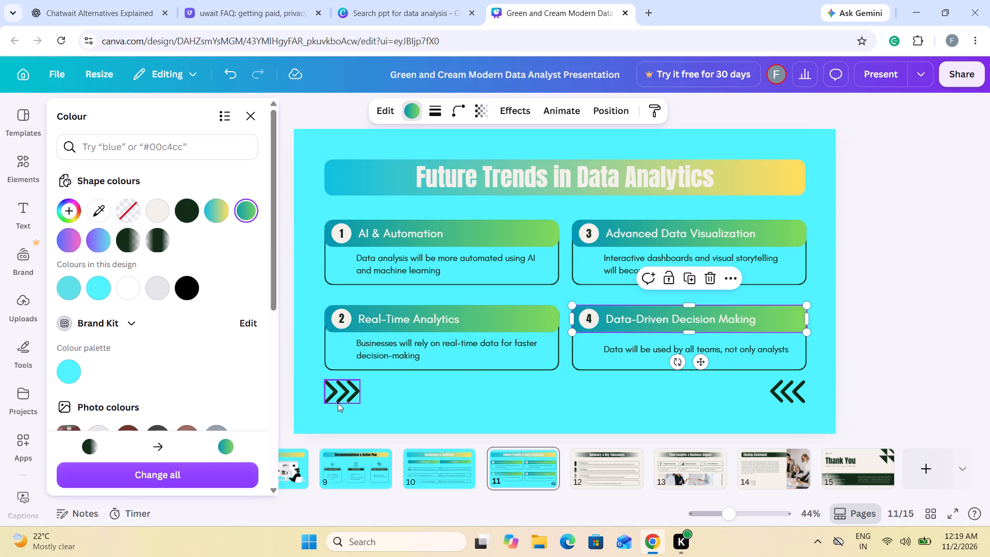
Recolour both triple-chevron arrow graphics at the bottom of the Future Trends slide solid black.
{"action": "left_click", "coordinate": [338, 403]}
{"action": "left_click", "coordinate": [345, 393]}
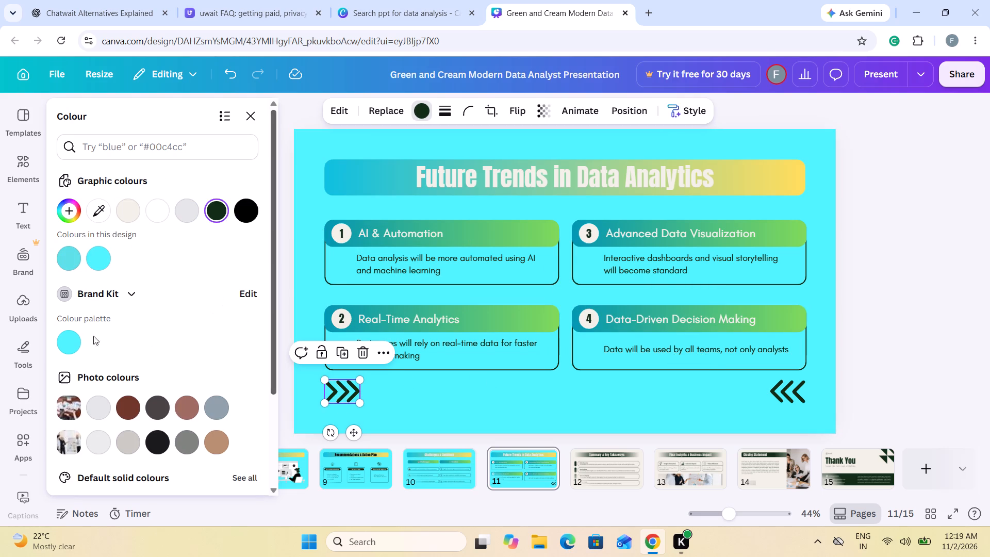
{"action": "scroll", "coordinate": [114, 375], "scroll_direction": "right", "scroll_amount": 2}
{"action": "scroll", "coordinate": [114, 375], "scroll_direction": "down", "scroll_amount": 1}
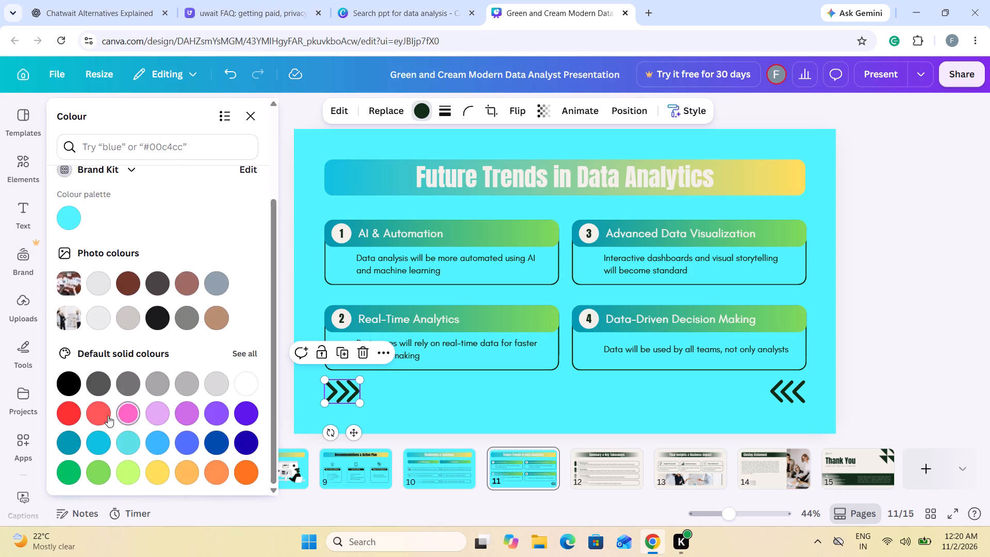
{"action": "left_click", "coordinate": [84, 416]}
{"action": "left_click", "coordinate": [69, 403]}
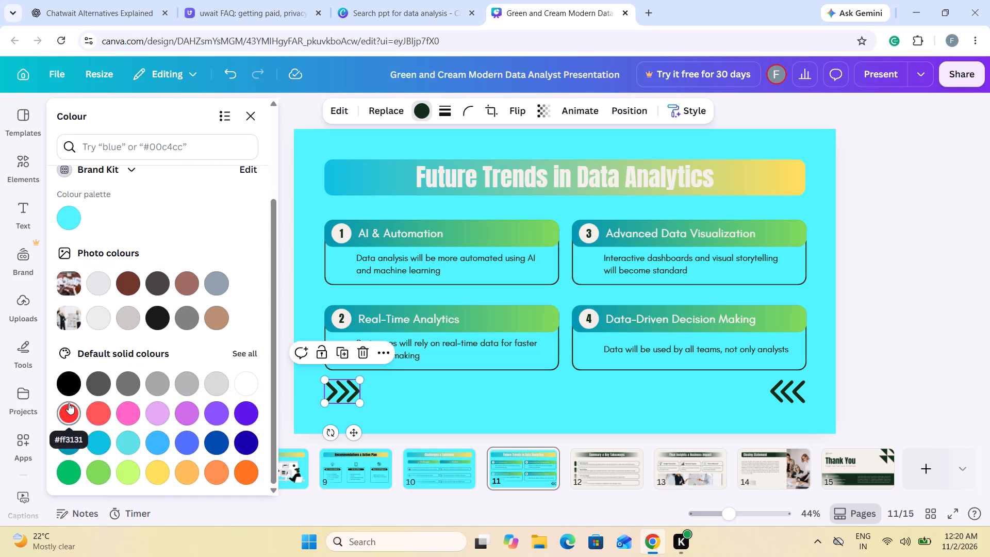
{"action": "left_click", "coordinate": [65, 387]}
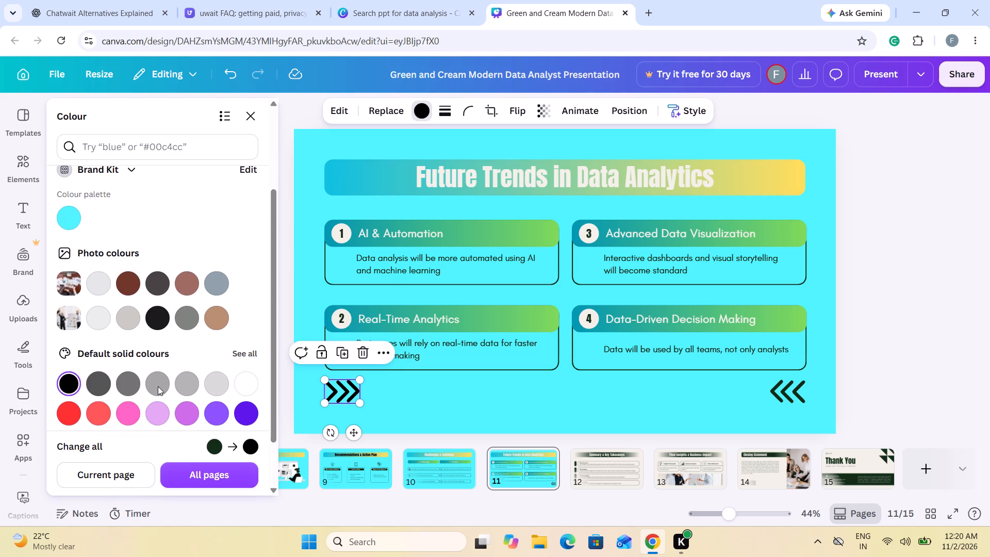
{"action": "left_click", "coordinate": [783, 389]}
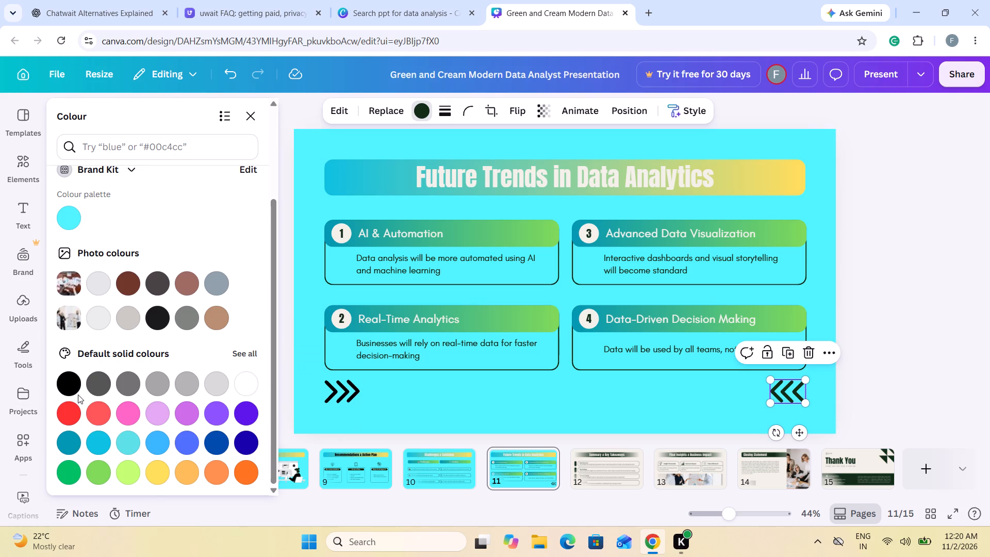
{"action": "left_click", "coordinate": [74, 386]}
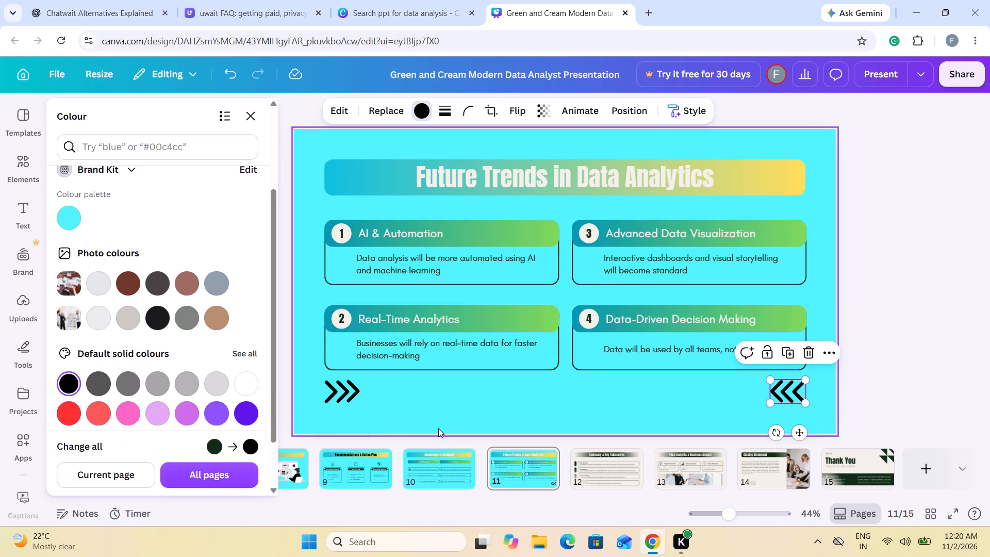
Set the Summary & Key Takeaways slide's background to the Brand Kit's vivid cyan.
{"action": "left_click", "coordinate": [596, 479]}
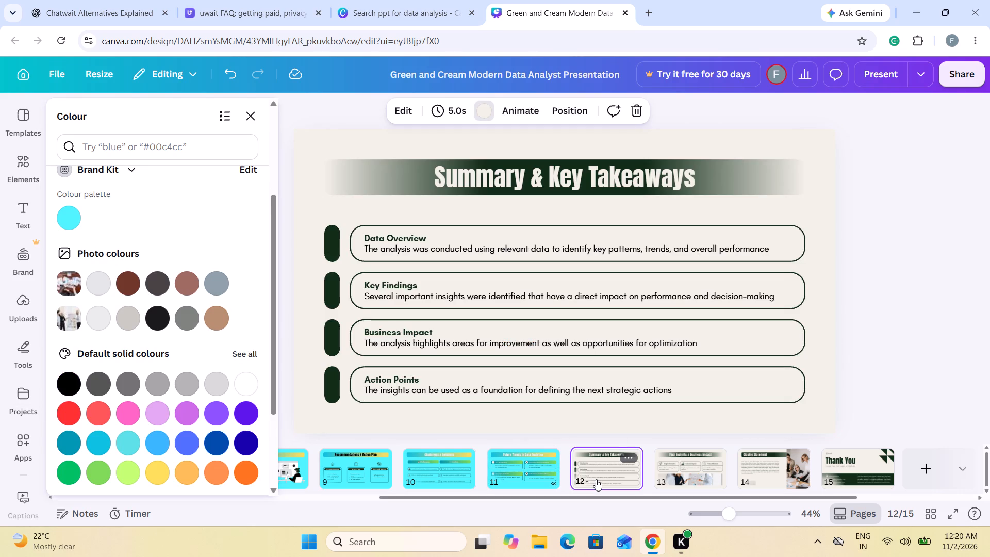
{"action": "left_click", "coordinate": [566, 424]}
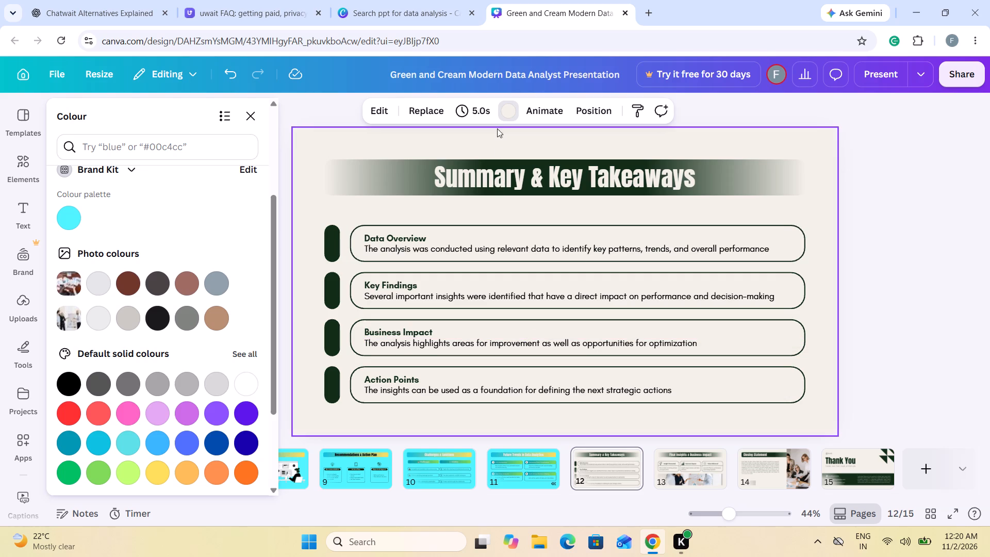
{"action": "scroll", "coordinate": [190, 347], "scroll_direction": "up", "scroll_amount": 1}
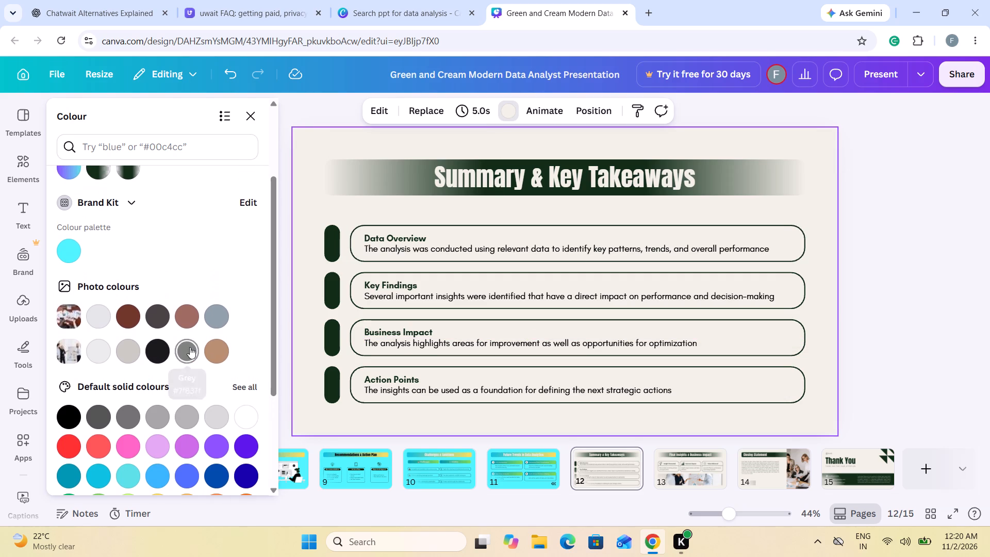
{"action": "left_click", "coordinate": [78, 252]}
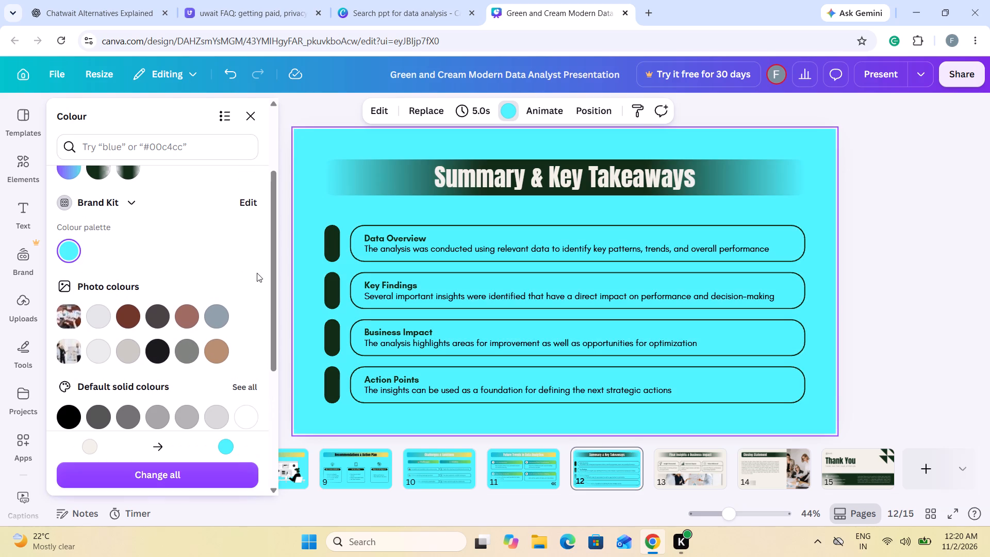
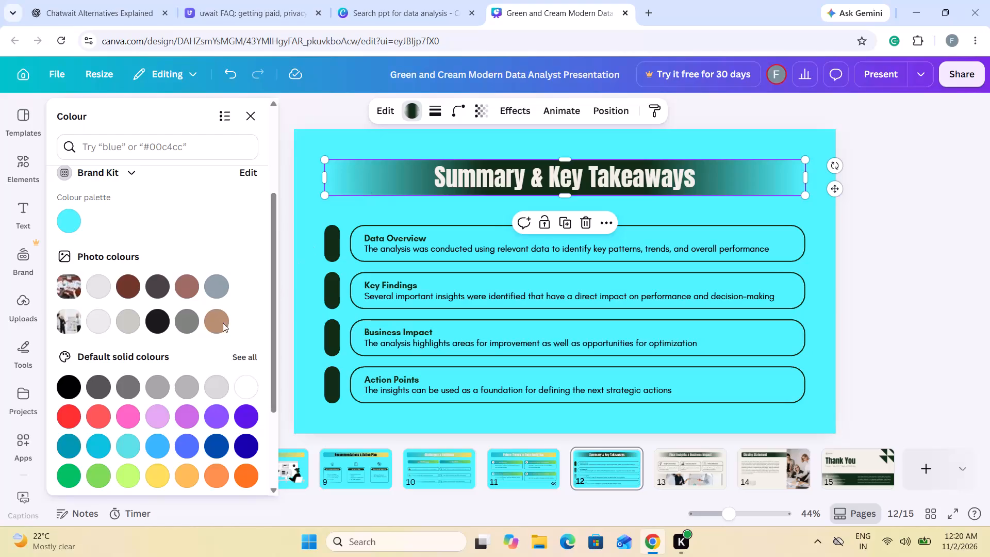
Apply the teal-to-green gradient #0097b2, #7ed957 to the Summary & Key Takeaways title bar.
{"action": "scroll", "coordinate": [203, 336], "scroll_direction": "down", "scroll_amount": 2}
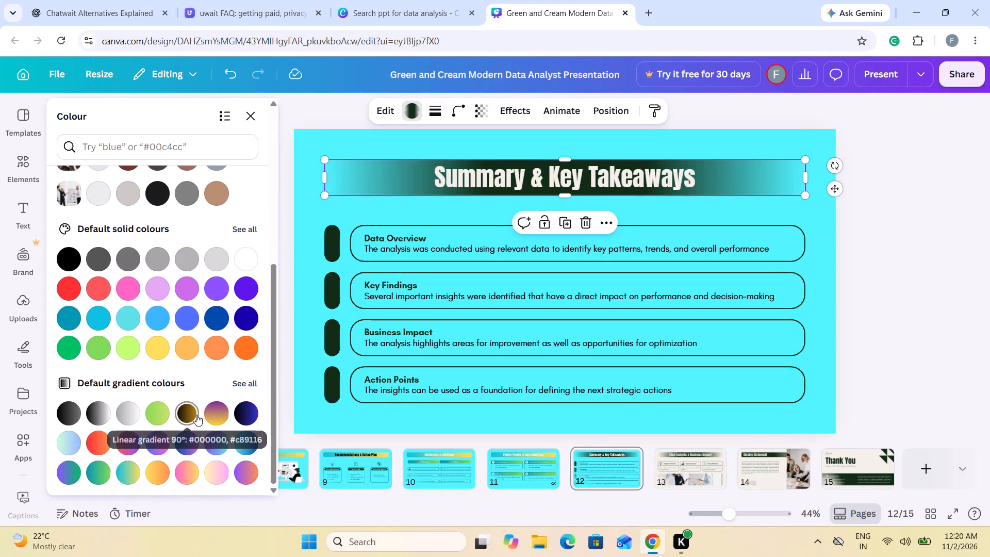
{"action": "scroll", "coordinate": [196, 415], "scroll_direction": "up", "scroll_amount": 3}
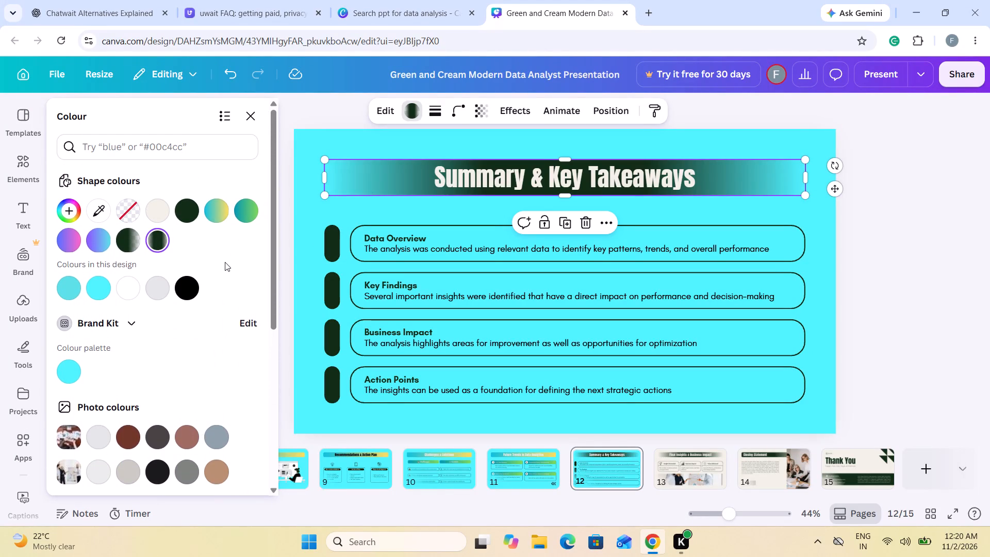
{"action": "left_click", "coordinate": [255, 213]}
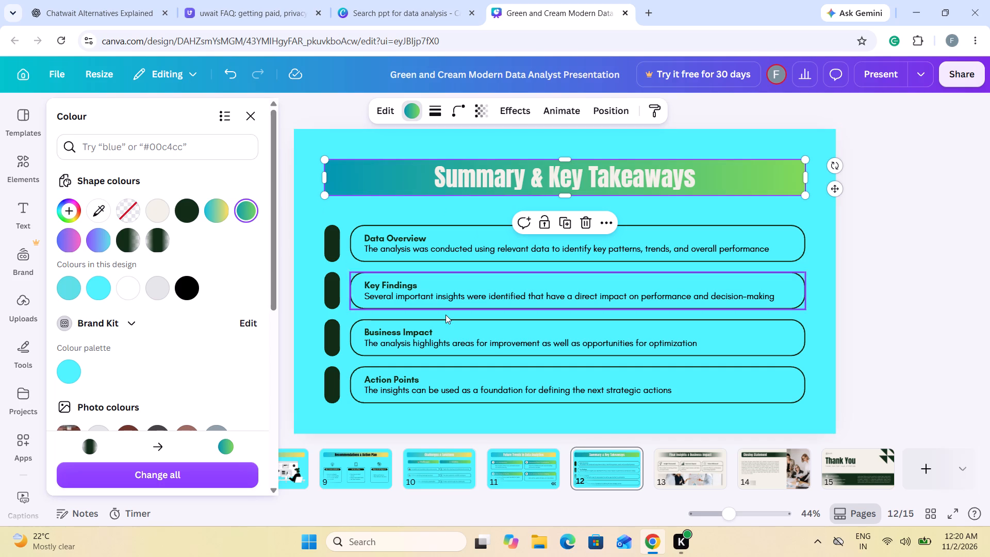
Review the earlier recoloured slides, especially slides 9 to 11, to compare their title bar gradients with the Summary & Key Takeaways slide.
{"action": "scroll", "coordinate": [379, 494], "scroll_direction": "right", "scroll_amount": 5}
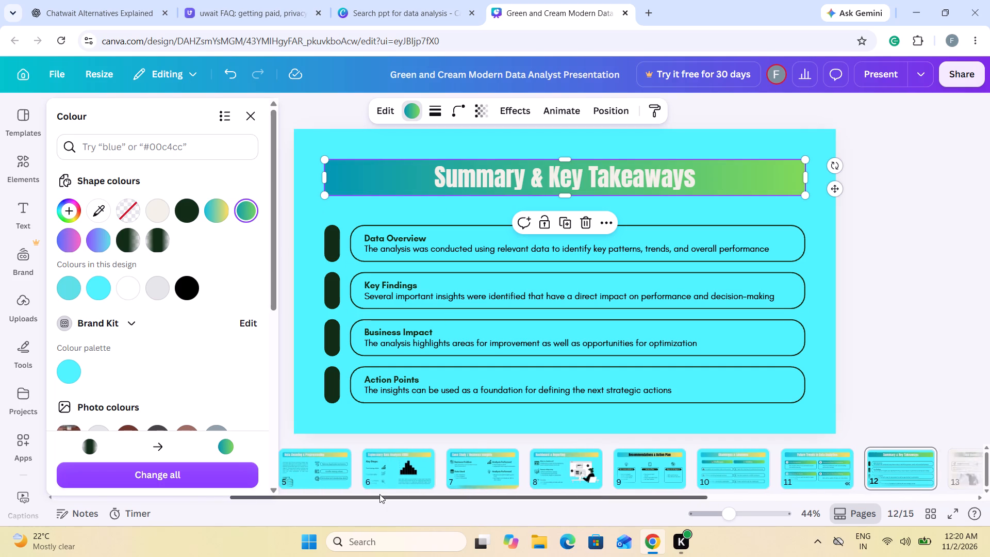
{"action": "scroll", "coordinate": [379, 494], "scroll_direction": "right", "scroll_amount": 3}
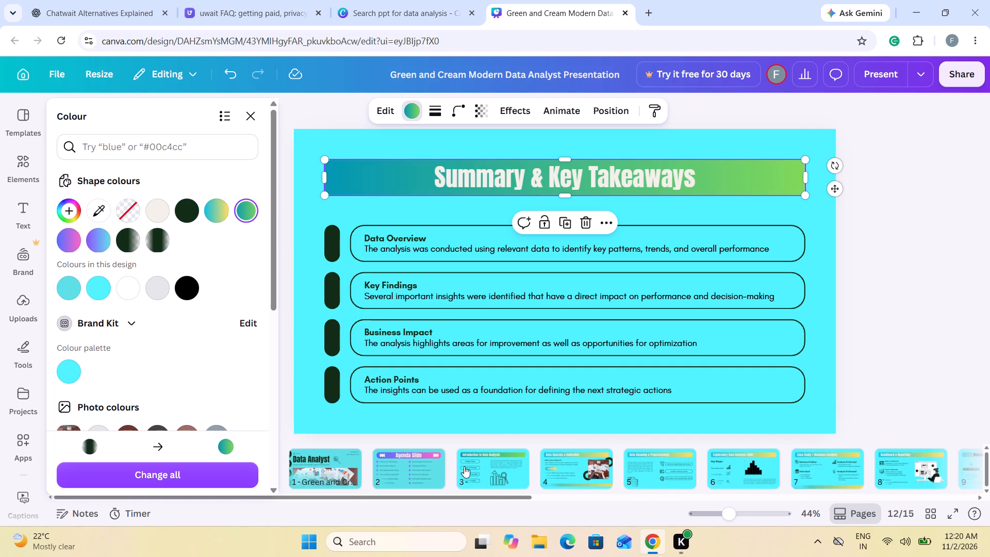
{"action": "scroll", "coordinate": [647, 451], "scroll_direction": "left", "scroll_amount": 1}
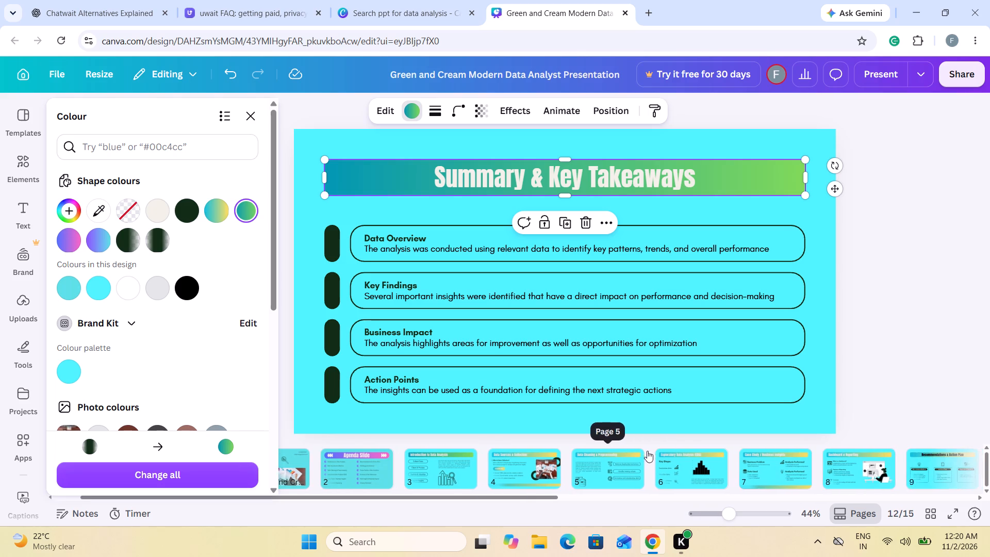
{"action": "scroll", "coordinate": [647, 451], "scroll_direction": "left", "scroll_amount": 4}
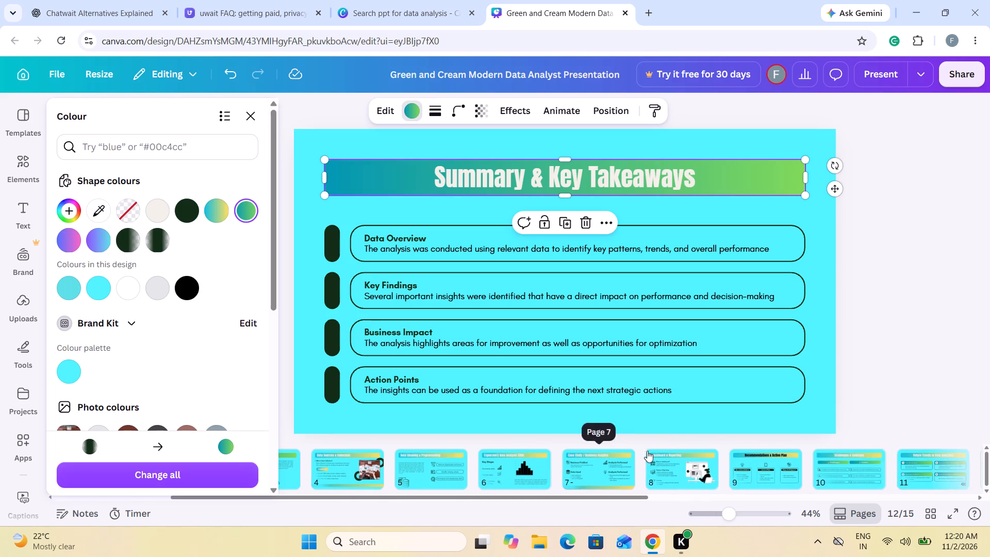
{"action": "scroll", "coordinate": [647, 451], "scroll_direction": "left", "scroll_amount": 1}
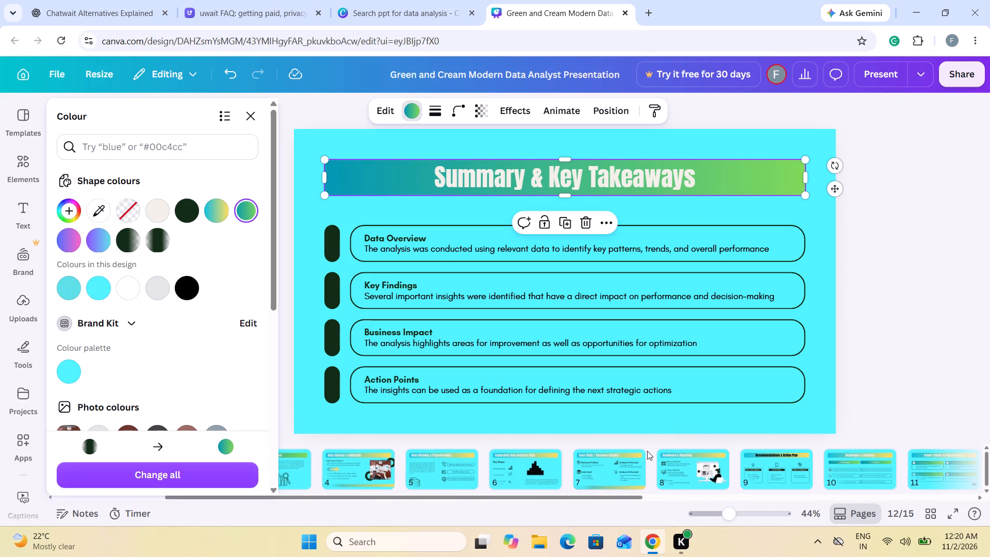
{"action": "scroll", "coordinate": [647, 451], "scroll_direction": "left", "scroll_amount": 2}
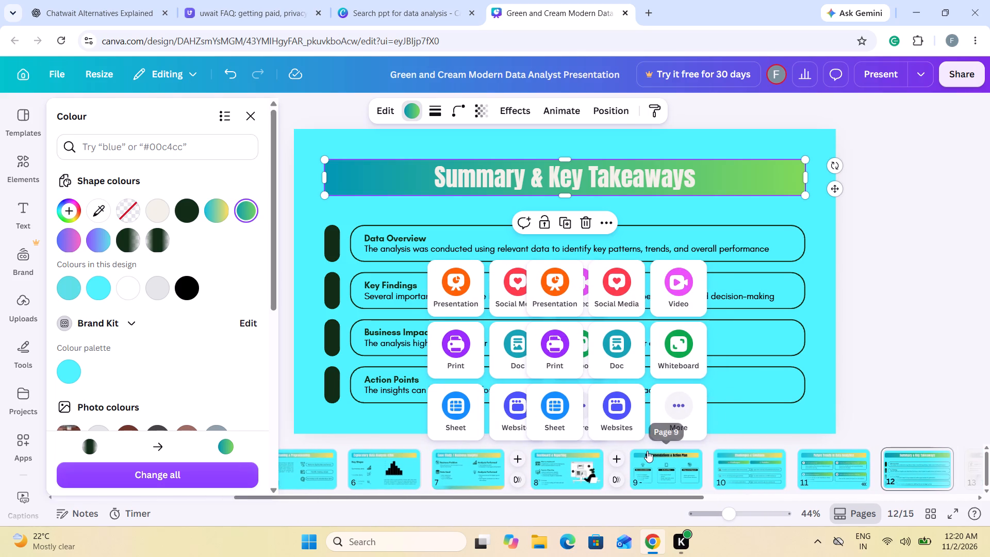
{"action": "scroll", "coordinate": [647, 451], "scroll_direction": "left", "scroll_amount": 2}
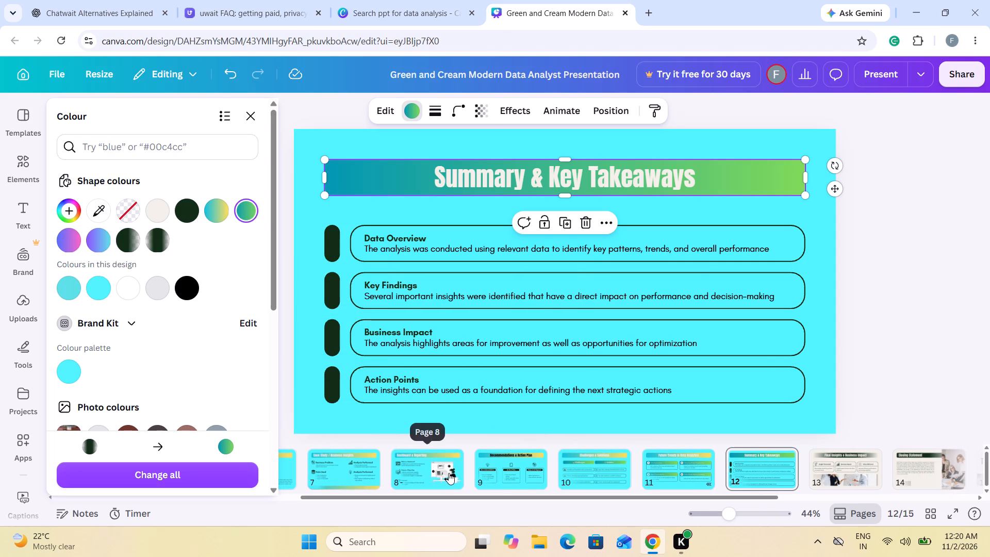
{"action": "left_click", "coordinate": [517, 473]}
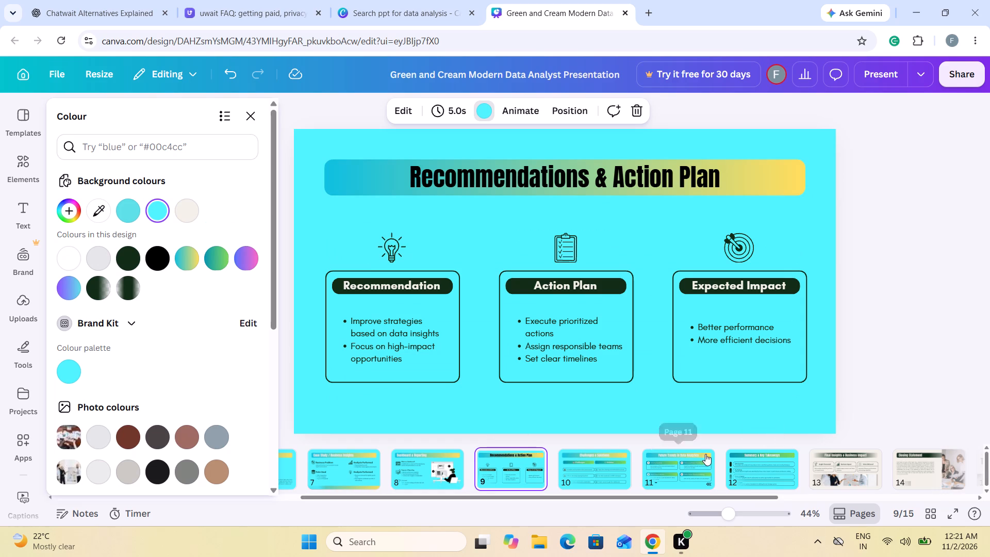
{"action": "left_click", "coordinate": [773, 474]}
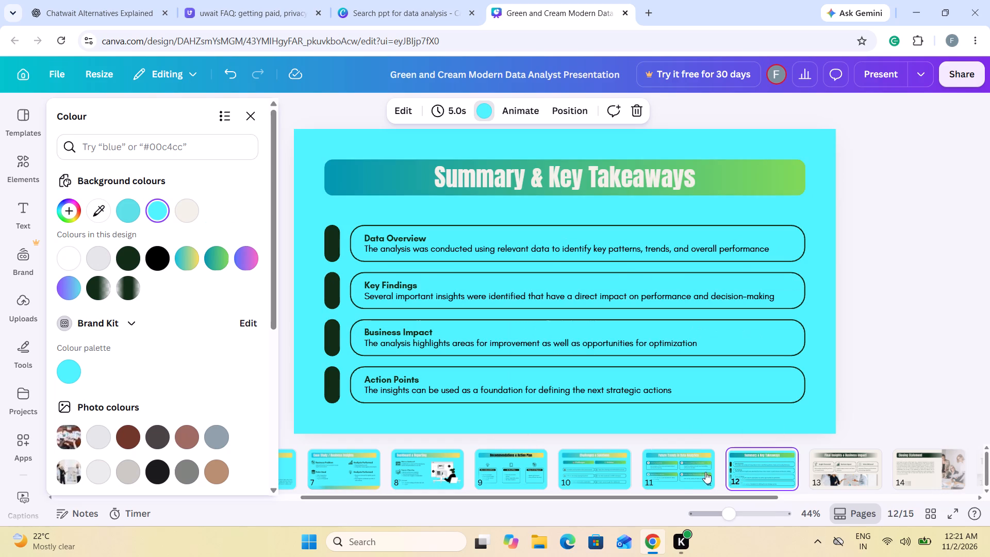
{"action": "left_click", "coordinate": [682, 475]}
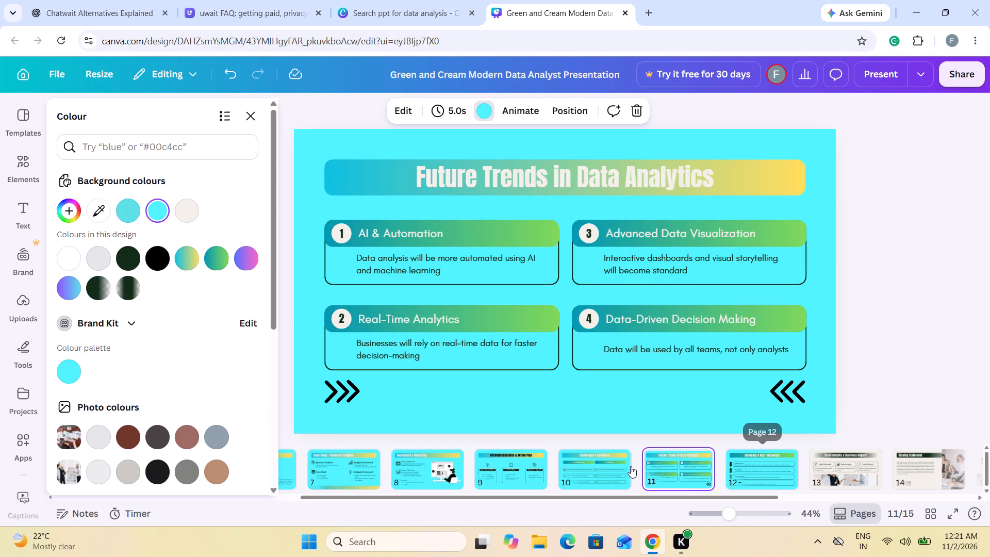
{"action": "left_click", "coordinate": [614, 470]}
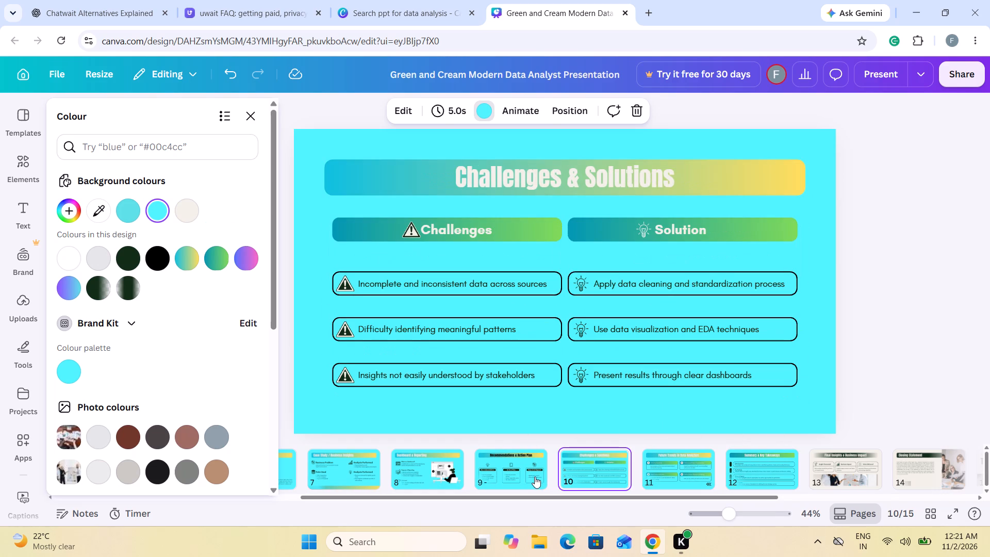
{"action": "left_click", "coordinate": [535, 476]}
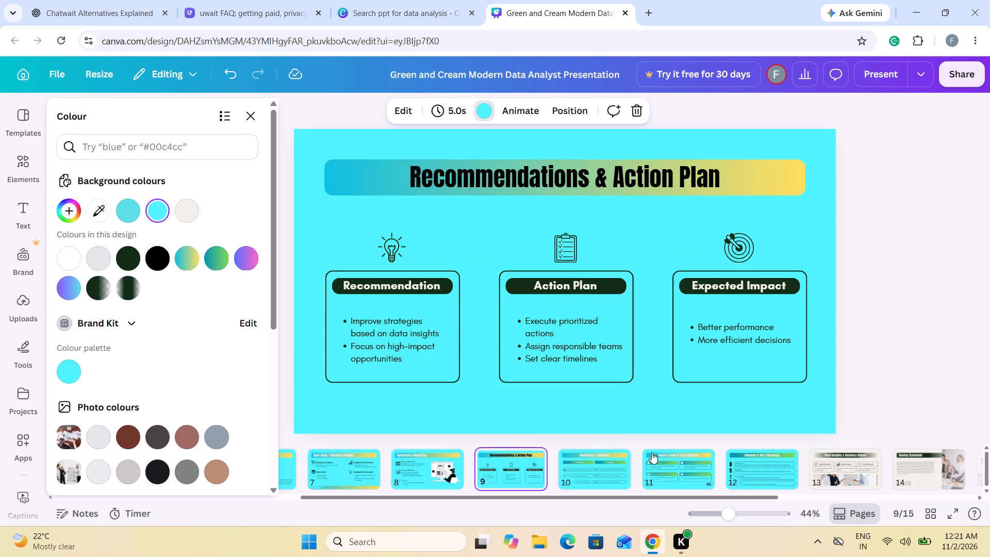
{"action": "left_click", "coordinate": [748, 462]}
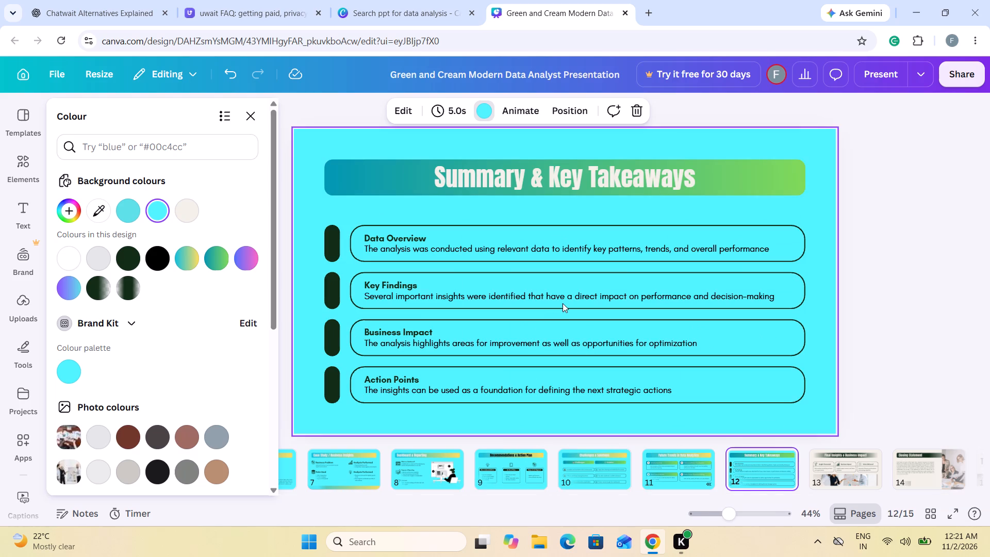
Apply the blue-to-yellow gradient #0cc0df, #ffde59 to the Summary & Key Takeaways title bar.
{"action": "left_click", "coordinate": [763, 175]}
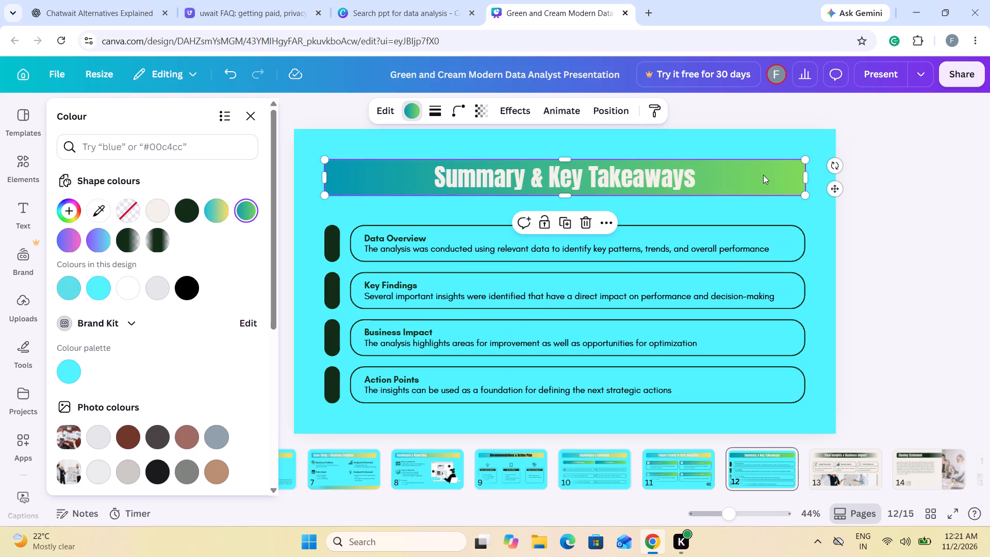
{"action": "left_click", "coordinate": [210, 206]}
Apply the teal-to-green gradient #0097b2, #7ed957 to the four rounded vertical bars beside the Summary & Key Takeaways text boxes.
{"action": "left_click", "coordinate": [333, 249]}
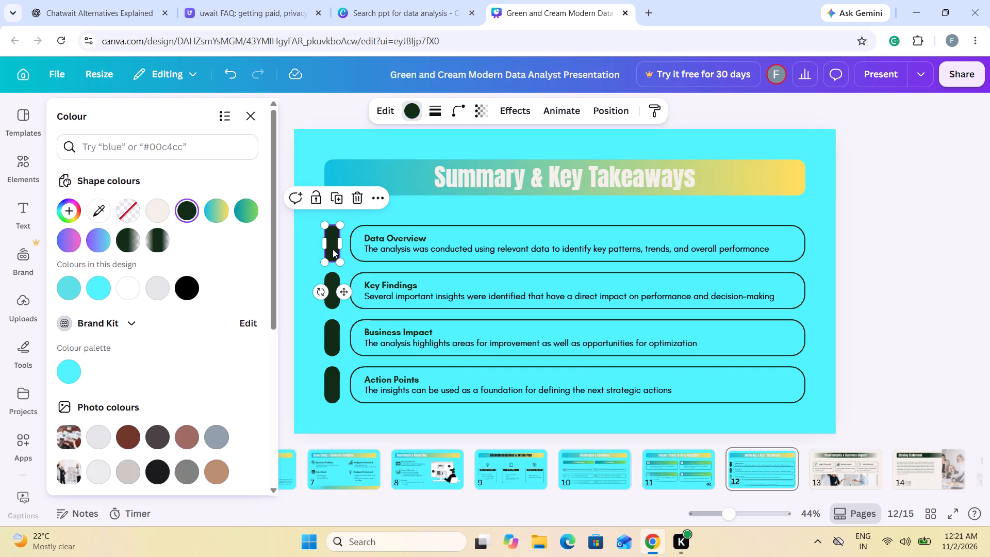
{"action": "left_click", "coordinate": [241, 215]}
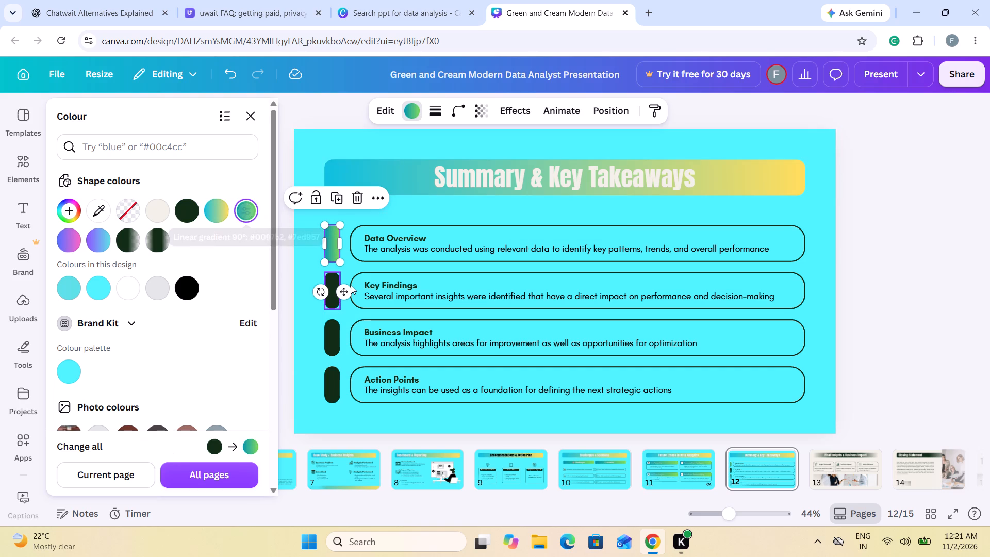
{"action": "left_click", "coordinate": [332, 300]}
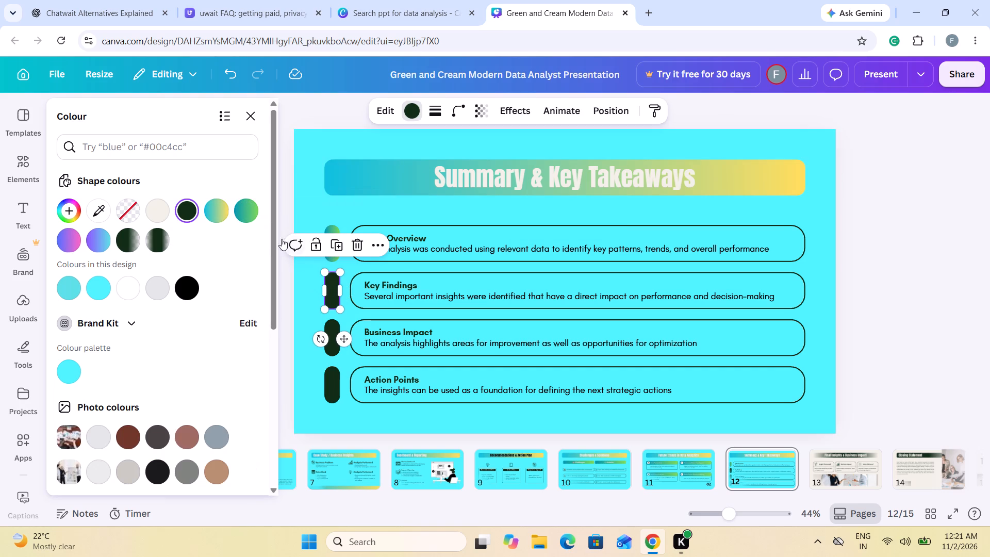
{"action": "left_click", "coordinate": [239, 207]}
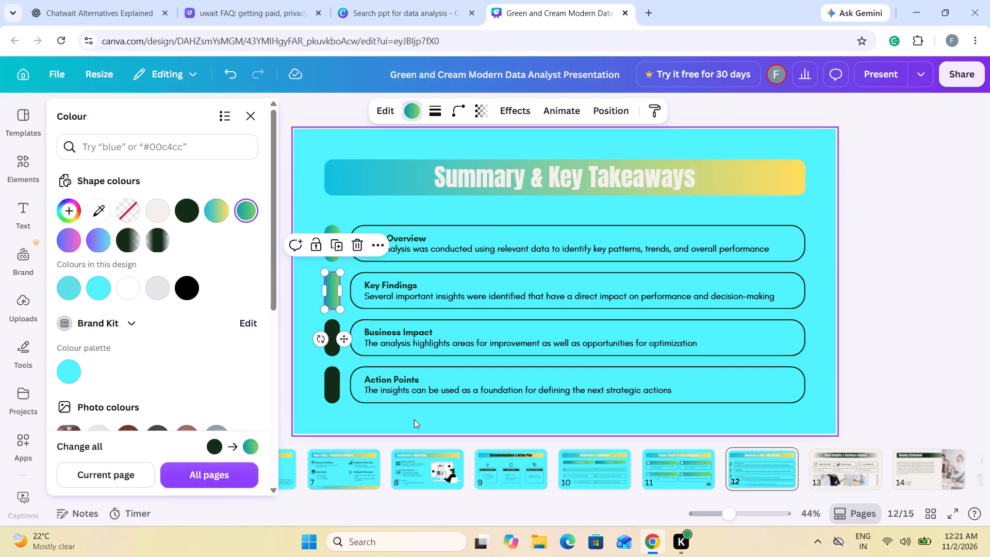
{"action": "left_click", "coordinate": [333, 351]}
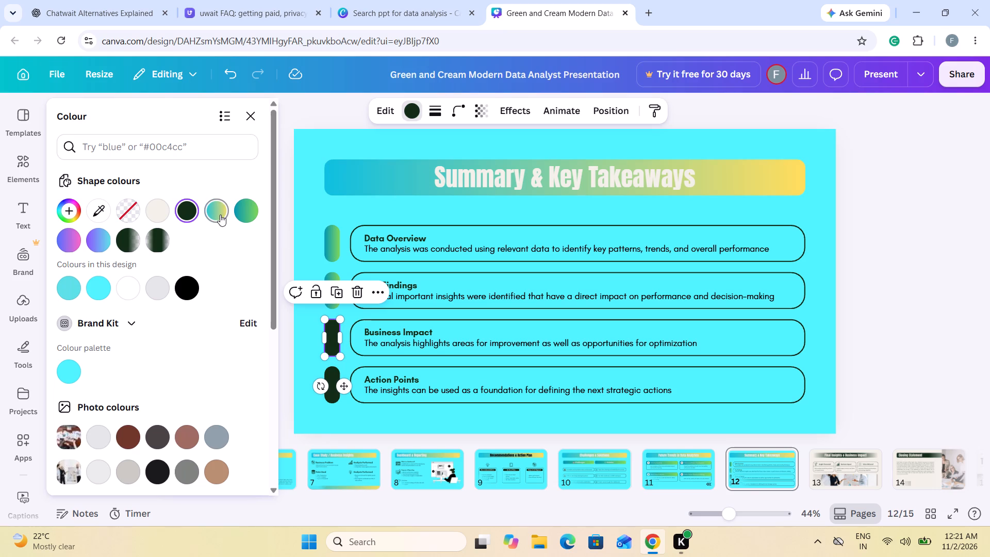
{"action": "left_click", "coordinate": [220, 215]}
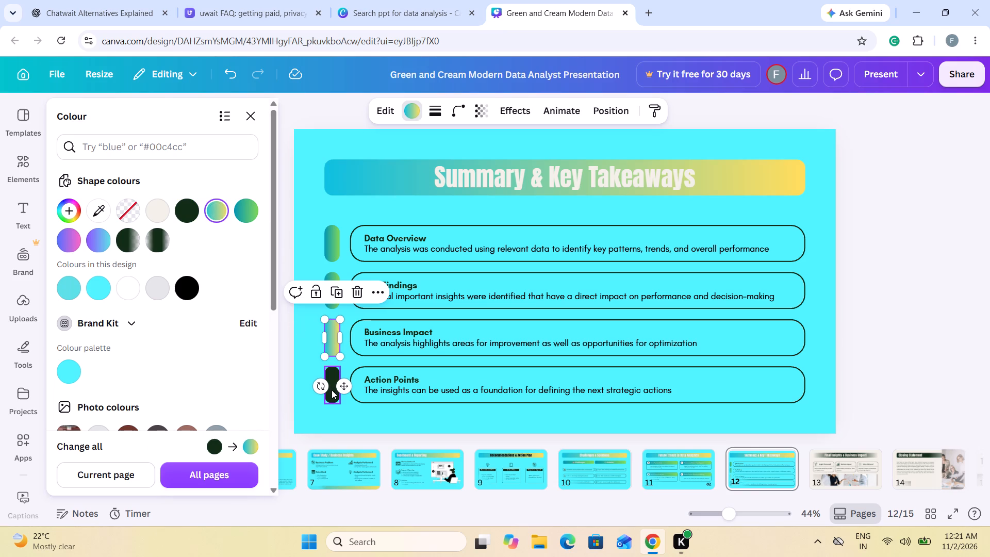
{"action": "left_click", "coordinate": [241, 214]}
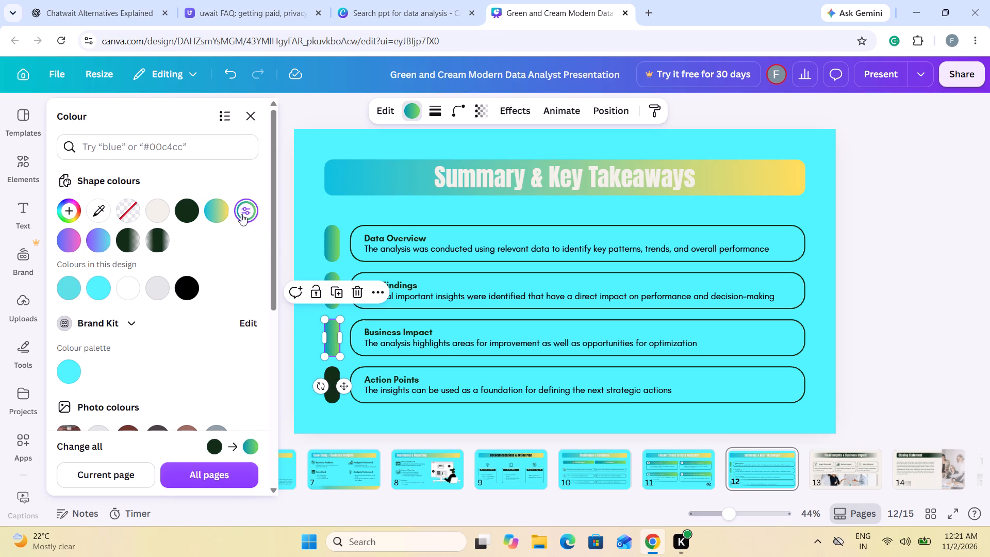
{"action": "left_click", "coordinate": [331, 391]}
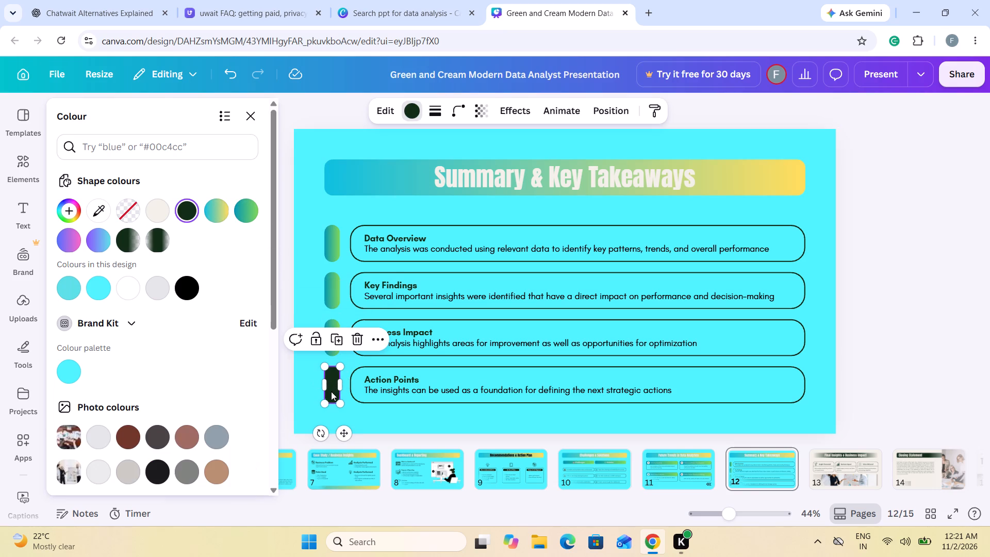
{"action": "left_click", "coordinate": [244, 221]}
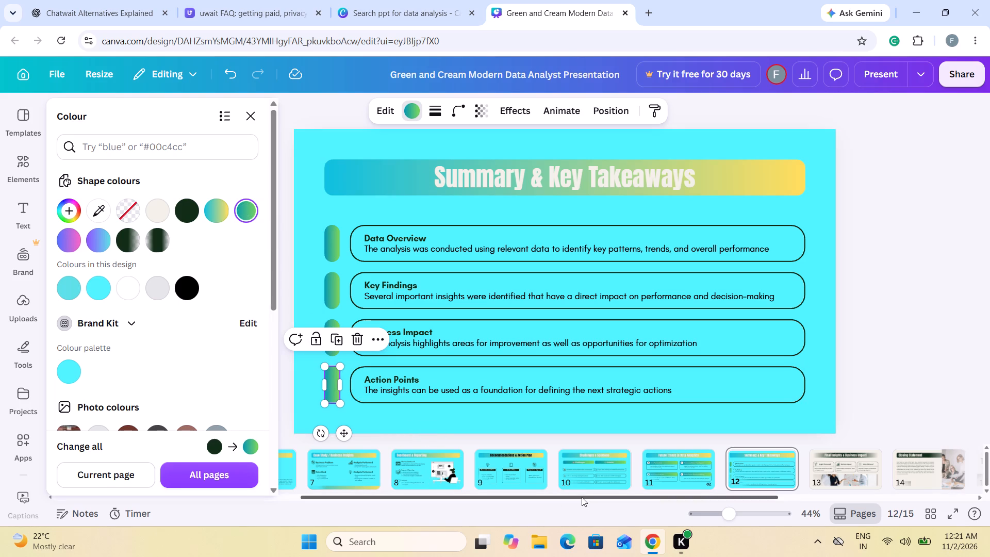
Set the Final Insights & Business Impact slide's background to the Brand Kit's vivid cyan.
{"action": "scroll", "coordinate": [582, 497], "scroll_direction": "left", "scroll_amount": 2}
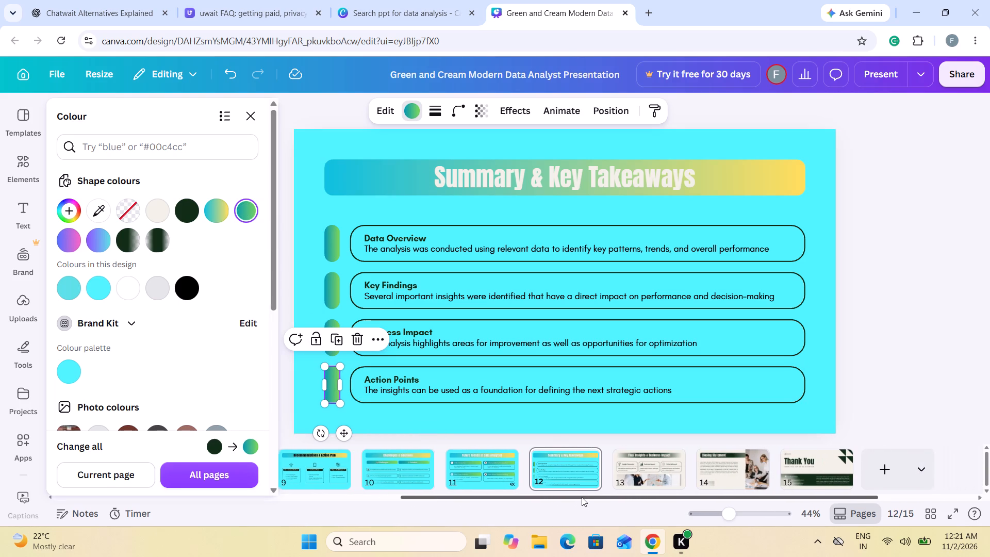
{"action": "scroll", "coordinate": [582, 497], "scroll_direction": "left", "scroll_amount": 1}
{"action": "left_click", "coordinate": [630, 466]}
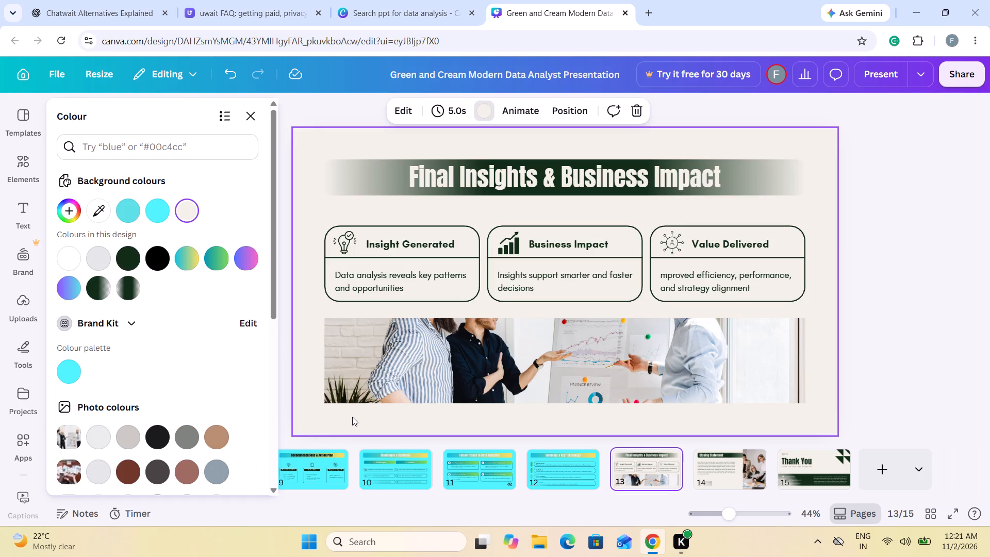
{"action": "left_click", "coordinate": [352, 417]}
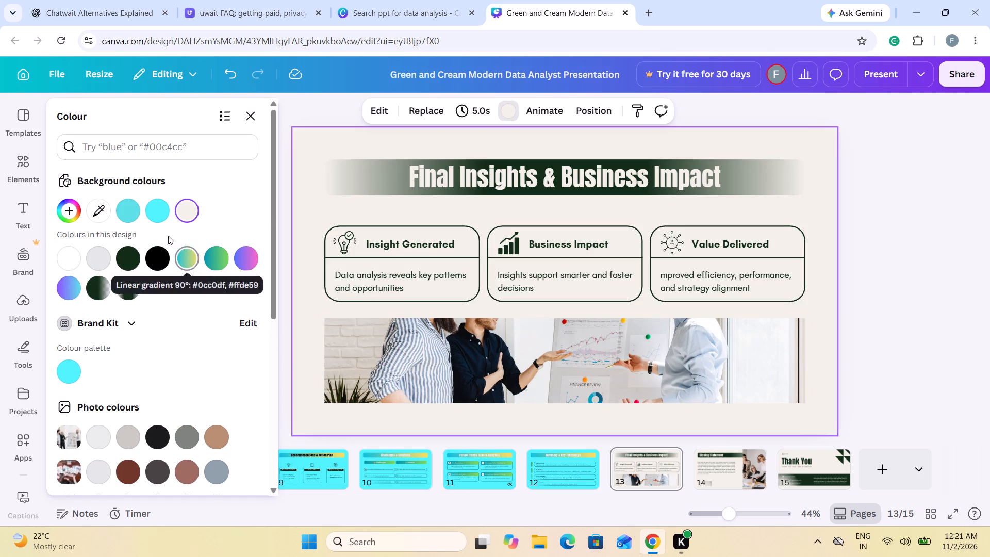
{"action": "left_click", "coordinate": [66, 370]}
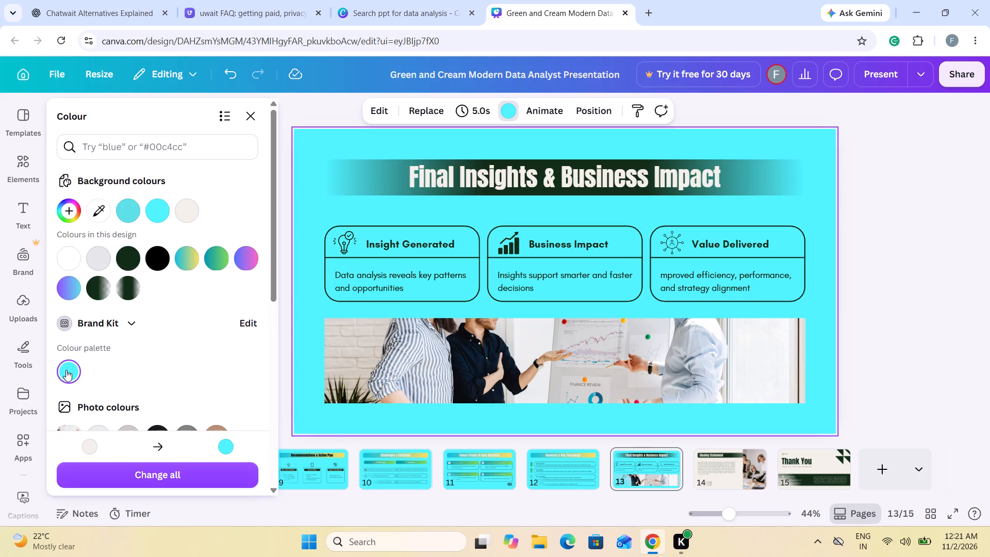
Apply the teal-to-green gradient #0097b2, #7ed957 to the Final Insights & Business Impact title bar.
{"action": "left_click", "coordinate": [371, 193]}
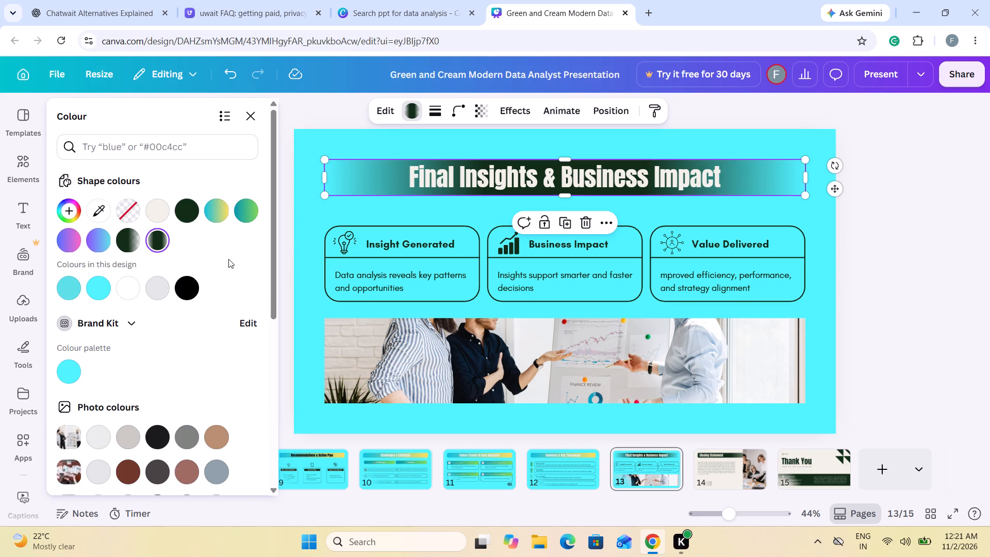
{"action": "left_click", "coordinate": [244, 218]}
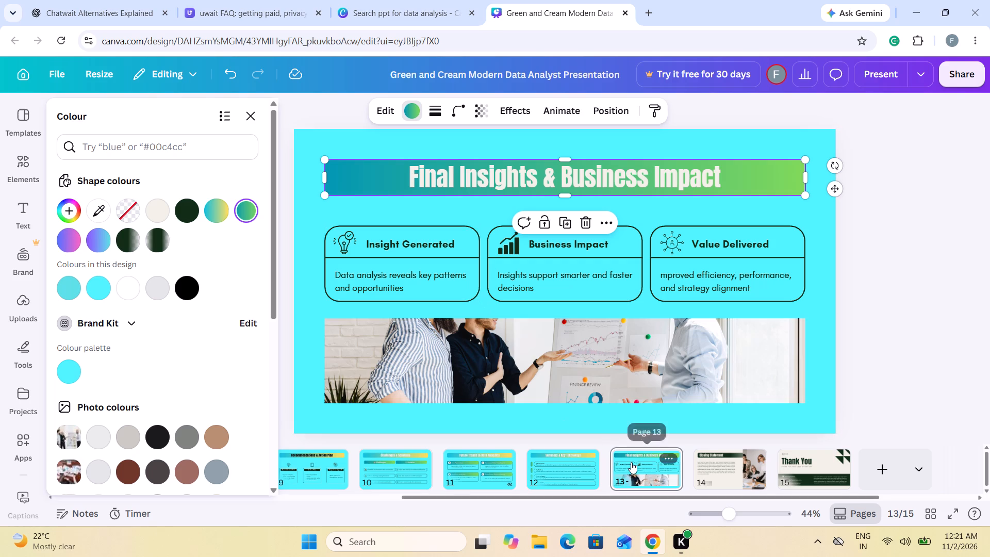
Set the Closing Statement slide's background to the vivid cyan used on the preceding slides.
{"action": "left_click", "coordinate": [698, 477]}
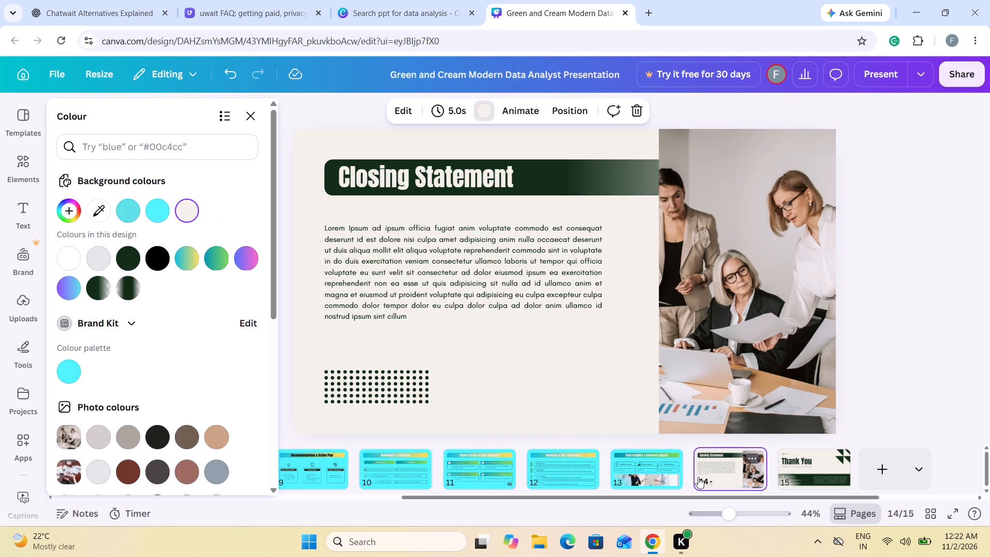
{"action": "left_click", "coordinate": [553, 418]}
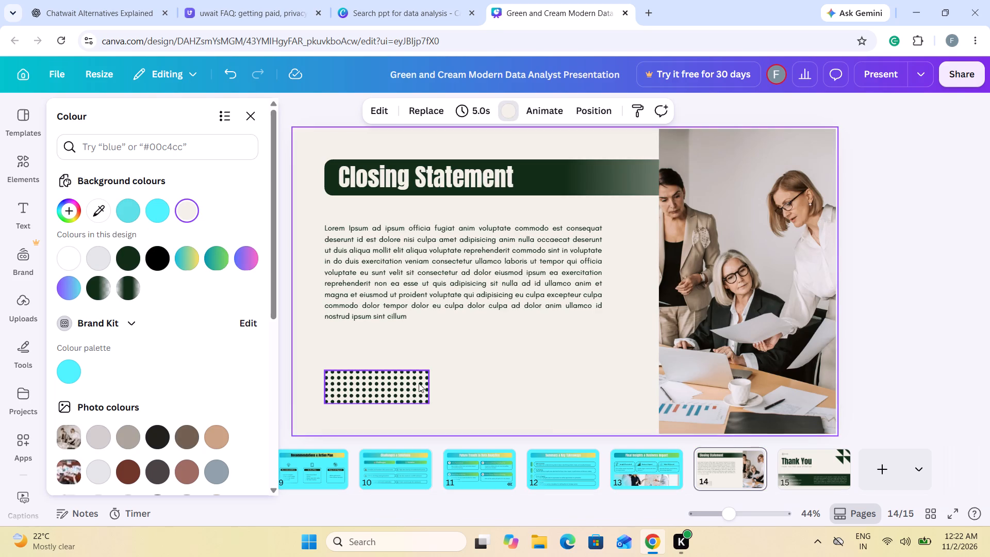
{"action": "left_click", "coordinate": [216, 247]}
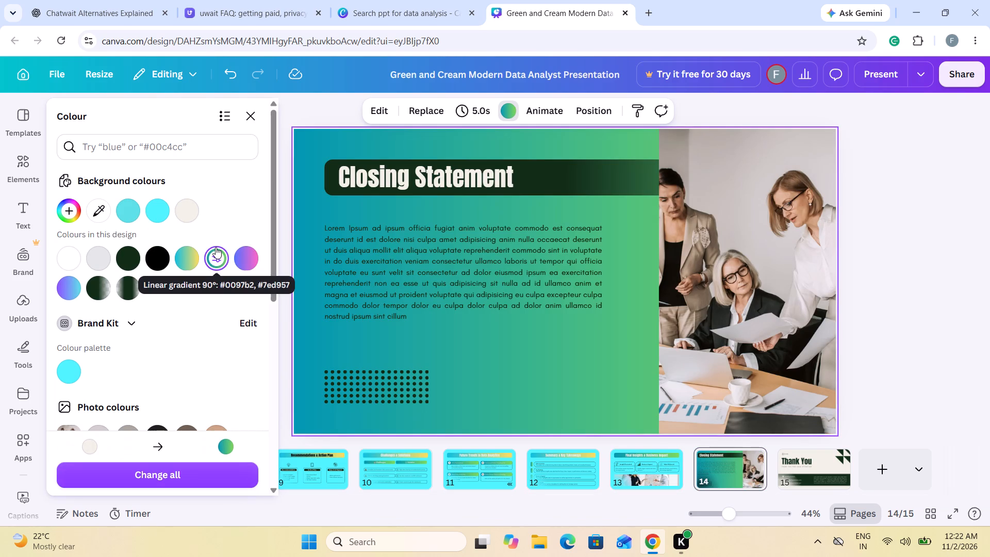
{"action": "left_click", "coordinate": [152, 216]}
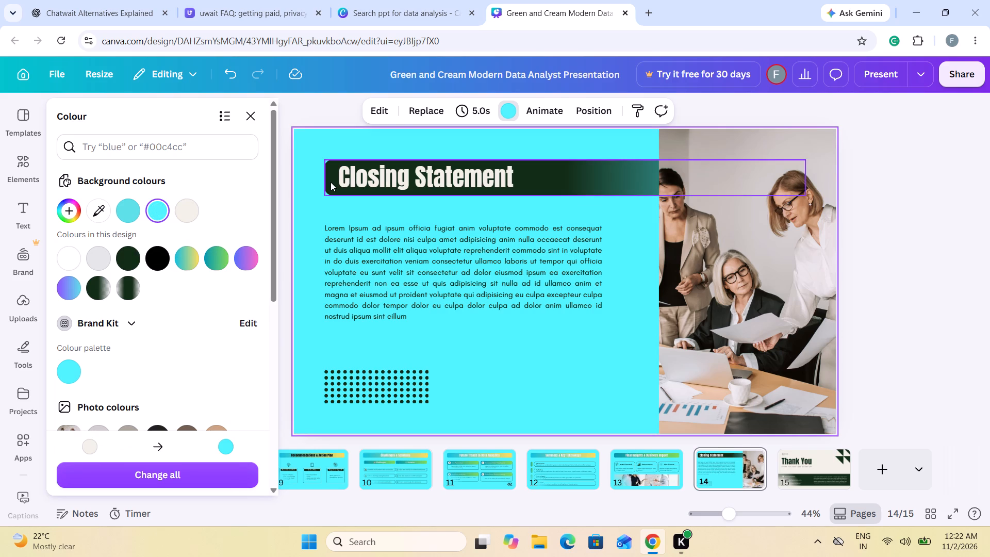
Apply the blue-to-yellow gradient #0cc0df, #ffde59 to the Closing Statement title bar.
{"action": "left_click", "coordinate": [331, 182]}
{"action": "left_click", "coordinate": [251, 218]}
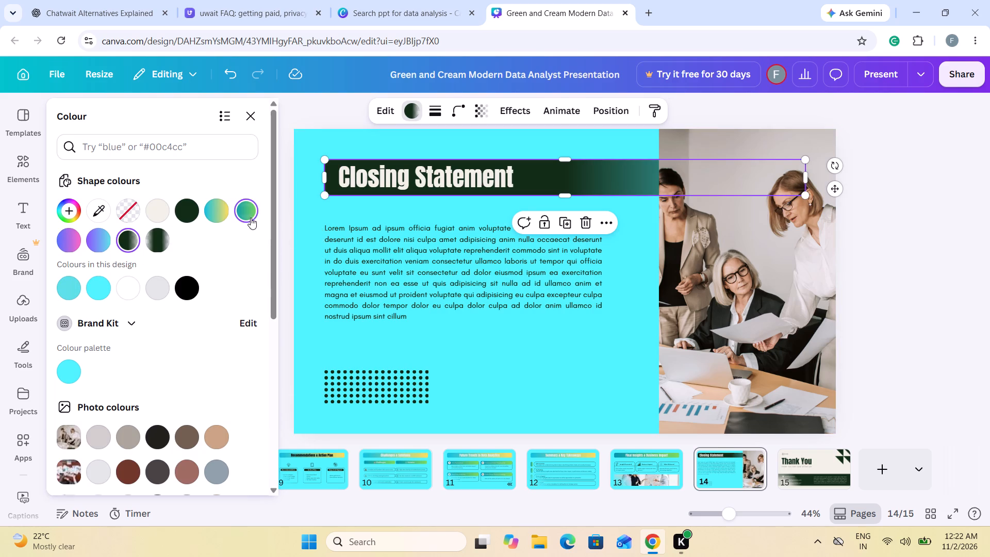
{"action": "left_click", "coordinate": [217, 214]}
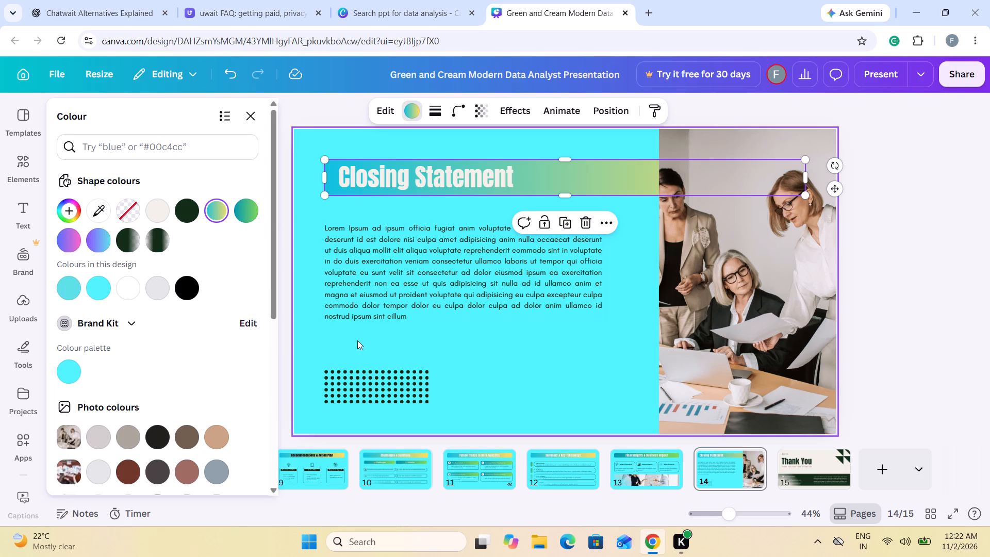
Recolour the dot-grid graphic below the Closing Statement text to black #000000.
{"action": "left_click", "coordinate": [356, 384]}
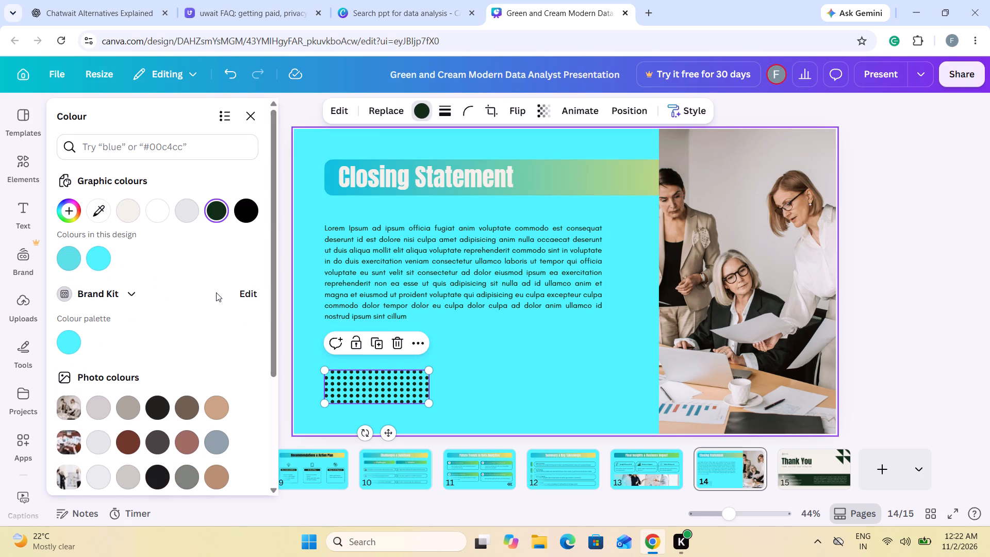
{"action": "left_click", "coordinate": [243, 214]}
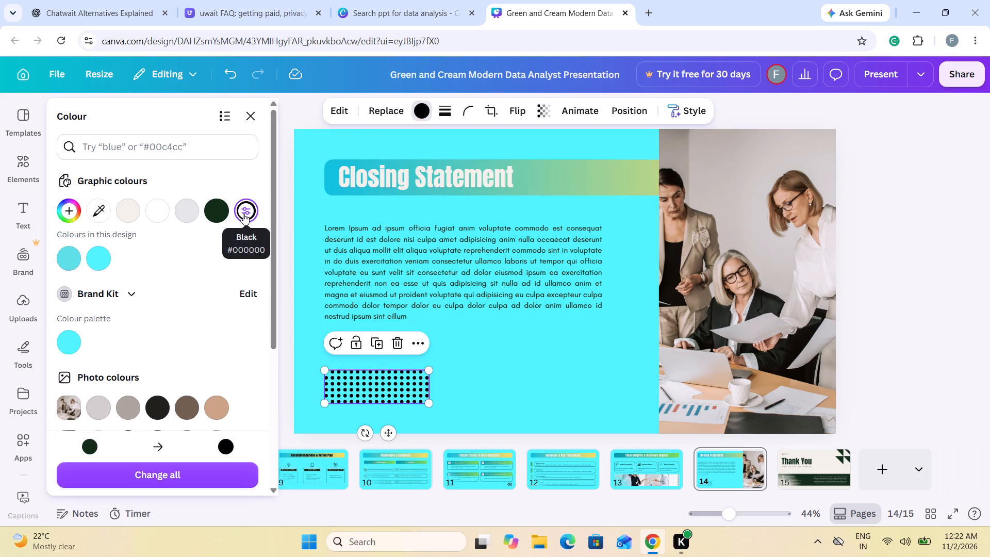
{"action": "left_click", "coordinate": [484, 355]}
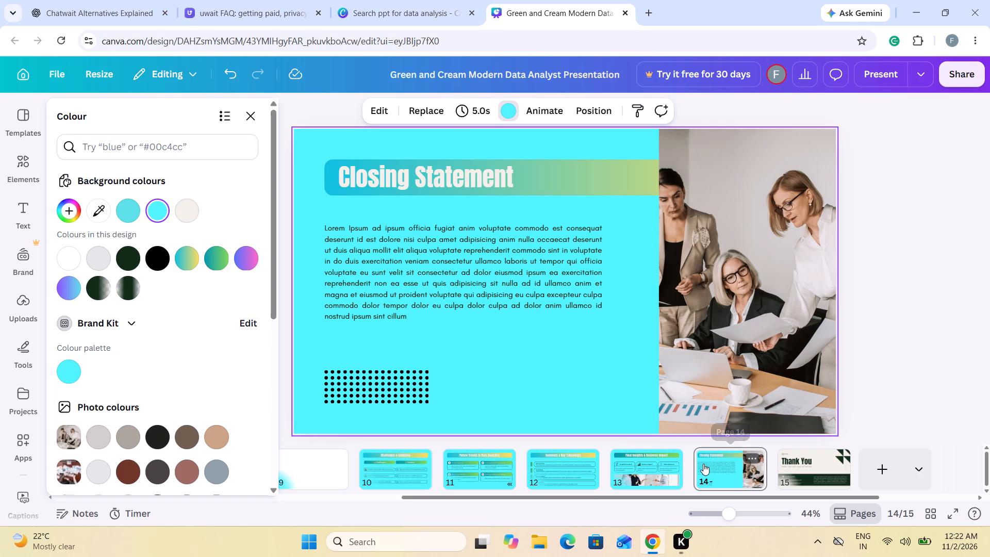
Apply the blue-to-yellow gradient #0cc0df, #ffde59 to the contact-details band on the Thank You slide.
{"action": "scroll", "coordinate": [793, 473], "scroll_direction": "left", "scroll_amount": 1}
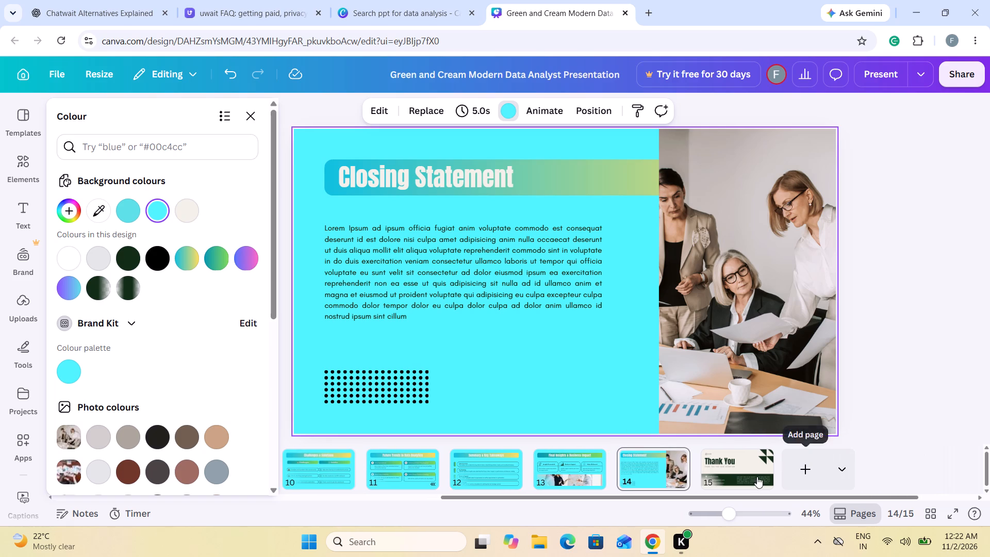
{"action": "left_click", "coordinate": [731, 475]}
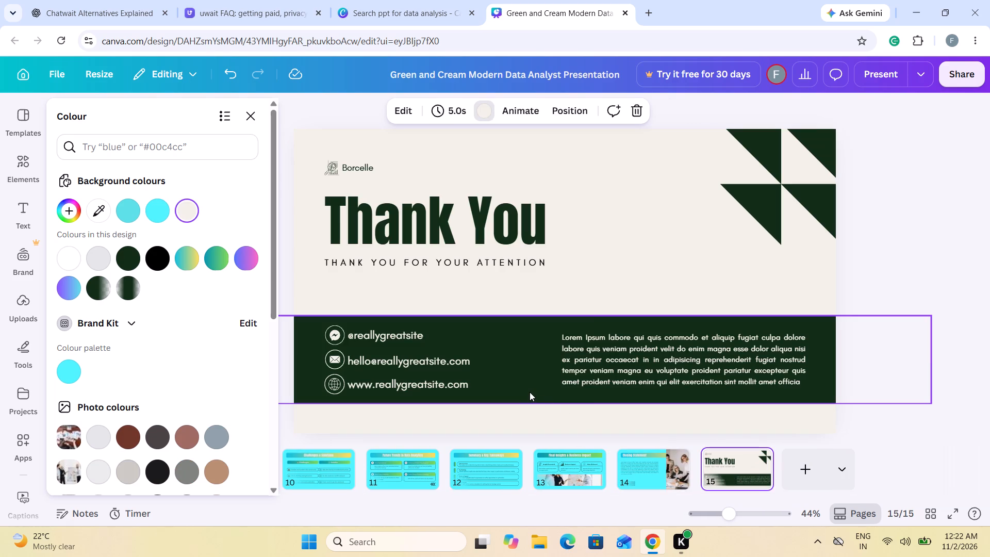
{"action": "left_click", "coordinate": [529, 391]}
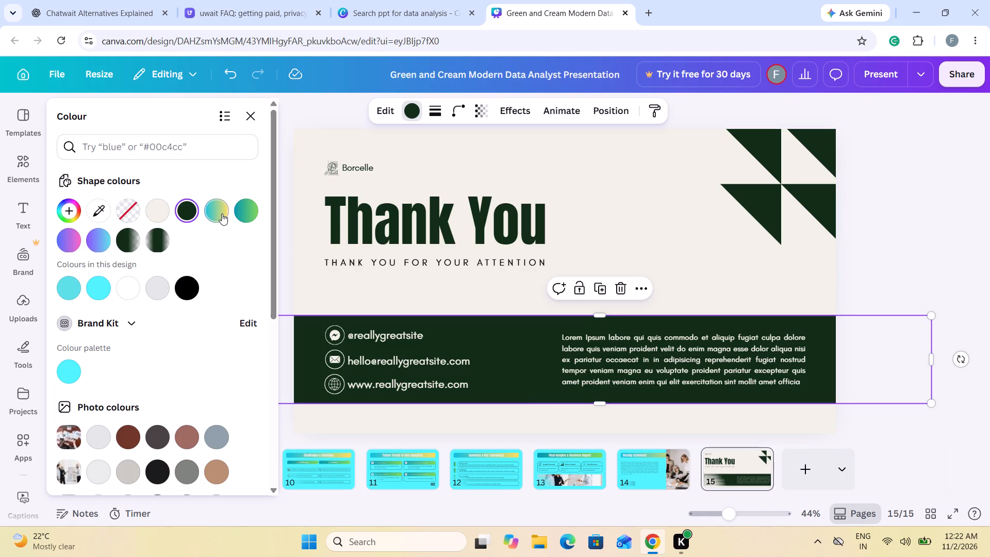
{"action": "left_click", "coordinate": [221, 212]}
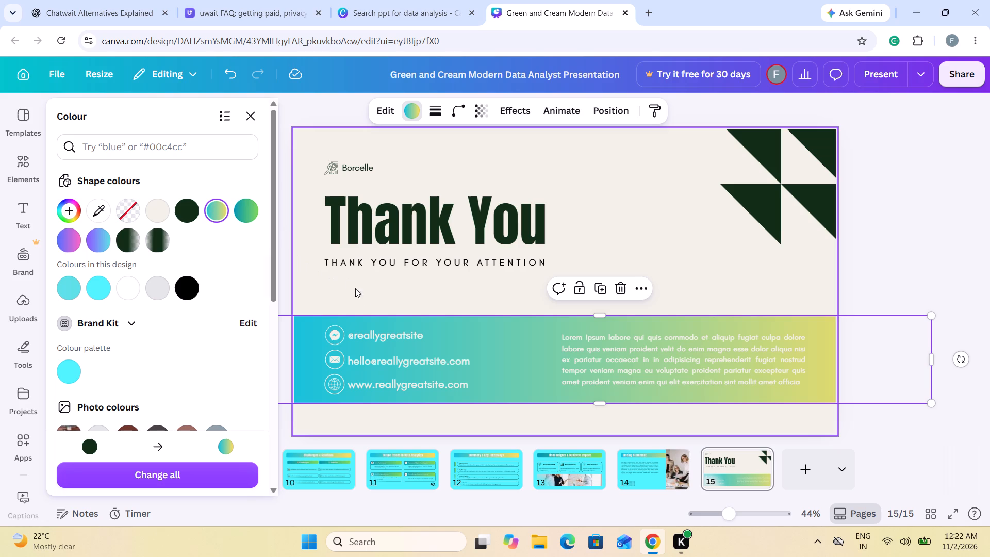
Set the Thank You slide's background to the same vivid cyan.
{"action": "left_click", "coordinate": [358, 223]}
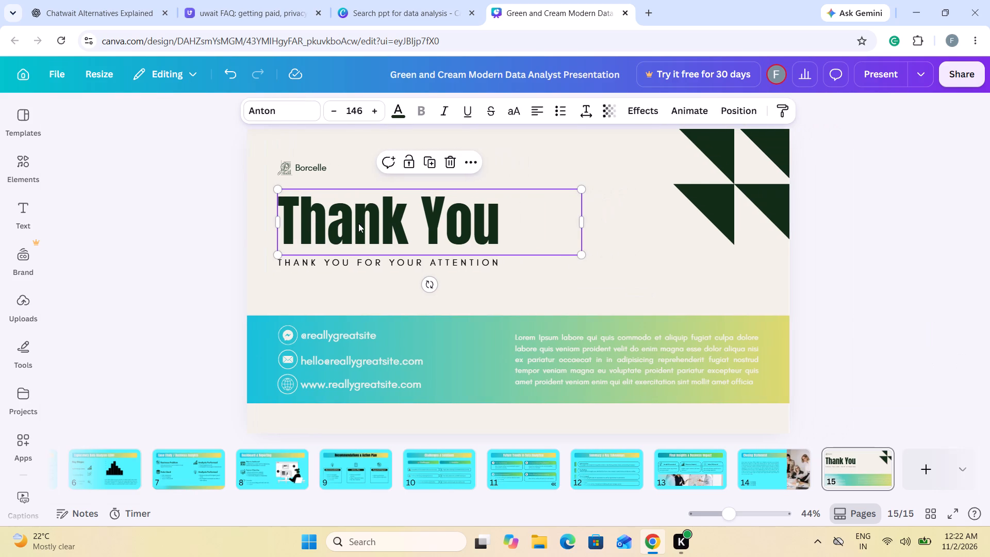
{"action": "left_click", "coordinate": [343, 282]}
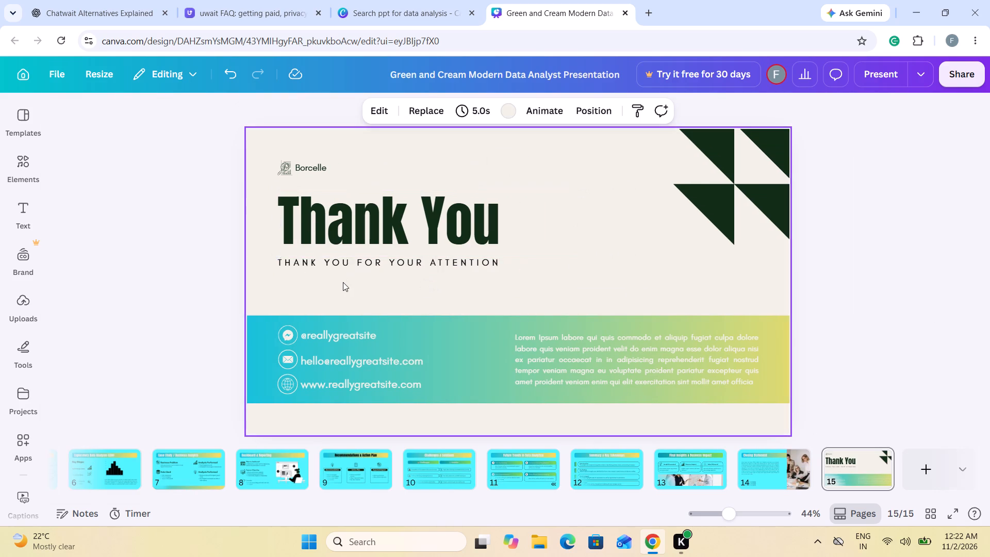
{"action": "left_click", "coordinate": [503, 115]}
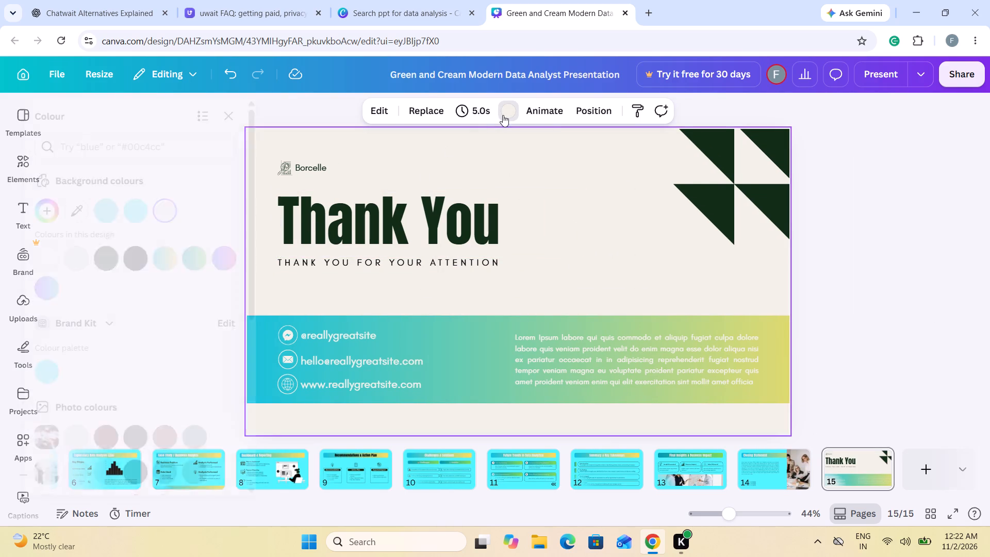
{"action": "left_click", "coordinate": [158, 218]}
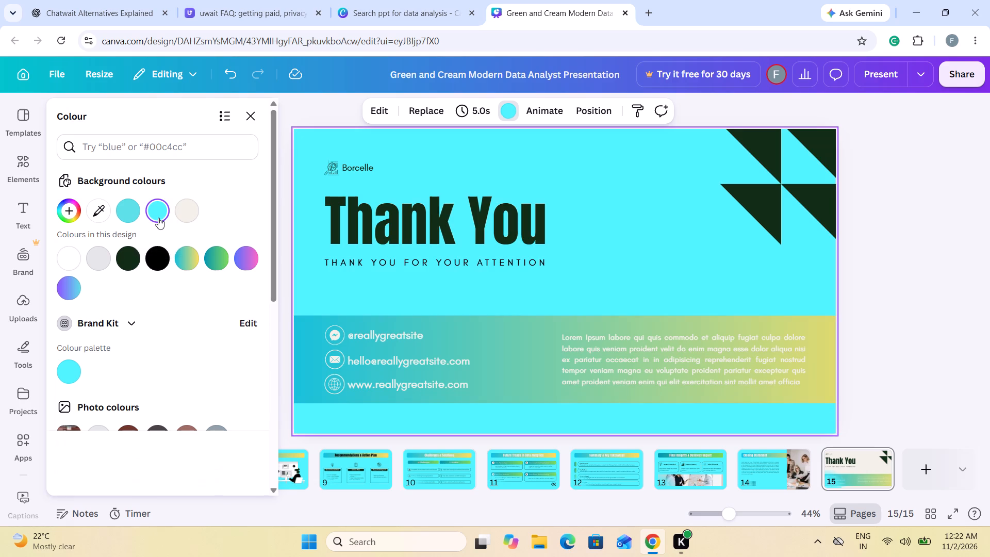
Return to slide 3 and apply the blue-to-yellow gradient #0cc0df, #ffde59 to the Introduction to Data Analysis title bar.
{"action": "scroll", "coordinate": [459, 273], "scroll_direction": "right", "scroll_amount": 3}
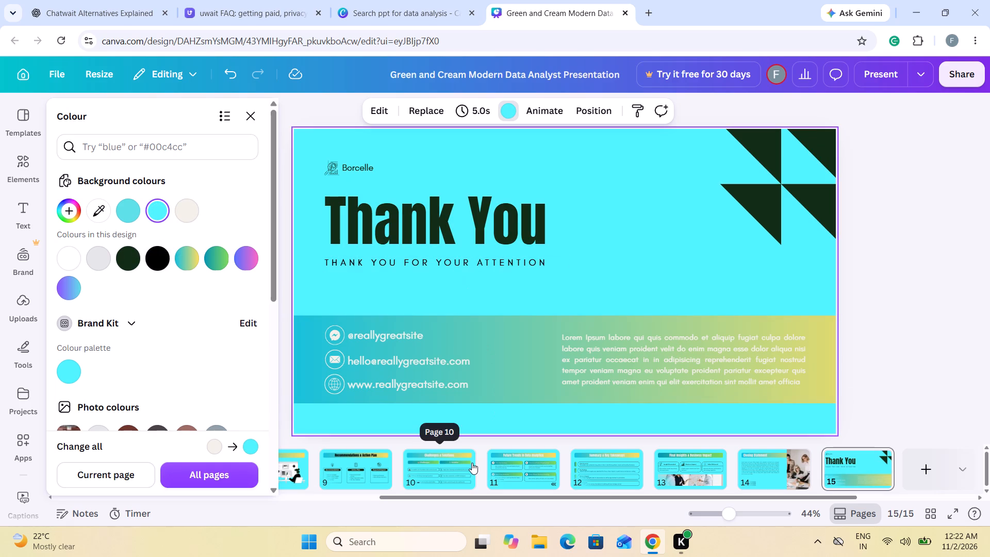
{"action": "scroll", "coordinate": [472, 463], "scroll_direction": "right", "scroll_amount": 4}
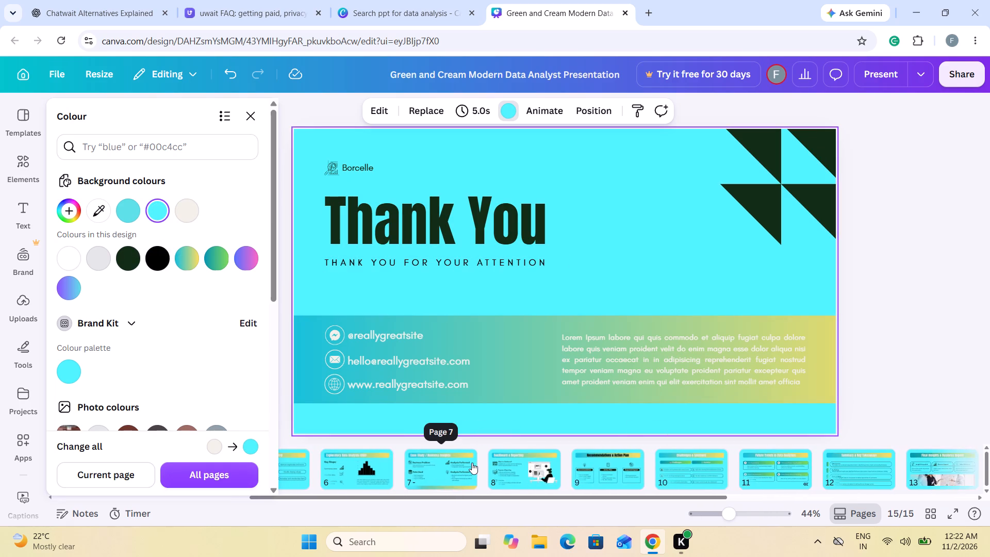
{"action": "scroll", "coordinate": [472, 463], "scroll_direction": "right", "scroll_amount": 4}
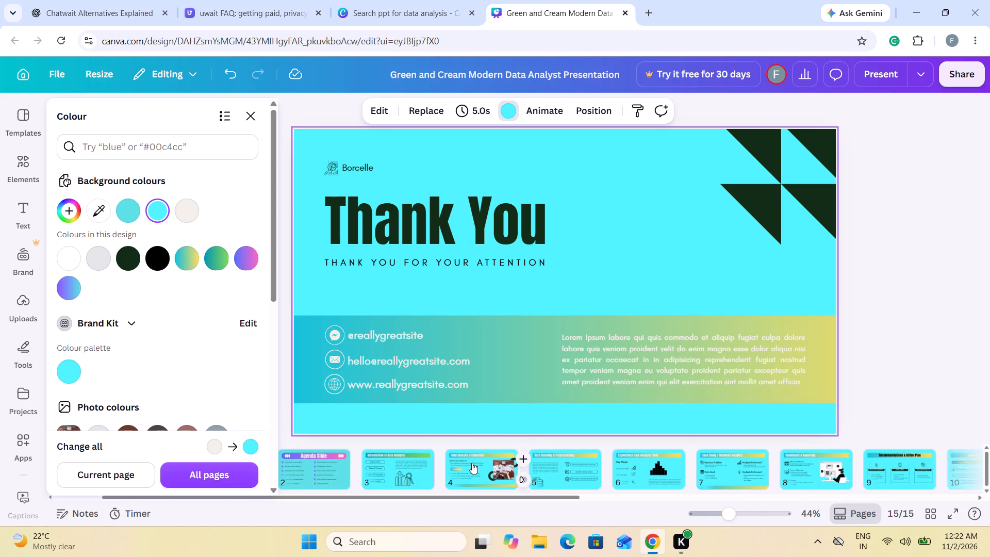
{"action": "scroll", "coordinate": [472, 463], "scroll_direction": "right", "scroll_amount": 3}
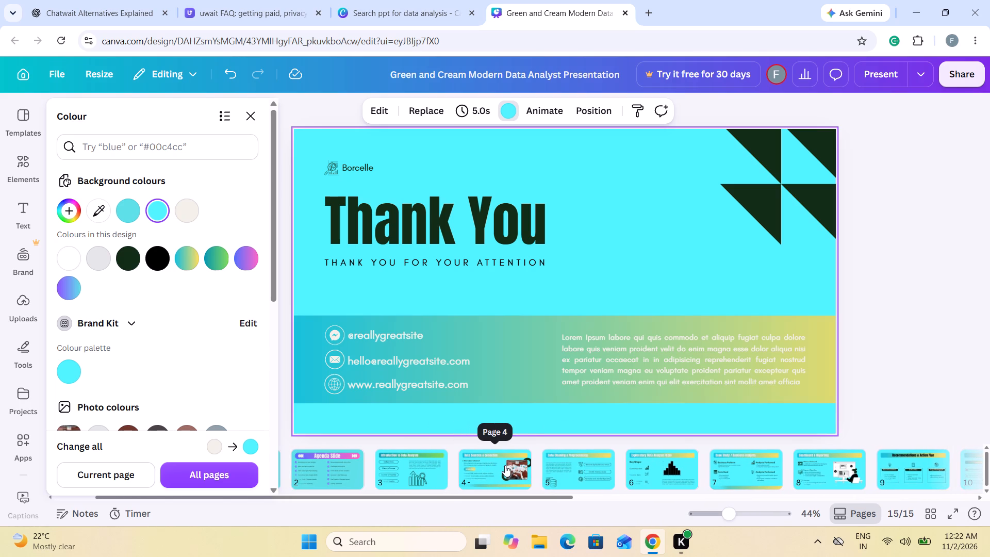
{"action": "left_click", "coordinate": [396, 499]}
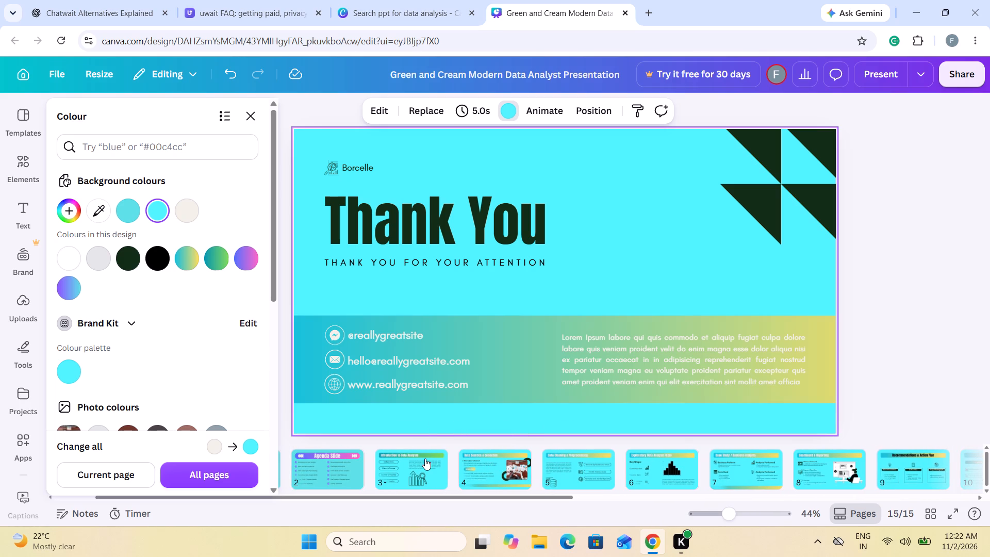
{"action": "left_click", "coordinate": [425, 458]}
{"action": "scroll", "coordinate": [425, 458], "scroll_direction": "right", "scroll_amount": 2}
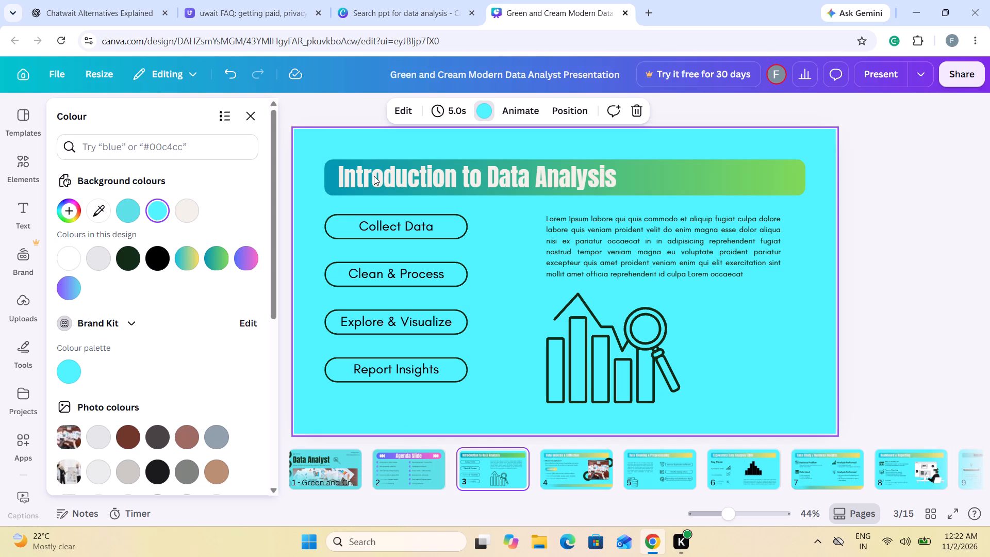
{"action": "left_click", "coordinate": [328, 176]}
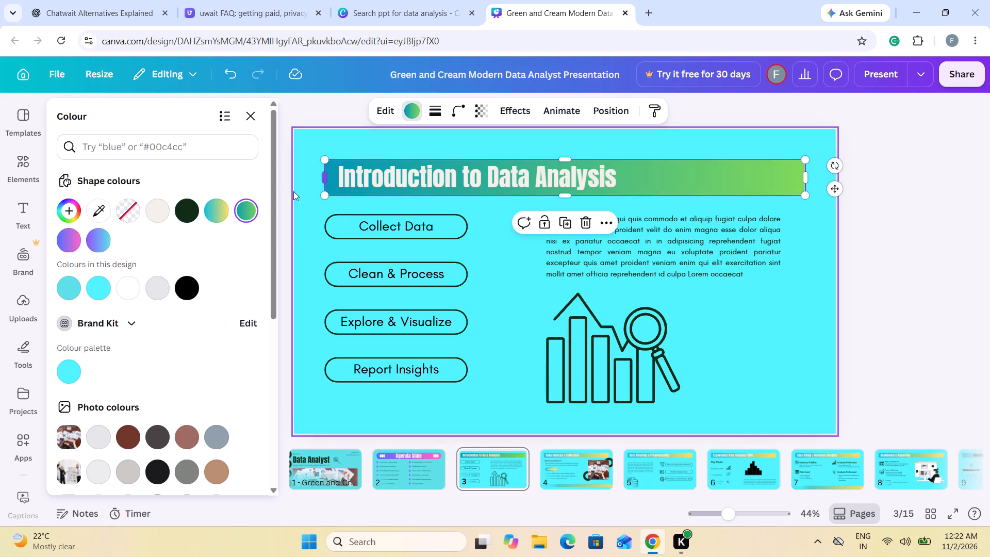
{"action": "left_click", "coordinate": [224, 212]}
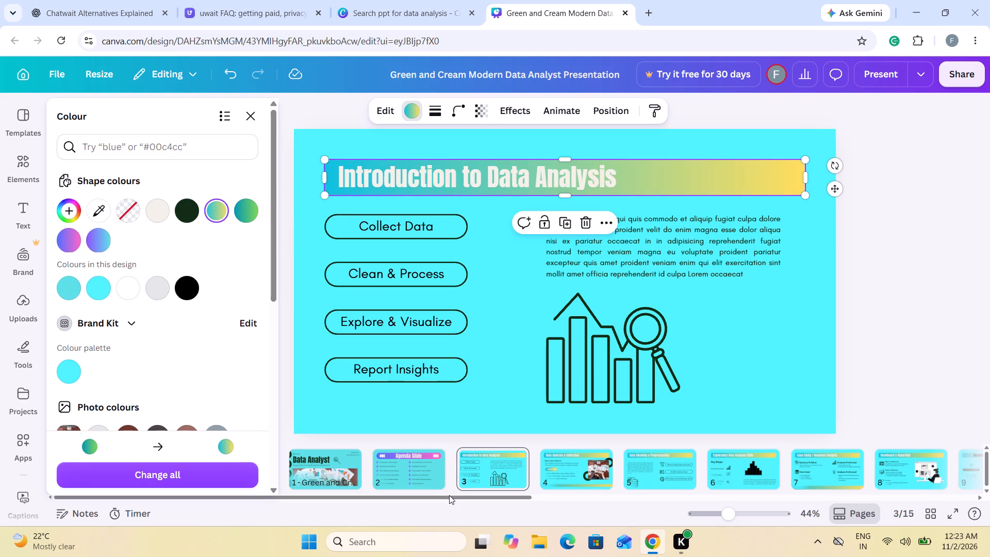
Apply the blue-to-yellow gradient #0cc0df, #ffde59 to the rounded title bar on the Agenda Slide.
{"action": "left_click", "coordinate": [432, 480]}
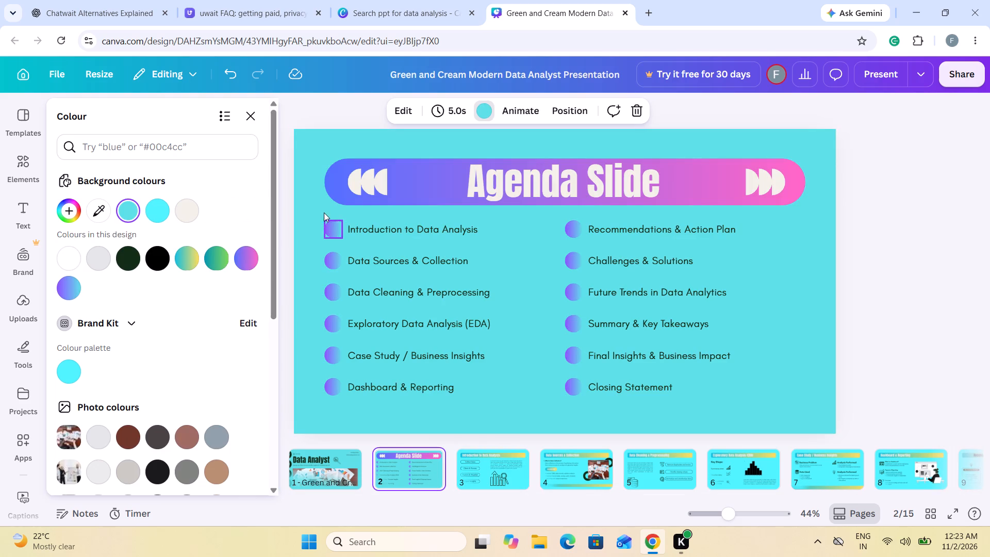
{"action": "left_click", "coordinate": [335, 191]}
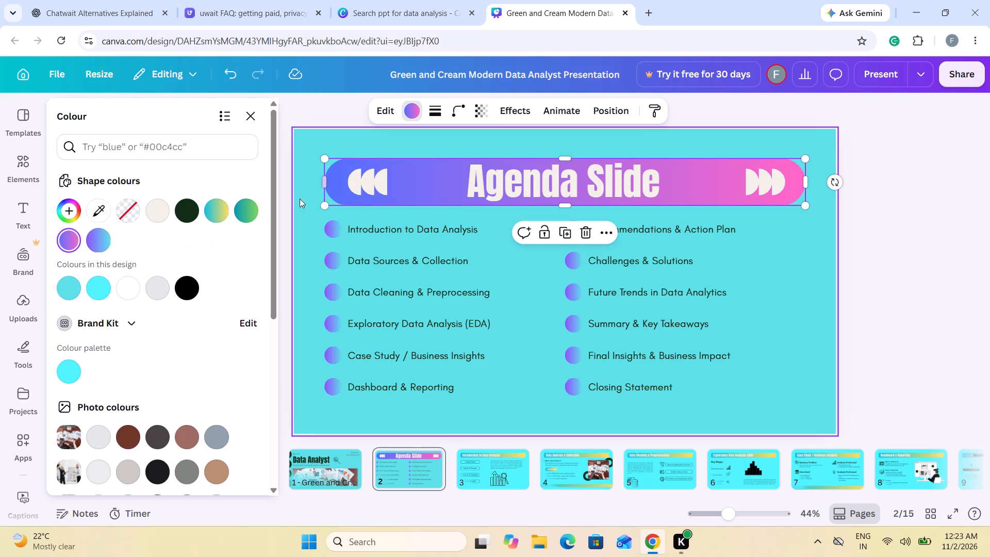
{"action": "left_click", "coordinate": [220, 212]}
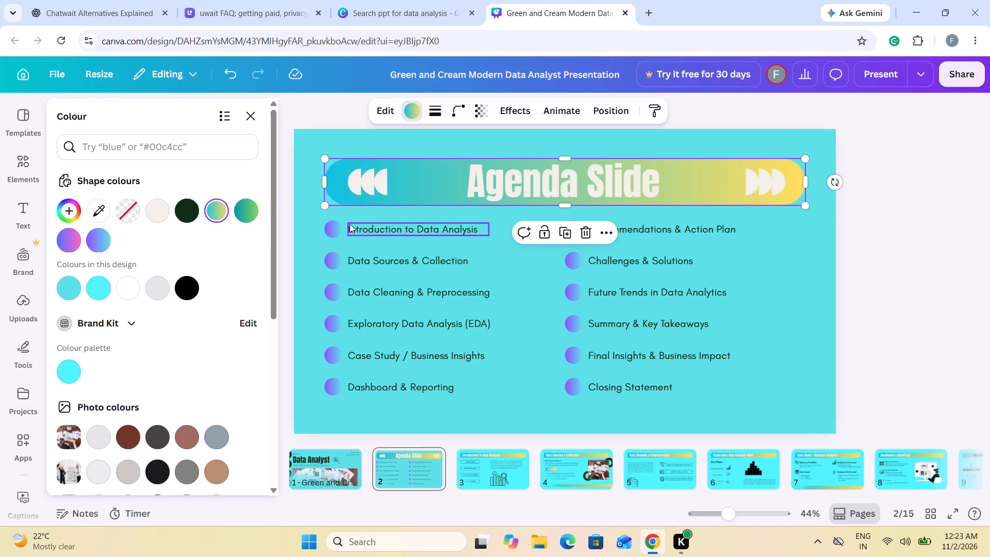
Apply the blue-to-green gradient #0097b2, #7ed957 to the six bullet circles from Introduction to Data Analysis to Dashboard & Reporting on the Agenda Slide.
{"action": "left_click", "coordinate": [327, 233]}
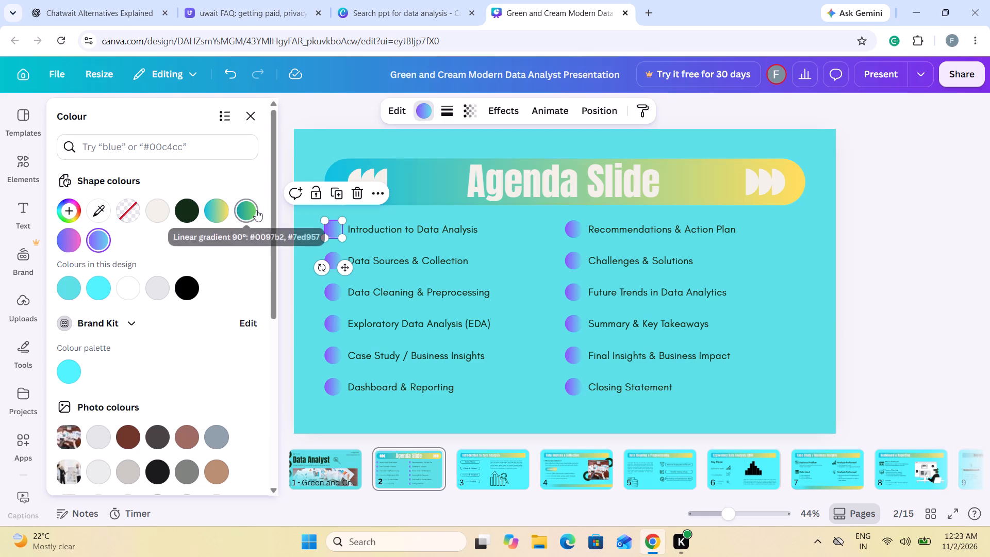
{"action": "left_click", "coordinate": [253, 214]}
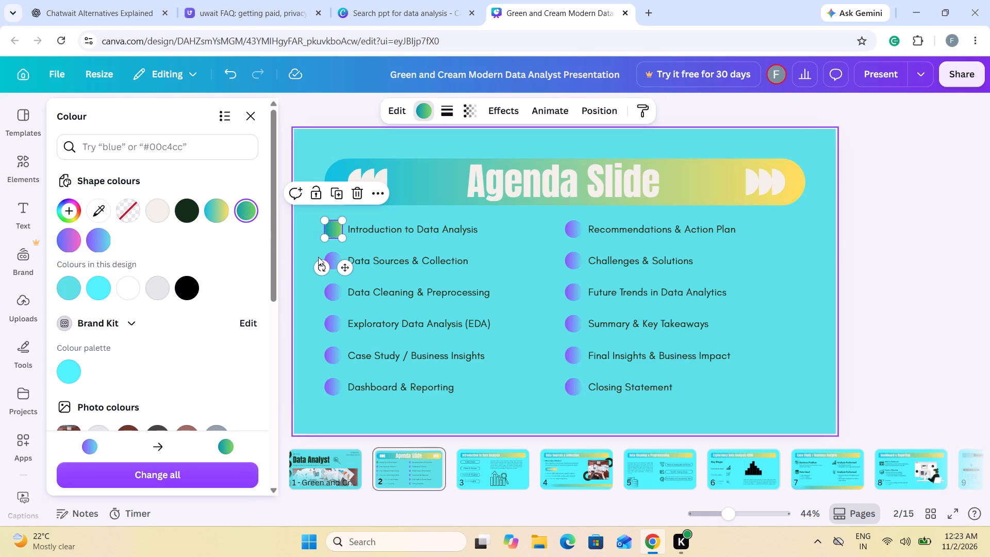
{"action": "left_click", "coordinate": [328, 261]}
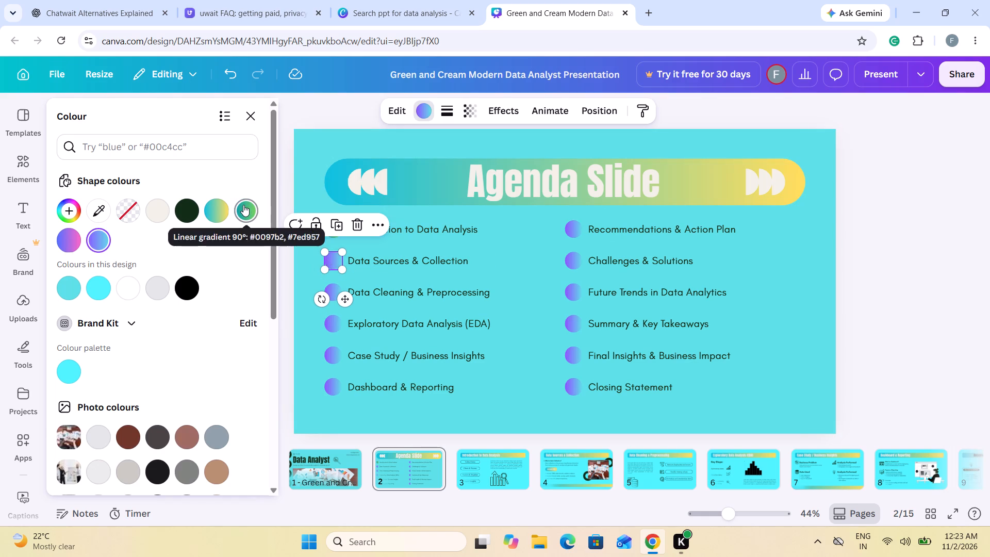
{"action": "left_click", "coordinate": [243, 205]}
{"action": "left_click", "coordinate": [334, 294]}
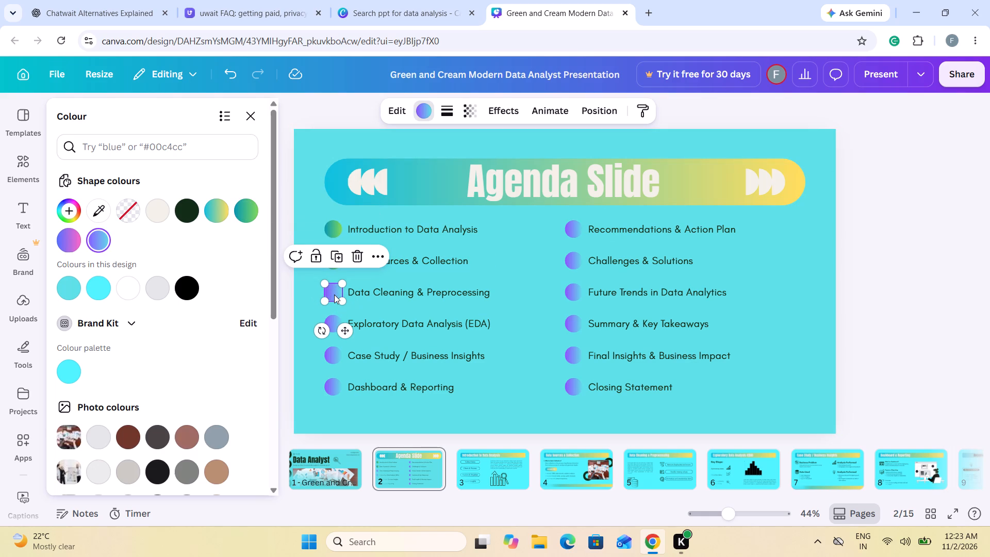
{"action": "left_click", "coordinate": [242, 211]}
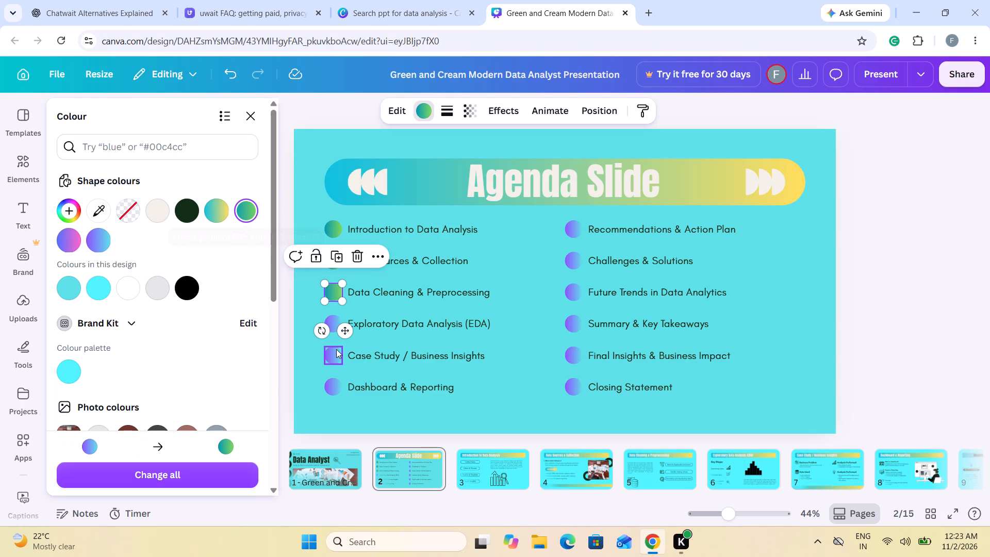
{"action": "left_click", "coordinate": [329, 322]}
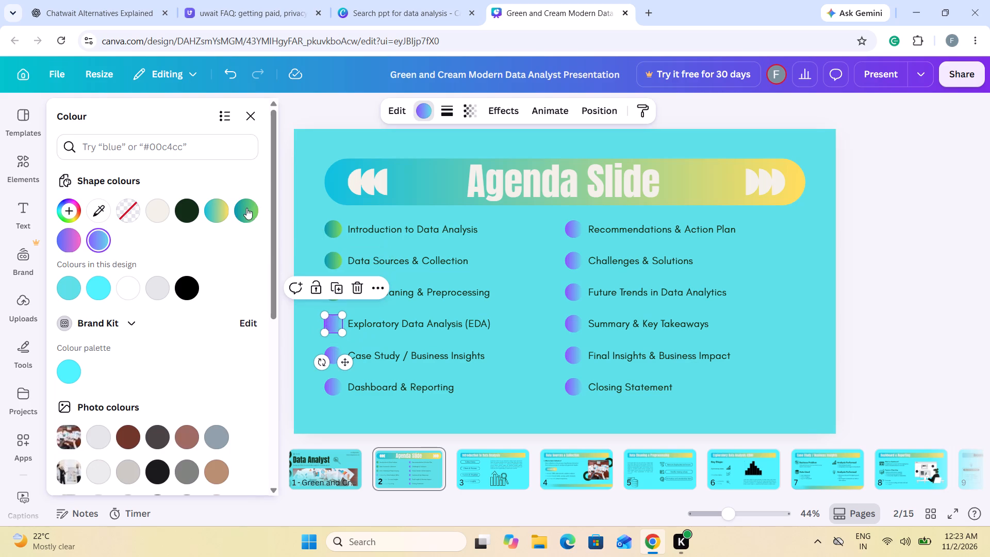
{"action": "left_click", "coordinate": [246, 208]}
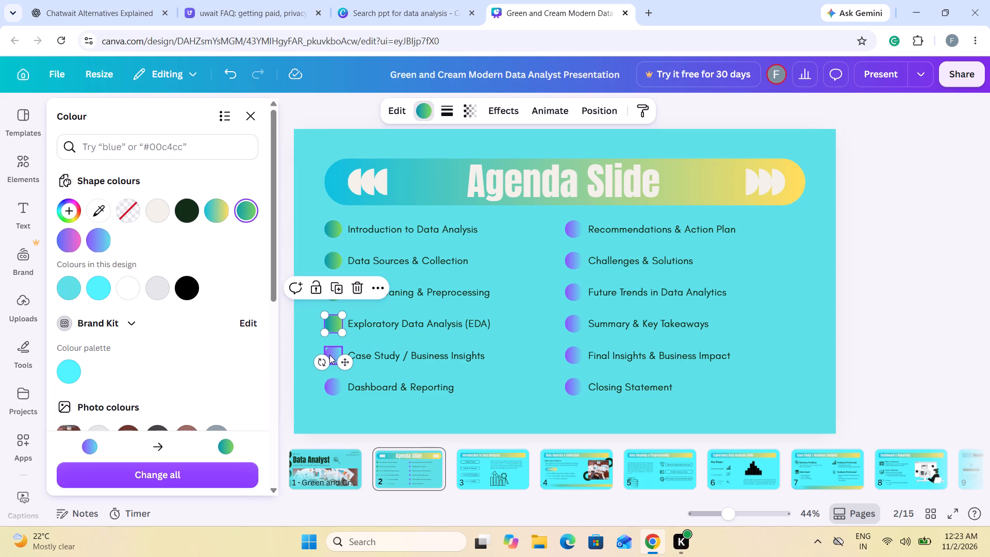
{"action": "left_click", "coordinate": [329, 355]}
{"action": "left_click", "coordinate": [247, 215]}
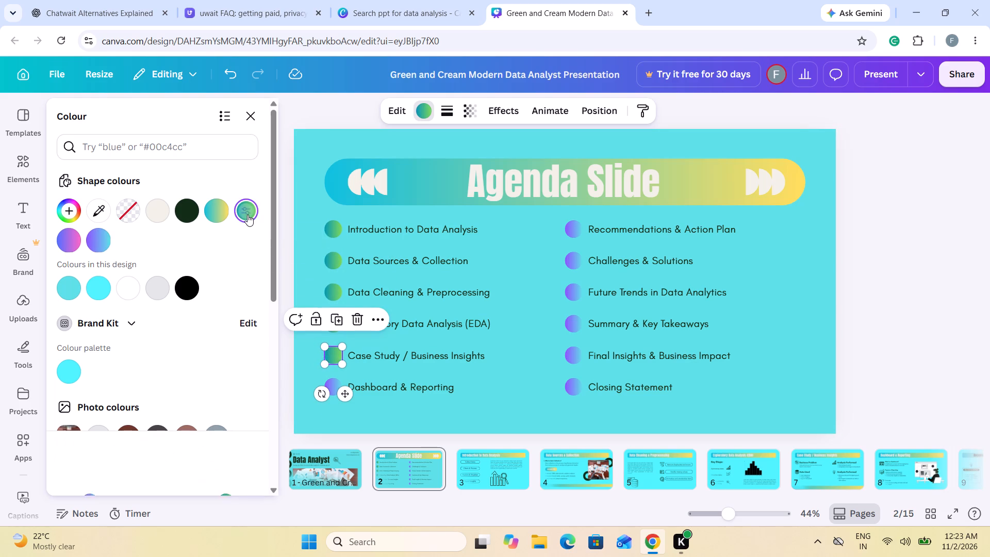
{"action": "left_click", "coordinate": [336, 388]}
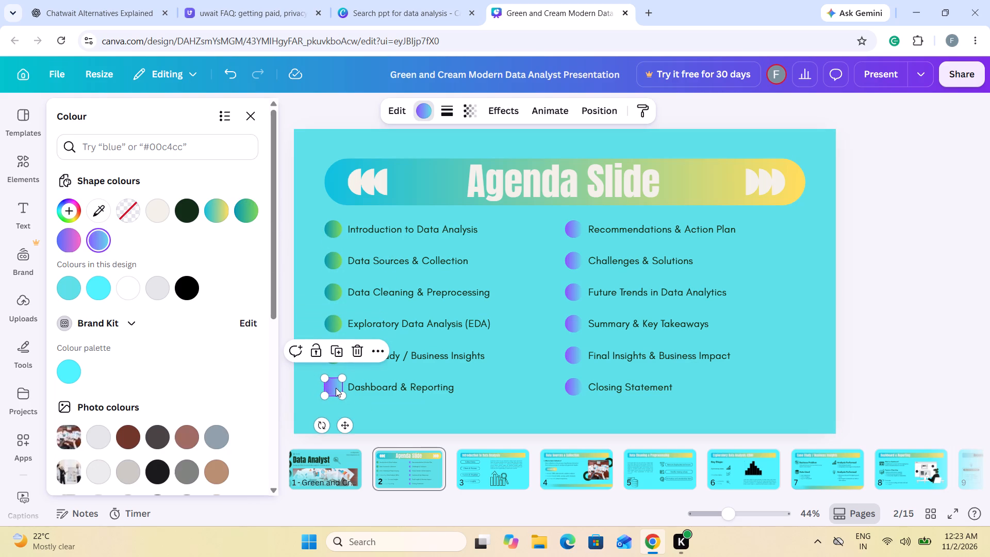
{"action": "left_click", "coordinate": [246, 217]}
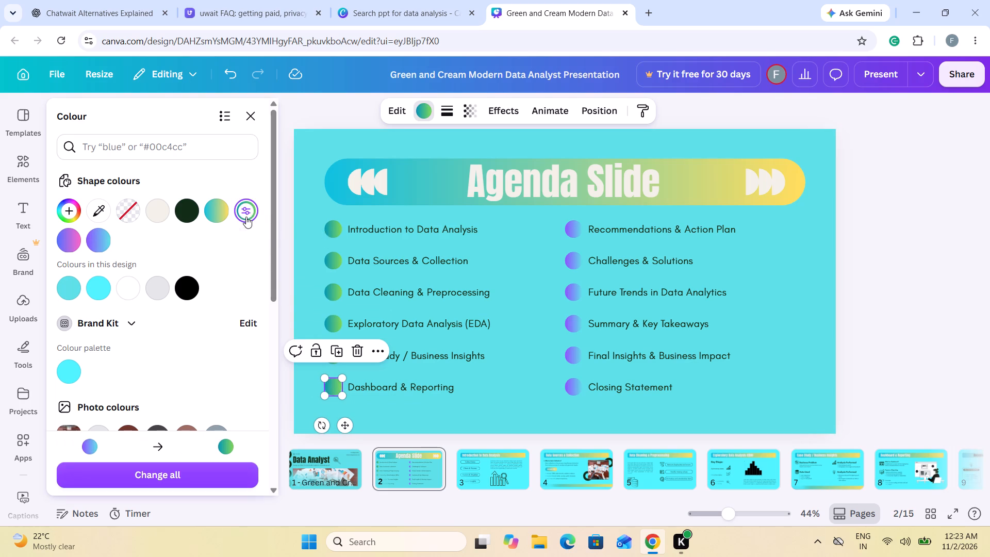
Apply the same #0097b2, #7ed957 gradient to the six bullet circles from Recommendations & Action Plan to Closing Statement.
{"action": "left_click", "coordinate": [571, 389]}
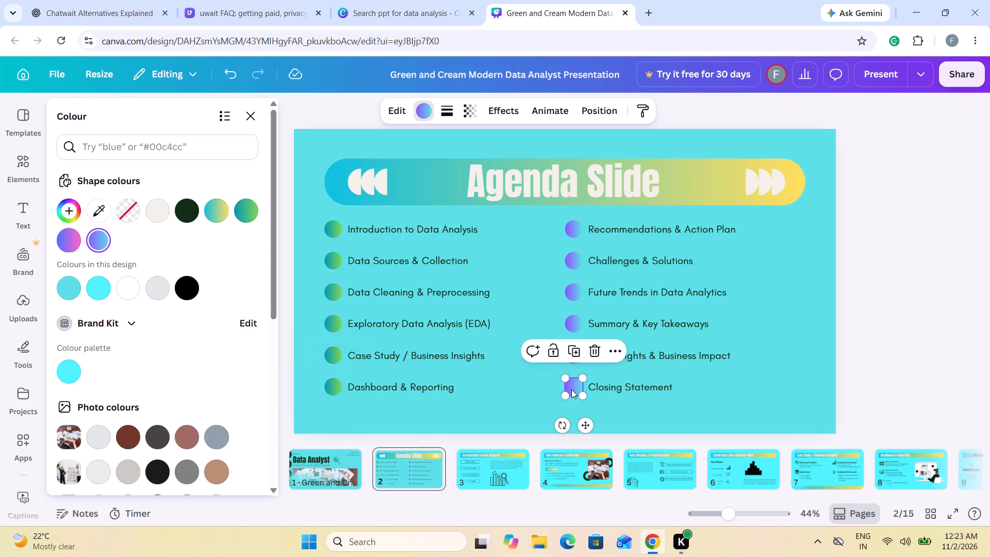
{"action": "left_click", "coordinate": [244, 210]}
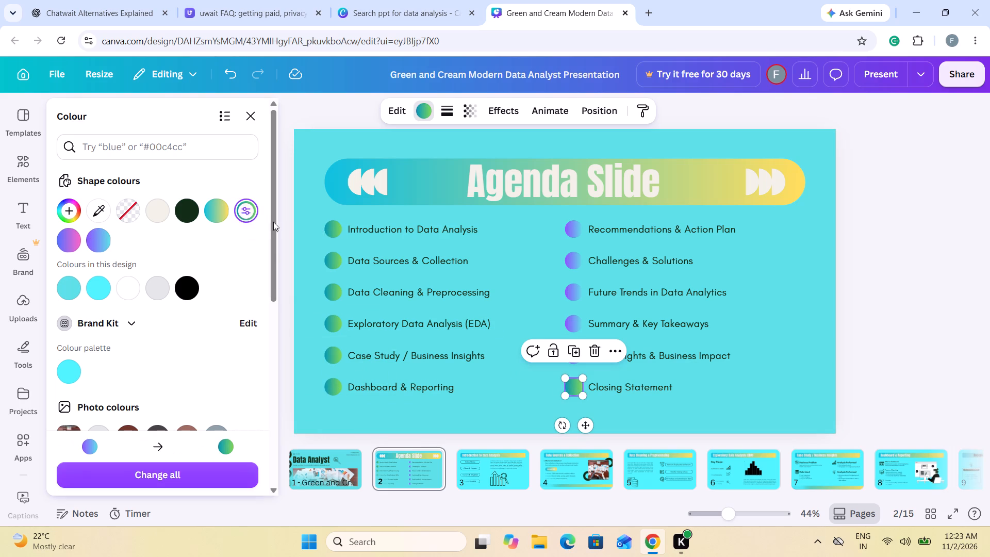
{"action": "left_click", "coordinate": [575, 321]}
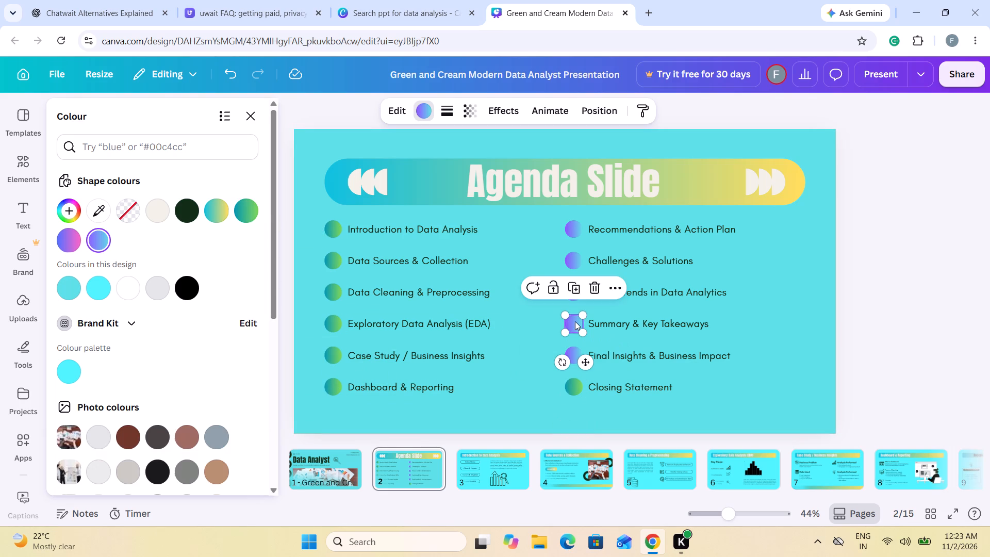
{"action": "left_click", "coordinate": [248, 214]}
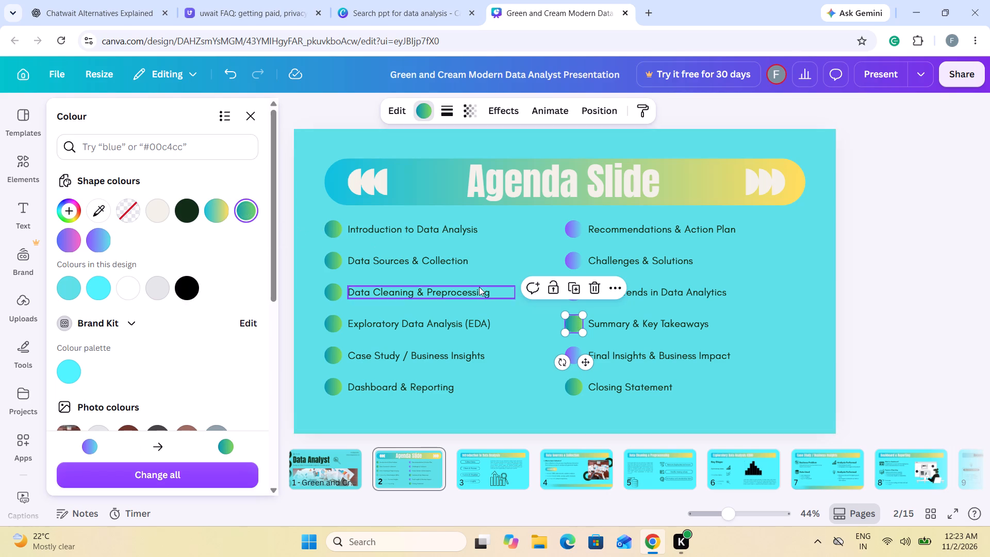
{"action": "left_click", "coordinate": [574, 357]}
{"action": "left_click", "coordinate": [251, 211]}
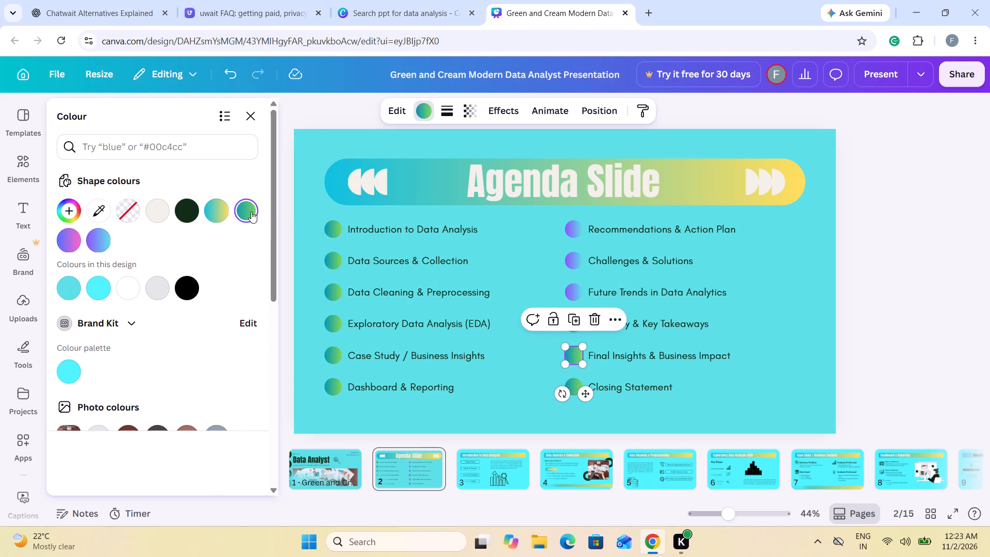
{"action": "left_click", "coordinate": [576, 224]}
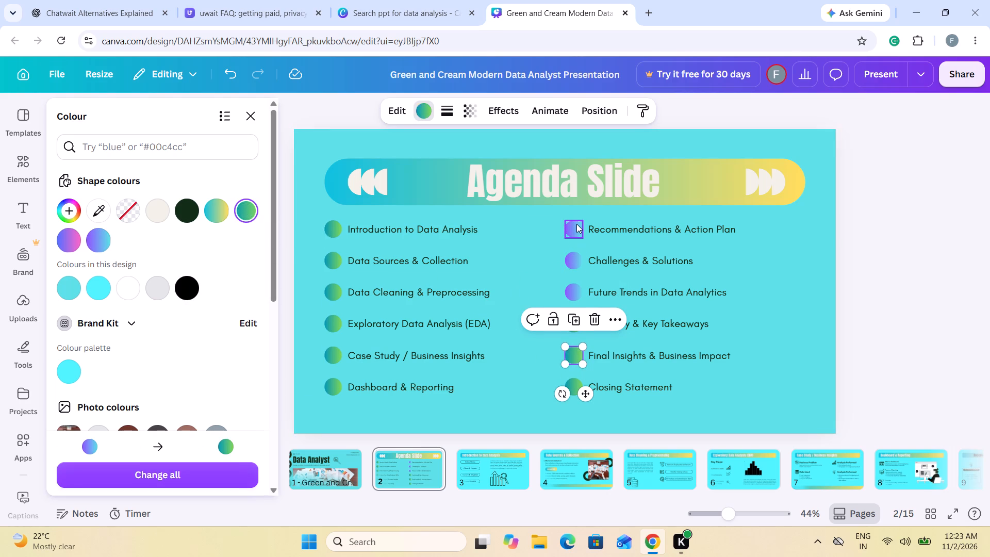
{"action": "left_click", "coordinate": [245, 202]}
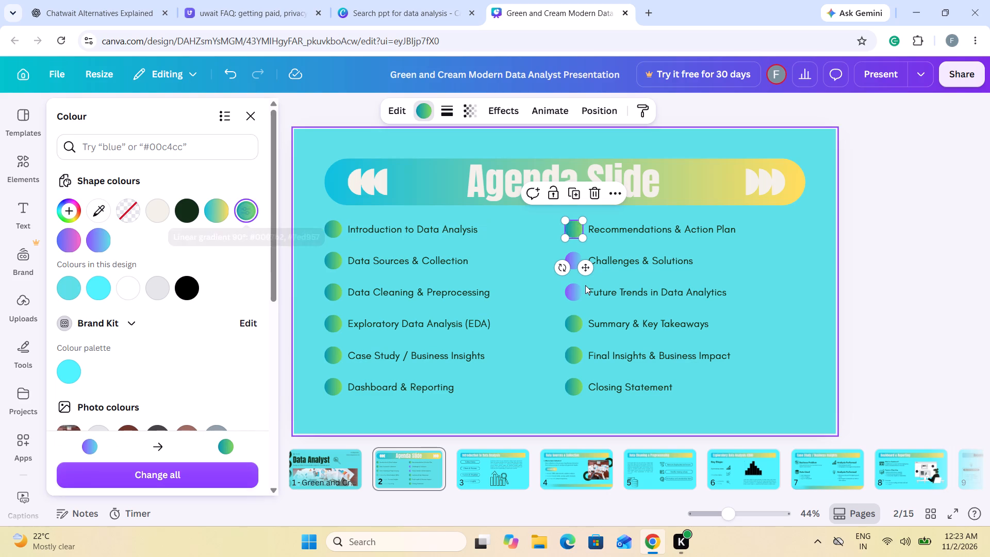
{"action": "left_click", "coordinate": [573, 252]}
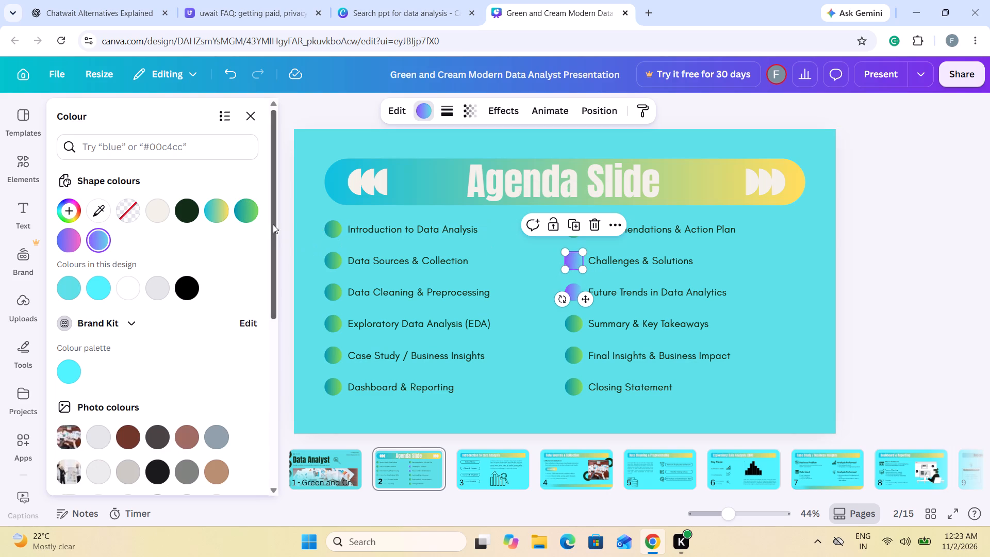
{"action": "left_click", "coordinate": [249, 215]}
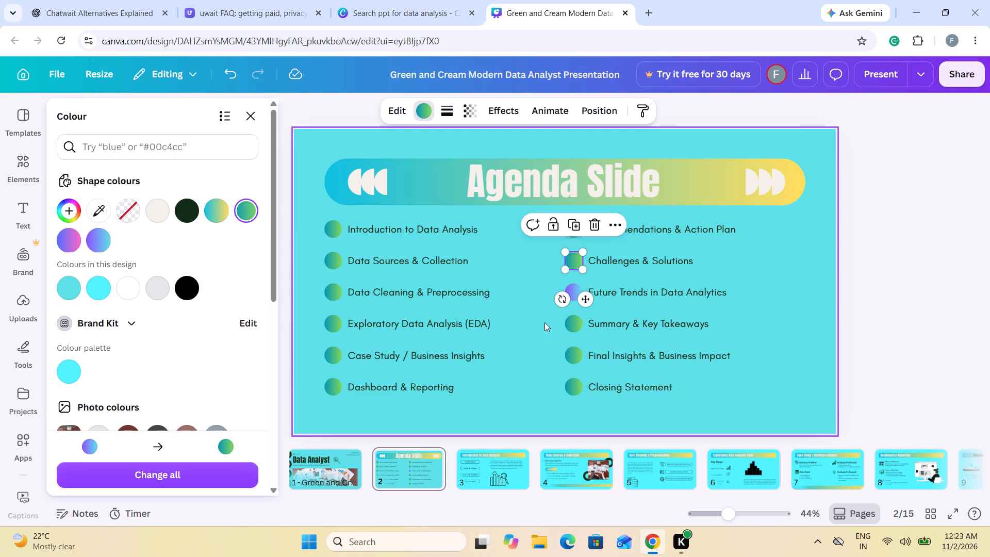
{"action": "left_click", "coordinate": [570, 290]}
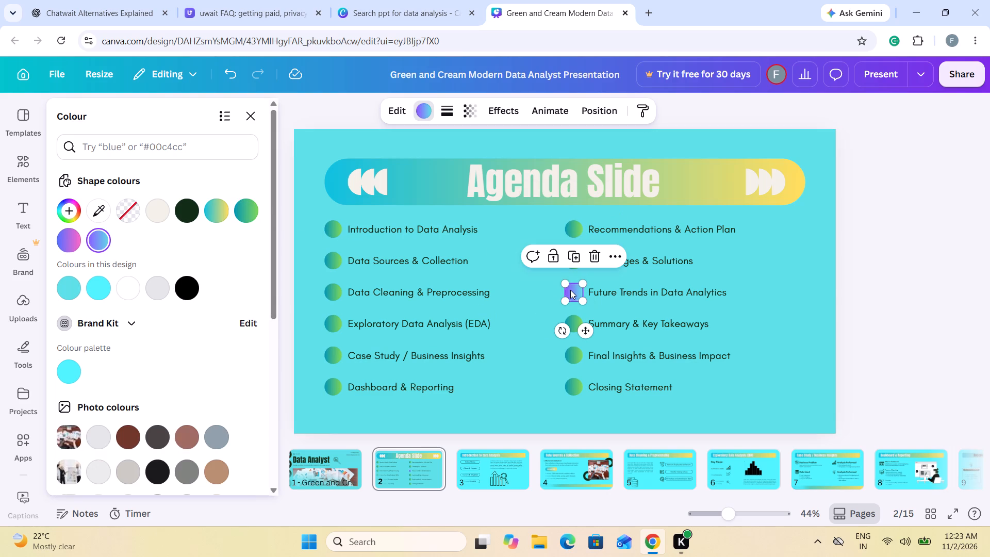
{"action": "left_click", "coordinate": [250, 214]}
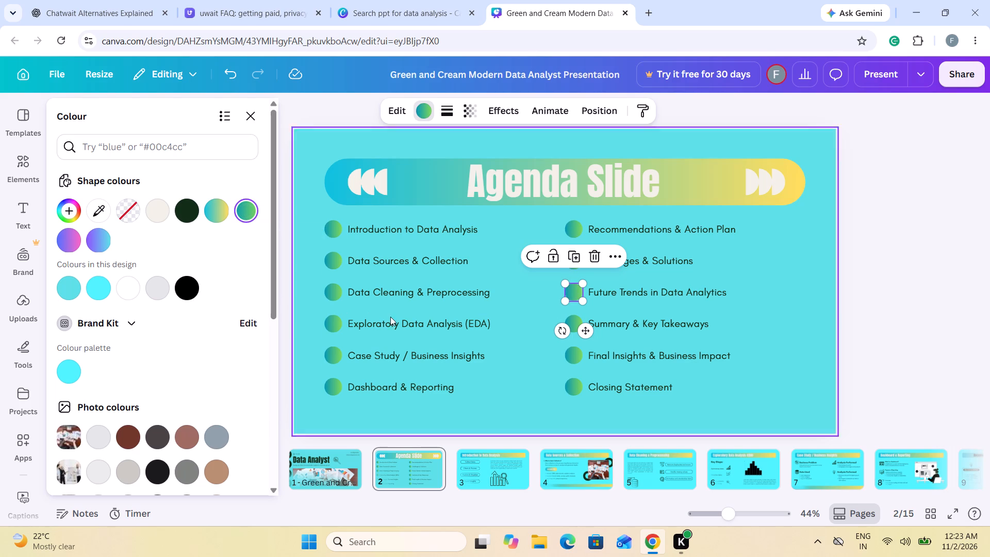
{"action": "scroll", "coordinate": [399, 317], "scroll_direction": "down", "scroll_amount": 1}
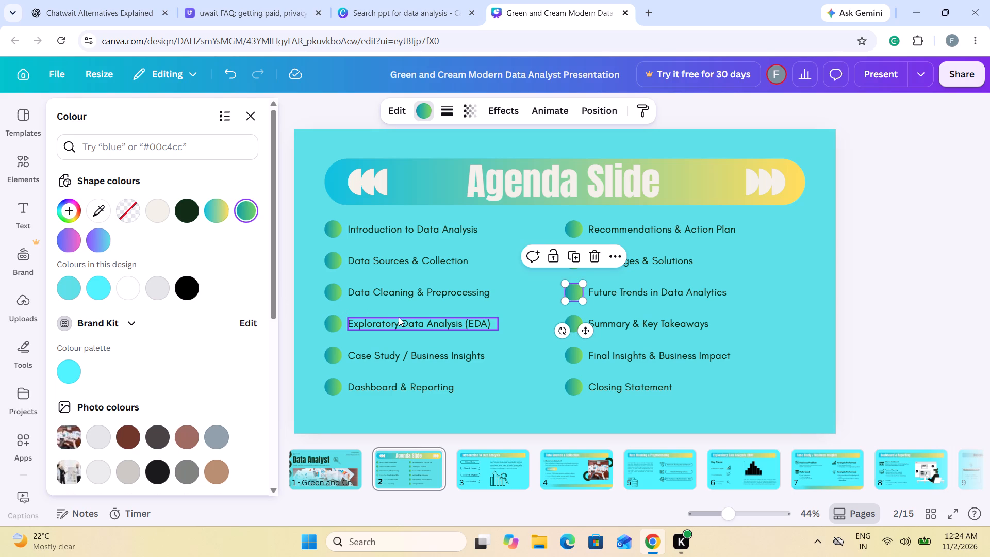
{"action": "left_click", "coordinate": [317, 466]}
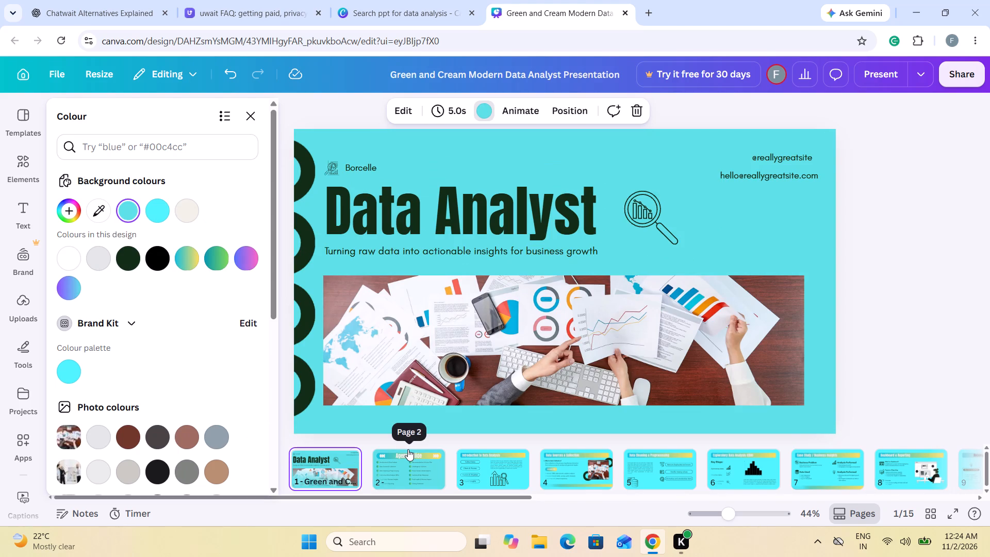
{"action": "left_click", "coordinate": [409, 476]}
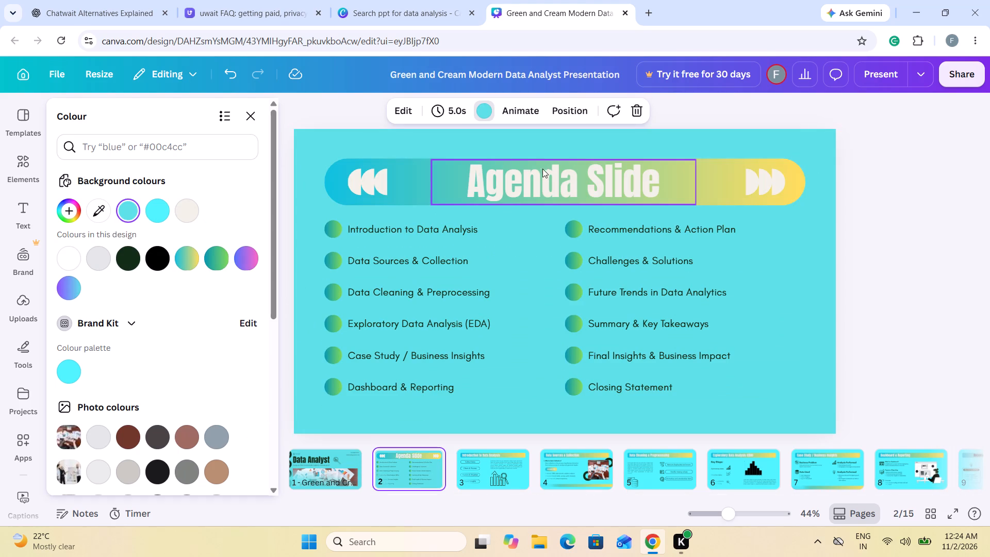
Set the Agenda Slide title text to black #000000, trying dark green #112c16 for comparison.
{"action": "left_click", "coordinate": [521, 182]}
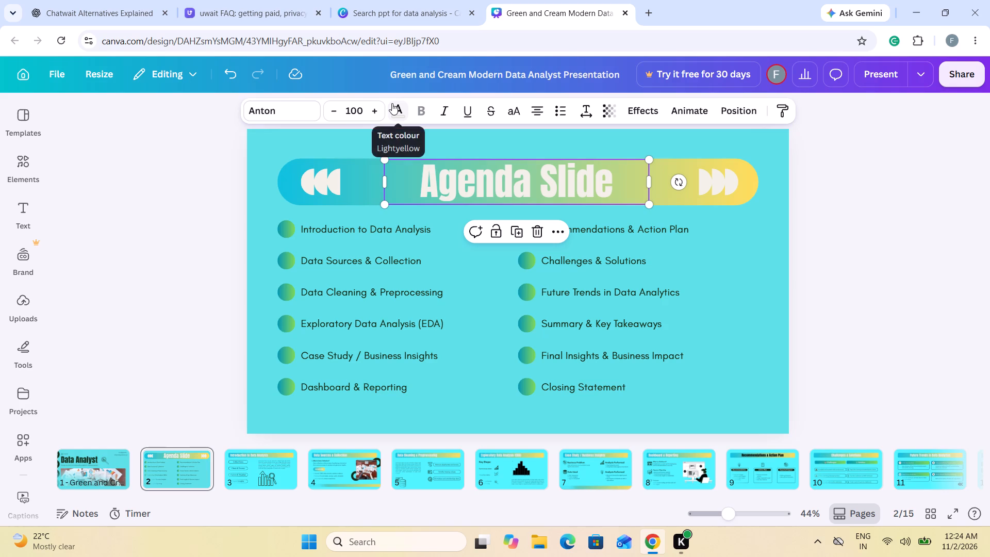
{"action": "left_click", "coordinate": [392, 103]}
{"action": "left_click", "coordinate": [188, 242]}
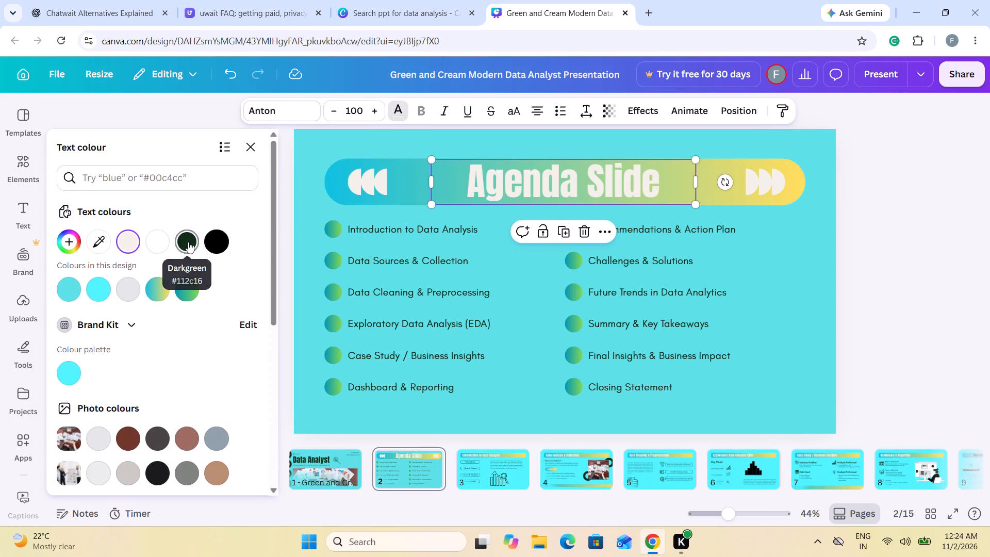
{"action": "left_click", "coordinate": [226, 239]}
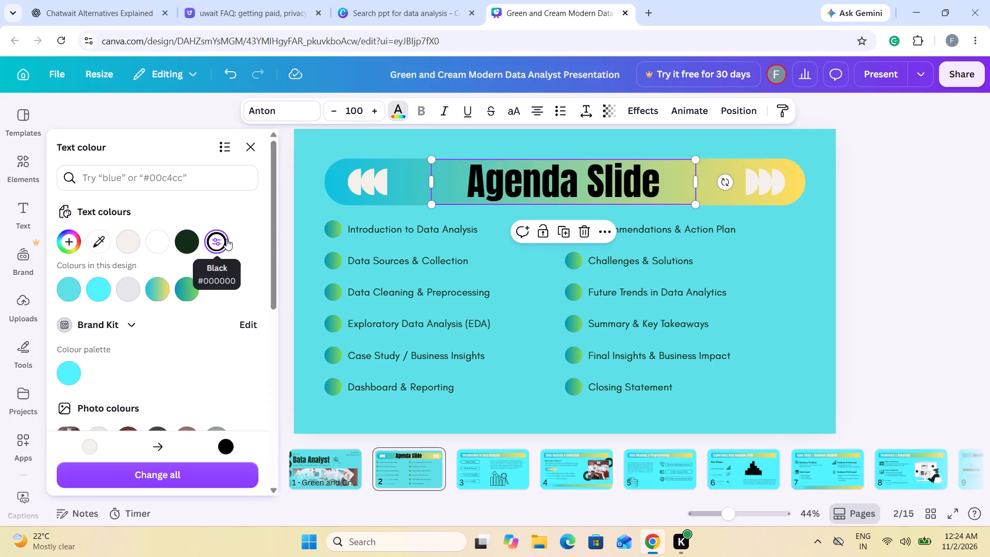
{"action": "left_click", "coordinate": [187, 243]}
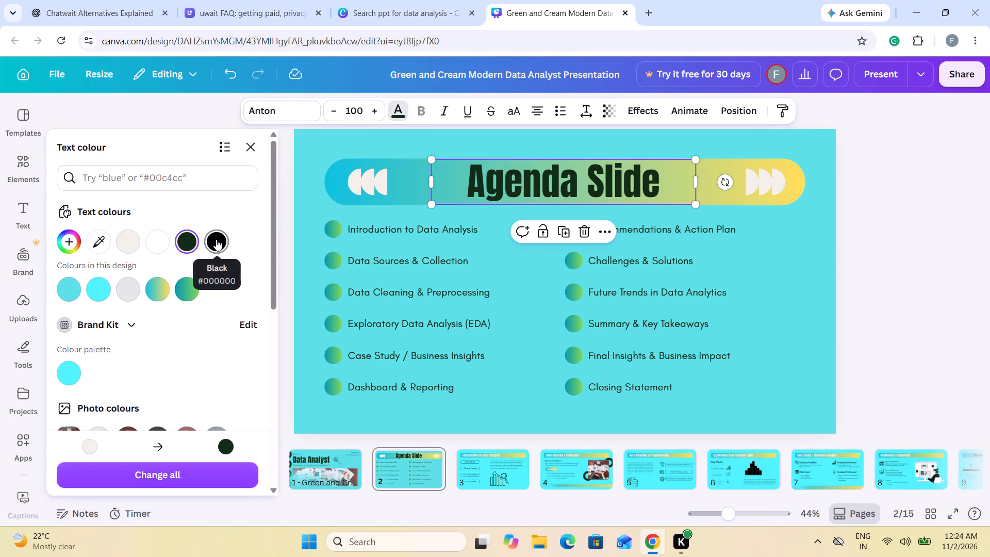
{"action": "left_click", "coordinate": [216, 239]}
Recolour the half-circle arrow graphics at both ends of the Agenda Slide title bar black #000000.
{"action": "left_click", "coordinate": [368, 175]}
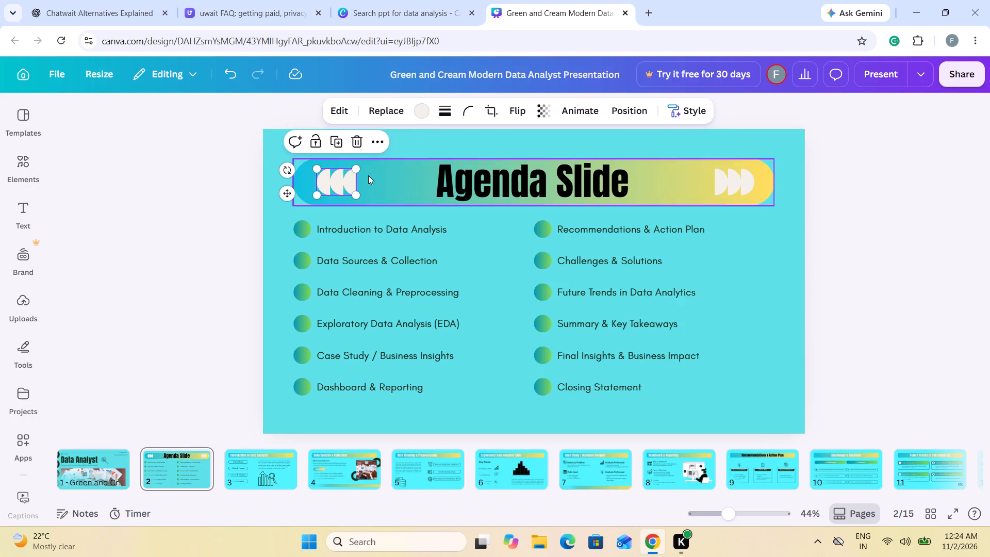
{"action": "left_click", "coordinate": [420, 114]}
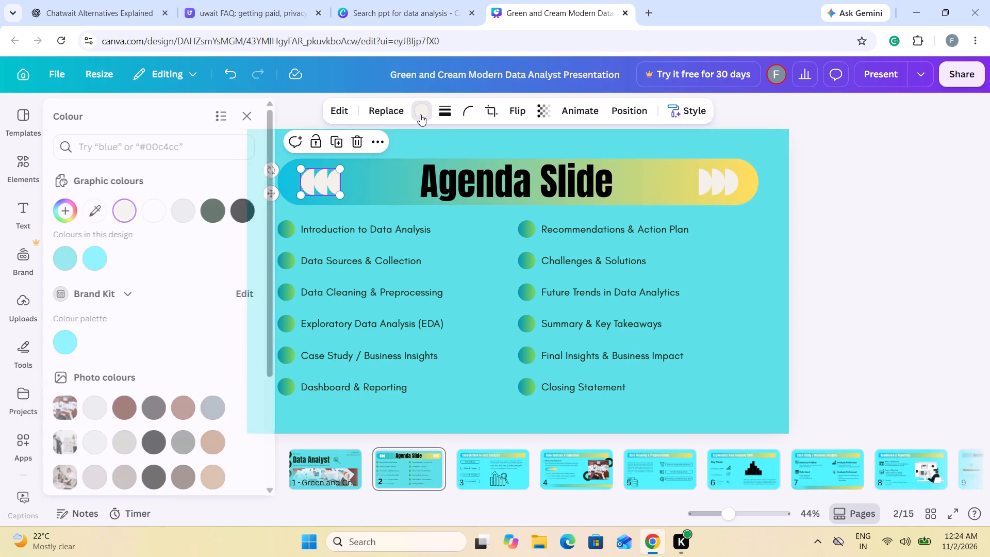
{"action": "left_click", "coordinate": [247, 207]}
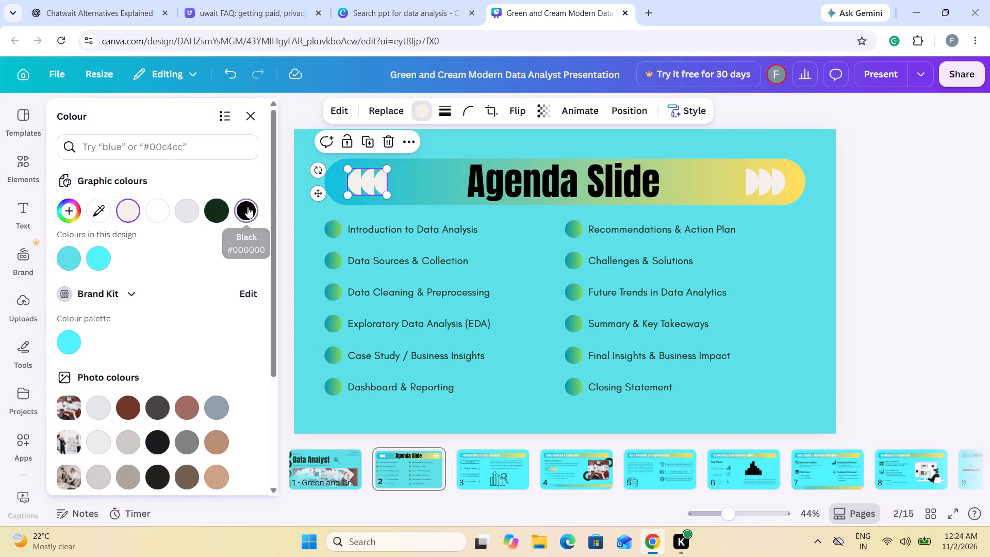
{"action": "left_click", "coordinate": [753, 182]}
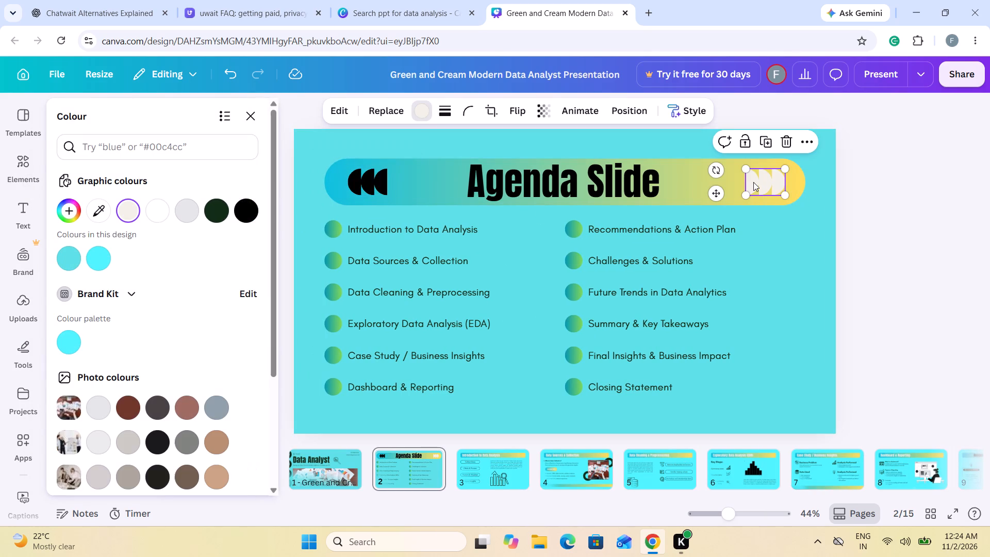
{"action": "left_click", "coordinate": [244, 210]}
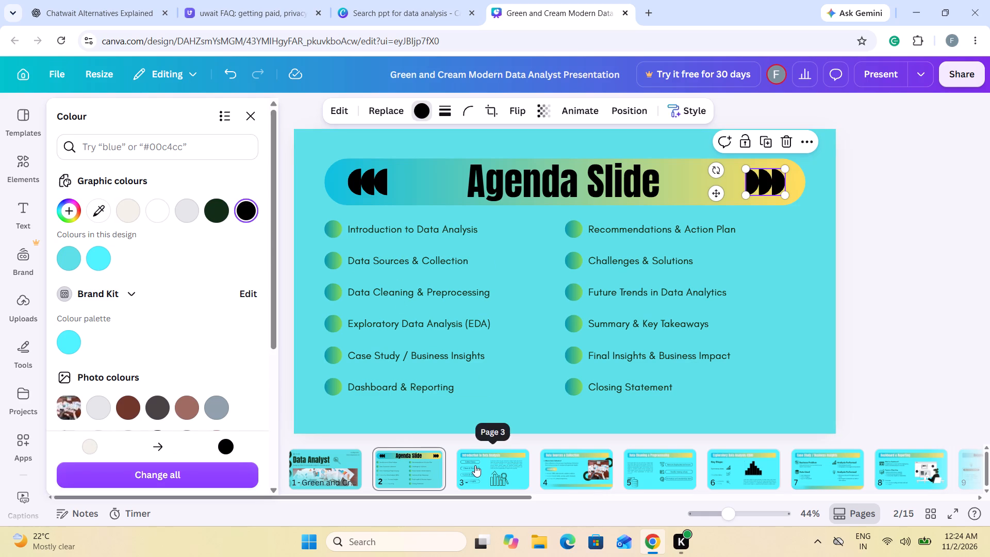
Set the Introduction to Data Analysis title text on page 3 to black.
{"action": "left_click", "coordinate": [475, 465]}
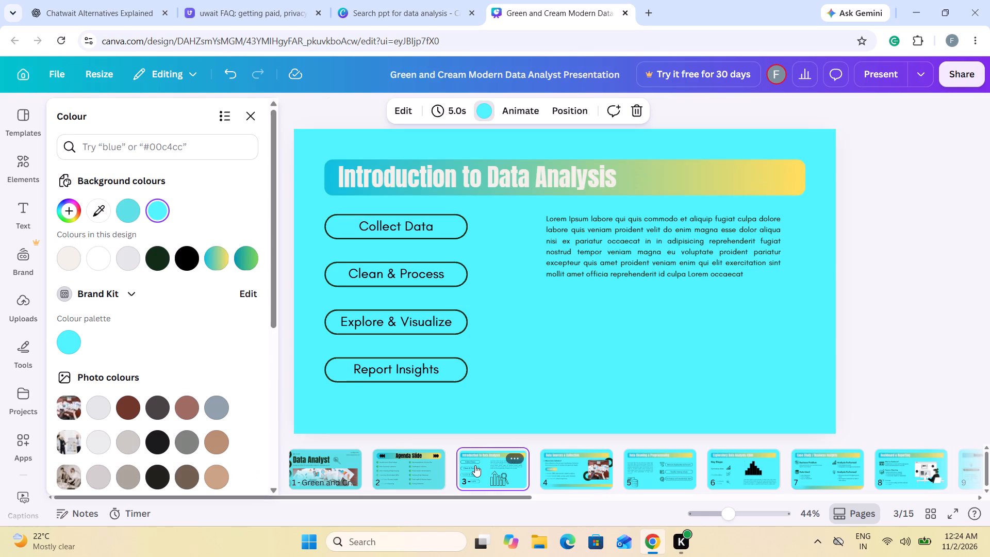
{"action": "left_click", "coordinate": [474, 173]}
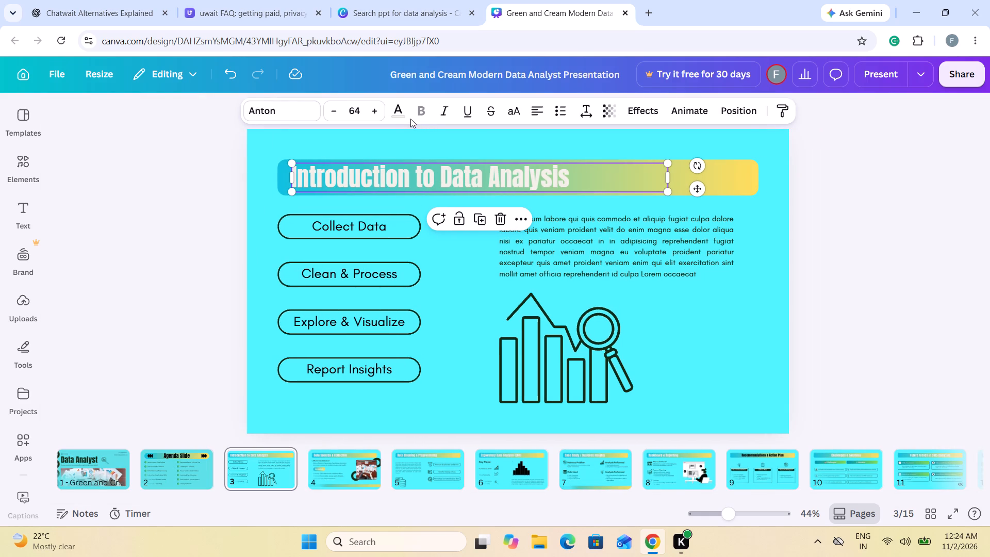
{"action": "left_click", "coordinate": [403, 114]}
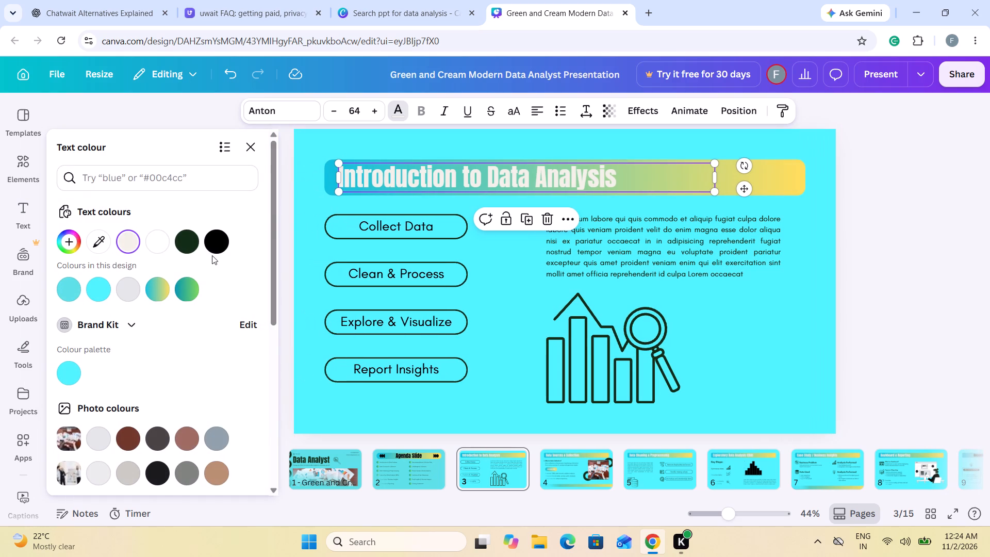
{"action": "left_click", "coordinate": [220, 245]}
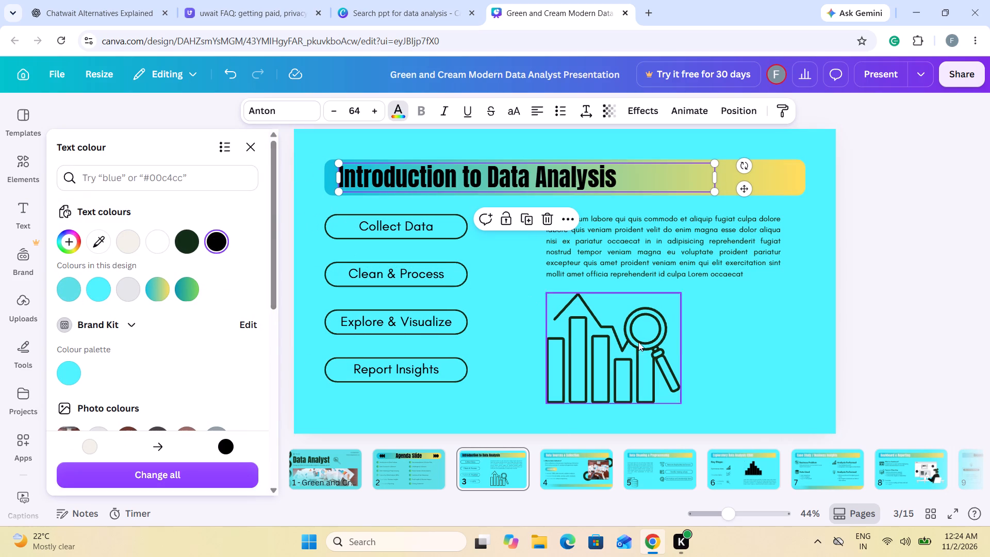
Set the Data Sources & Collection title and the SOURCES label on page 4 to black text.
{"action": "left_click", "coordinate": [581, 474]}
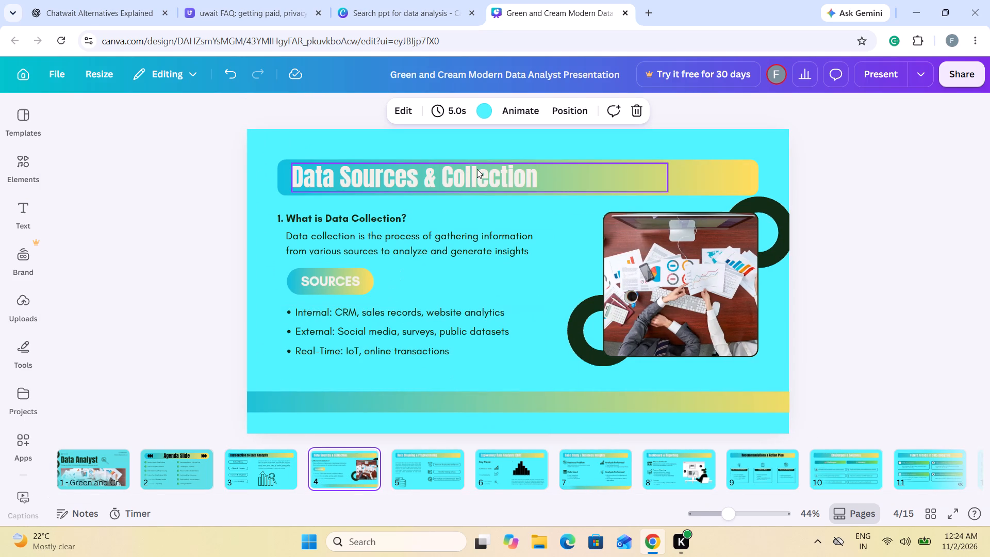
{"action": "left_click", "coordinate": [477, 169]}
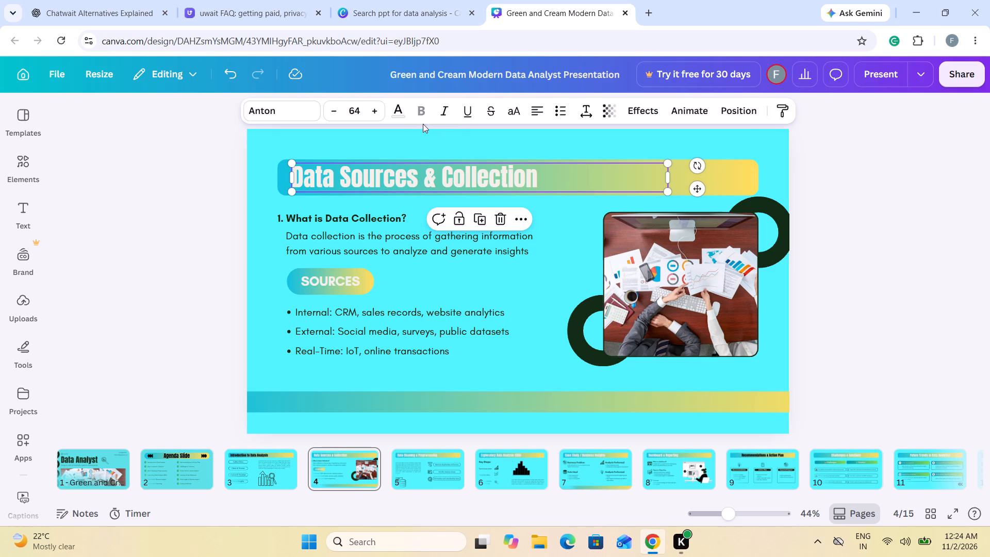
{"action": "left_click", "coordinate": [395, 109]}
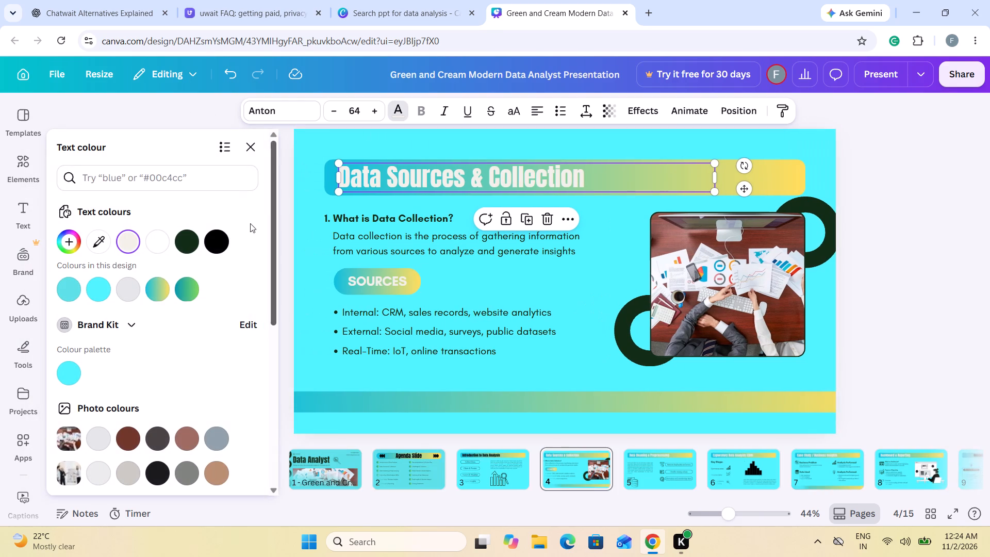
{"action": "left_click", "coordinate": [217, 245]}
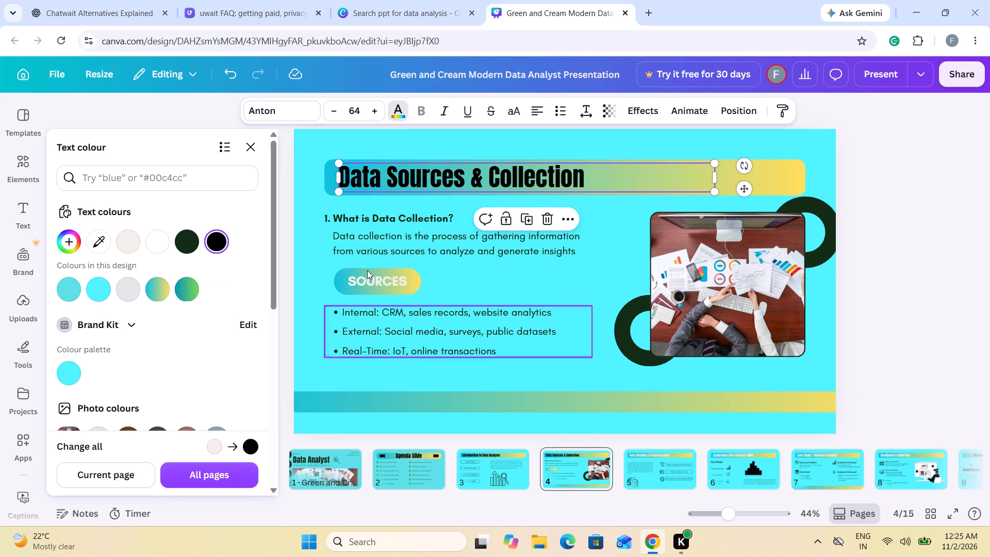
{"action": "left_click", "coordinate": [368, 283]}
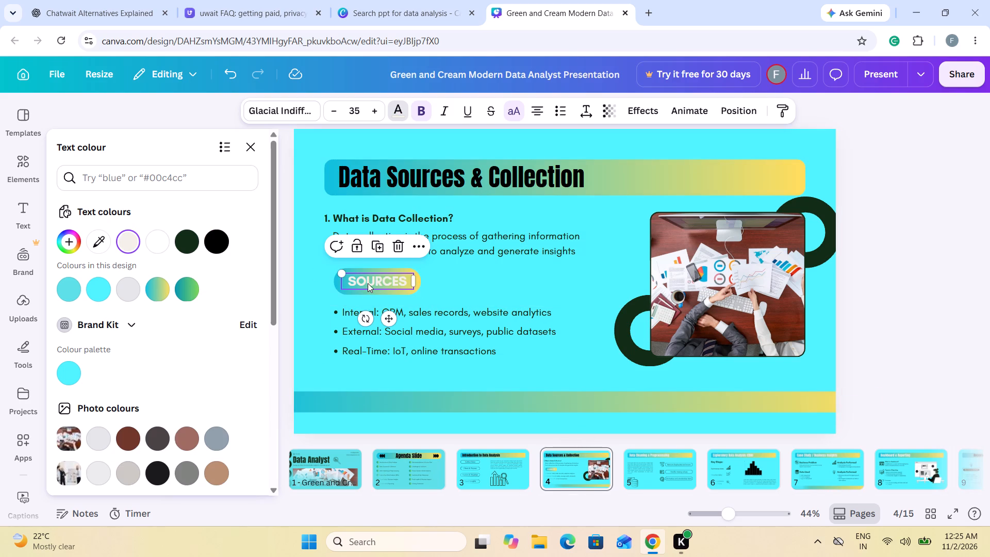
{"action": "left_click", "coordinate": [219, 245]}
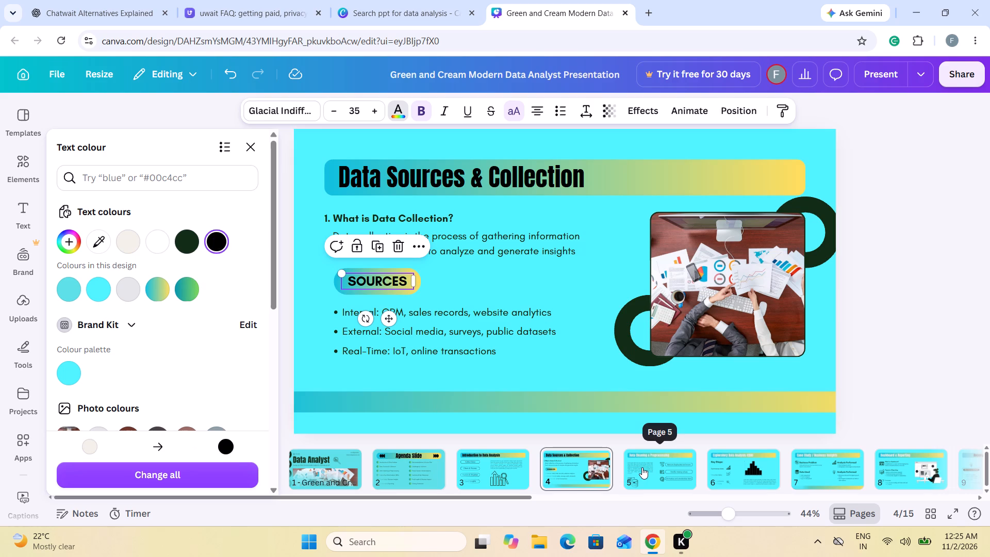
Recolour the two dark green ring graphics behind the photo on the Data Sources & Collection slide black.
{"action": "left_click", "coordinate": [620, 310]}
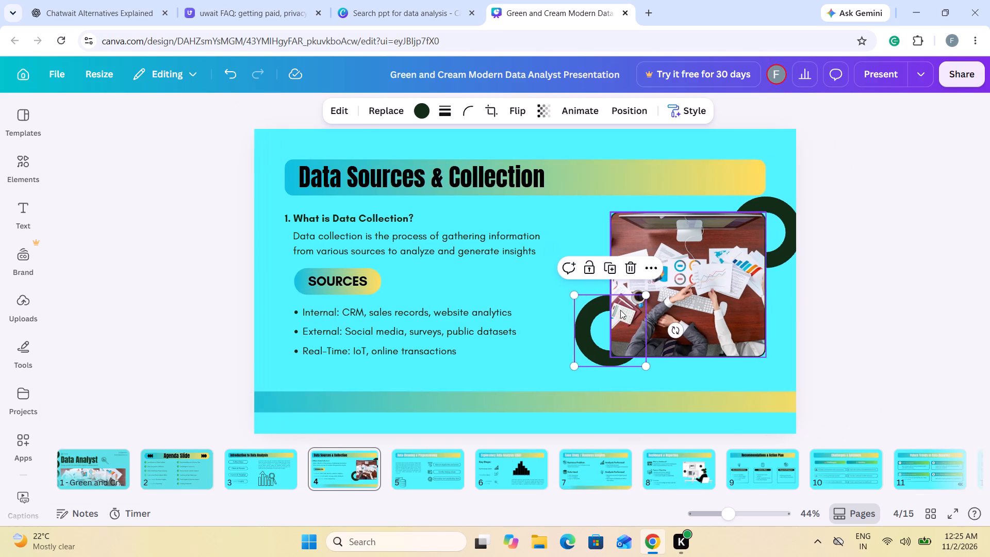
{"action": "left_click", "coordinate": [423, 108]}
{"action": "left_click", "coordinate": [247, 209]}
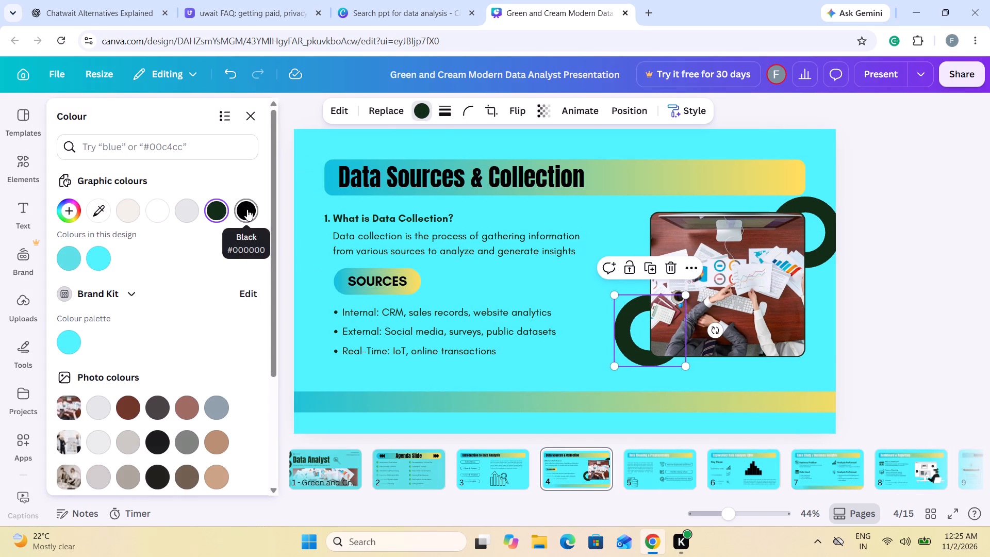
{"action": "left_click", "coordinate": [812, 226]}
{"action": "scroll", "coordinate": [680, 128], "scroll_direction": "left", "scroll_amount": 6}
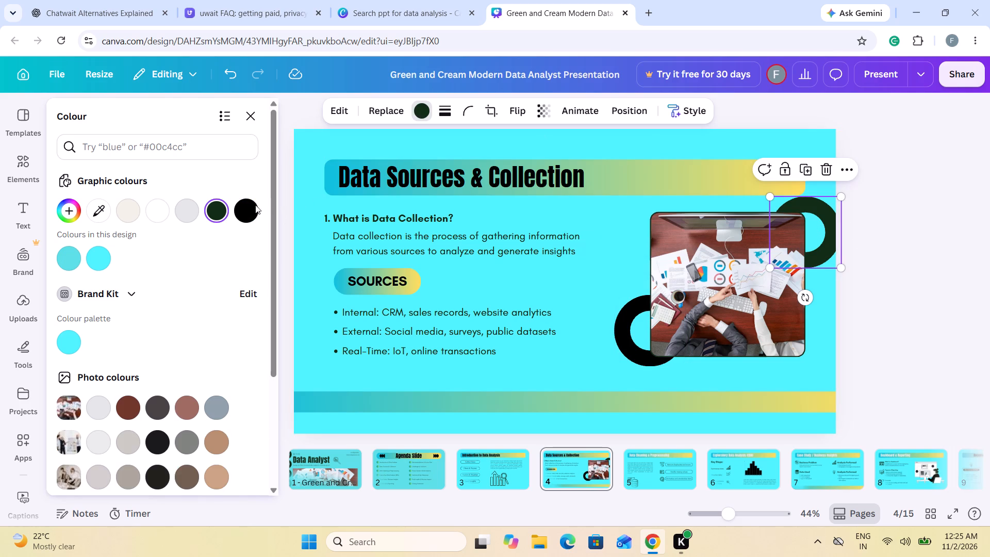
{"action": "left_click", "coordinate": [245, 209]}
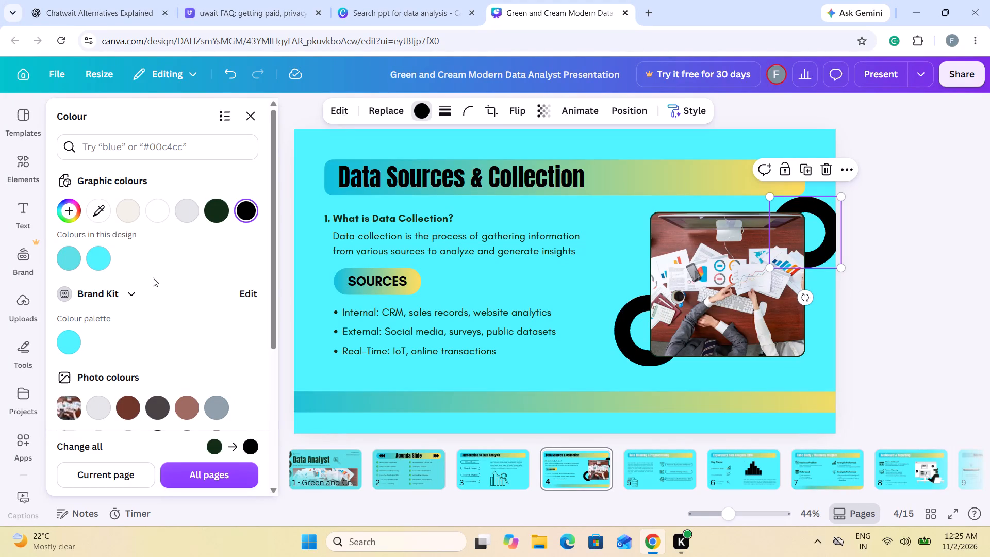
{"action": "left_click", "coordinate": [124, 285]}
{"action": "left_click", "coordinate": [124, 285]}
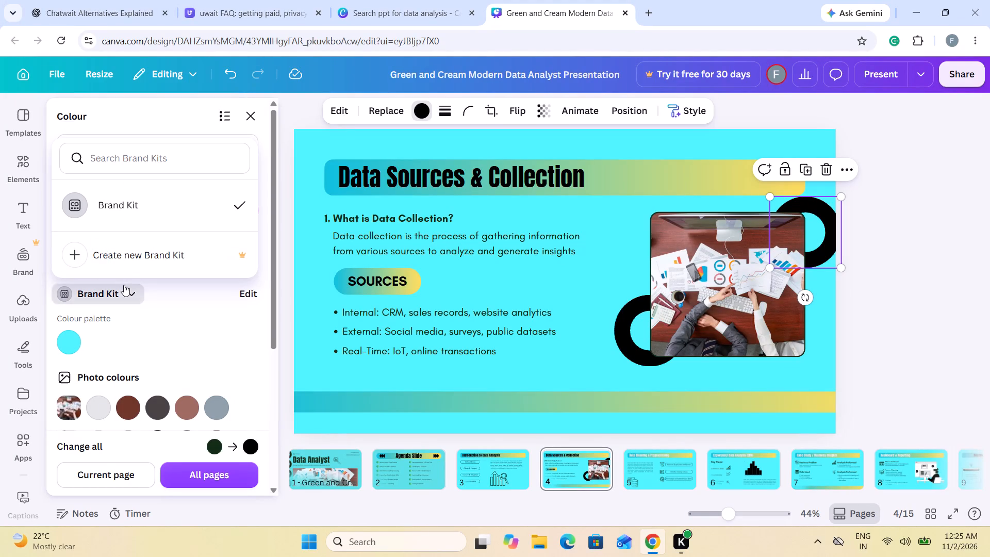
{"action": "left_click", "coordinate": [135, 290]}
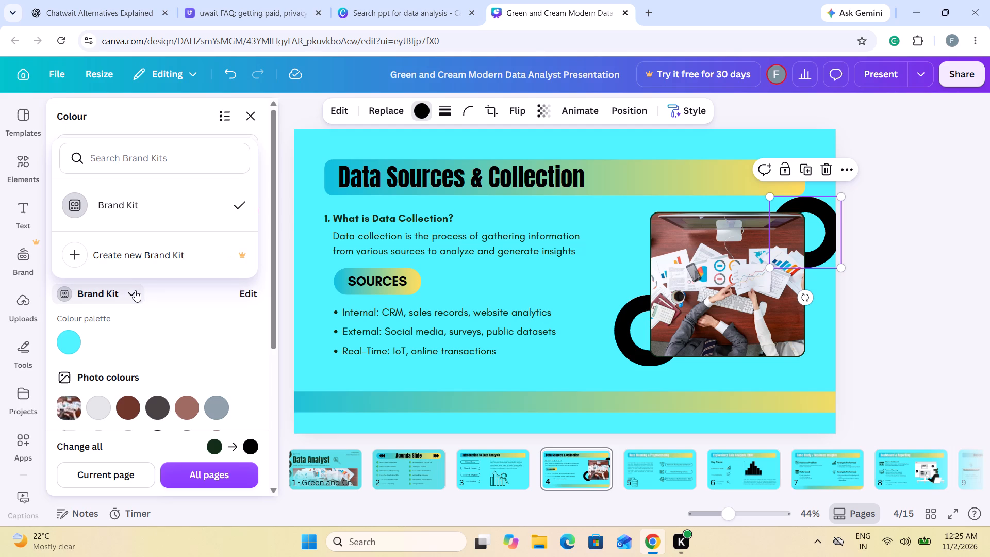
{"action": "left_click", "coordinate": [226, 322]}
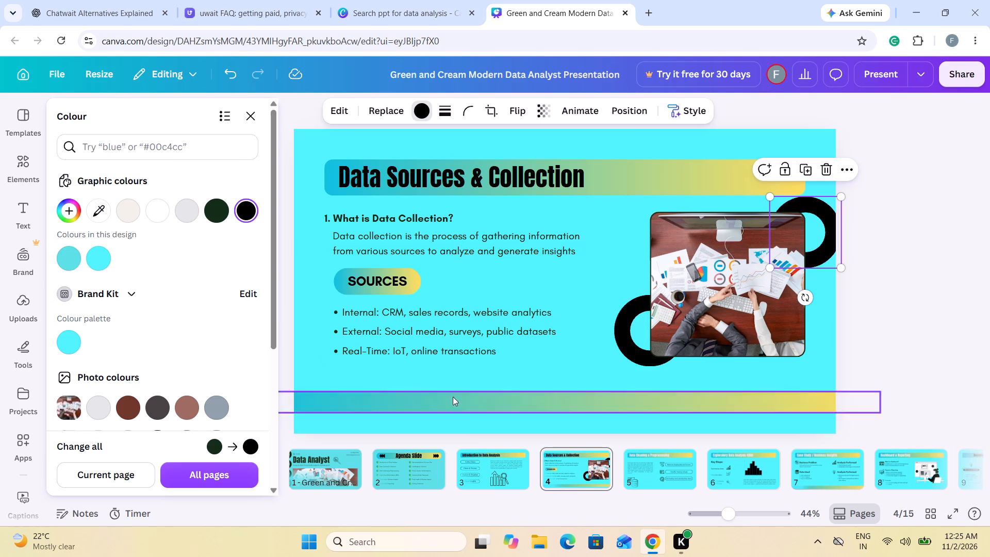
Set the title text to black on the Data Cleaning & Preprocessing and Exploratory Data Analysis (EDA) slides.
{"action": "left_click", "coordinate": [634, 475]}
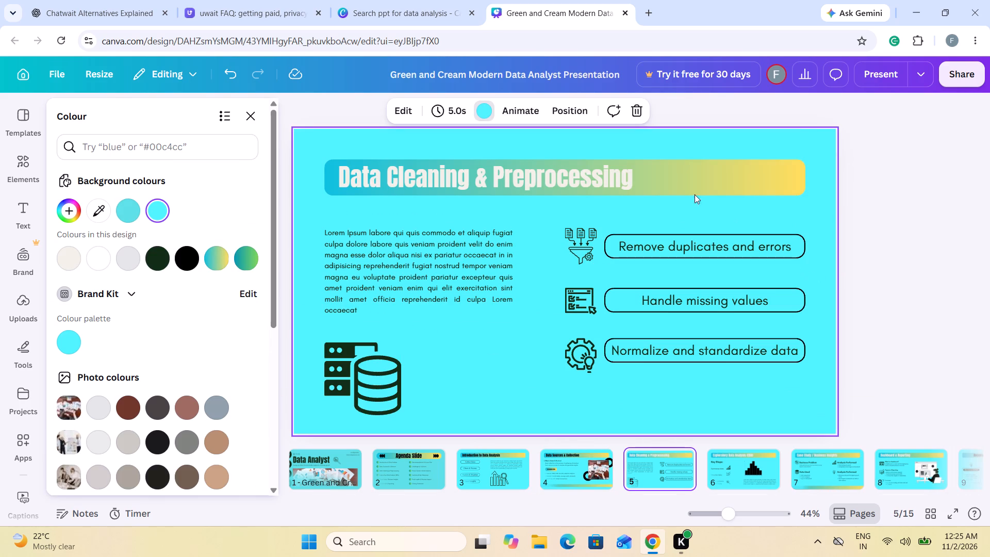
{"action": "left_click", "coordinate": [535, 178]}
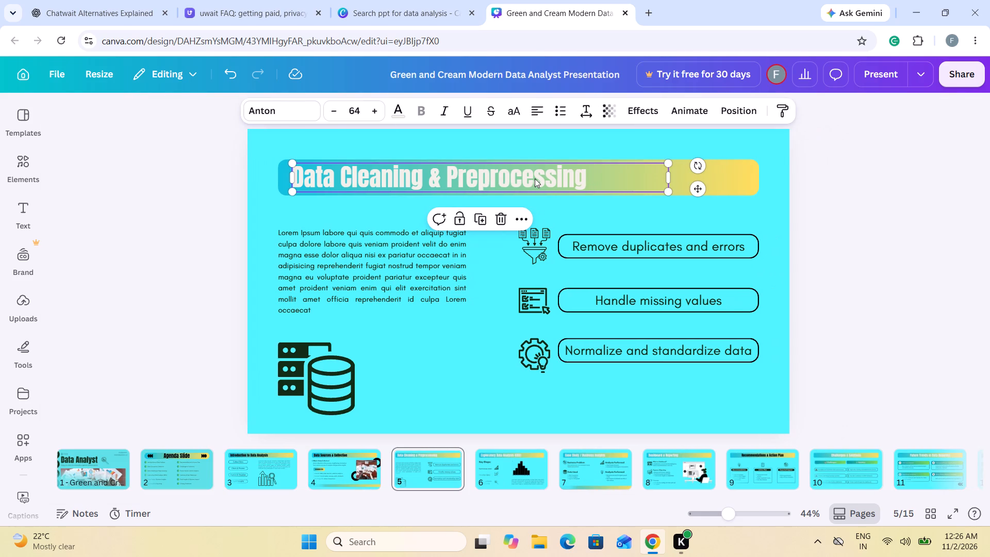
{"action": "left_click", "coordinate": [397, 112]}
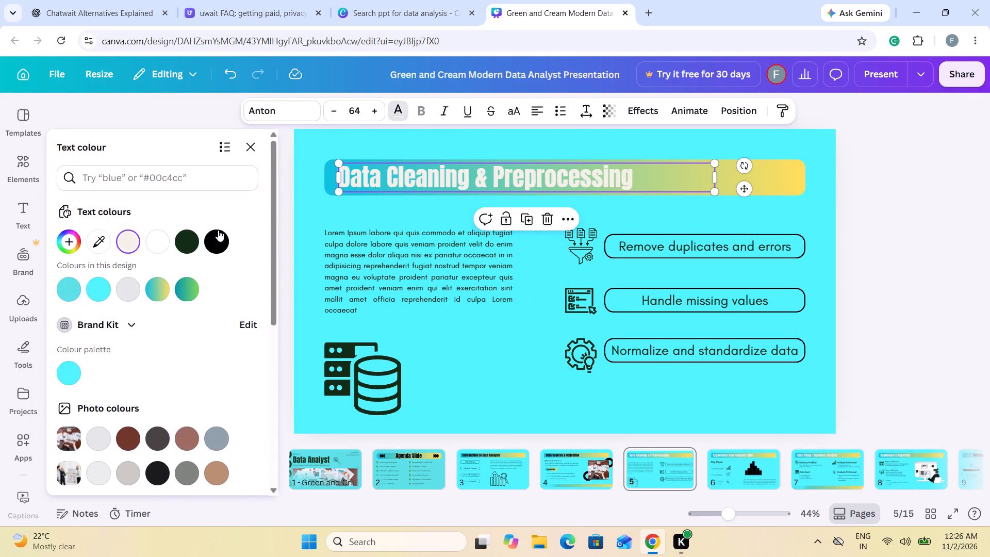
{"action": "left_click", "coordinate": [212, 247]}
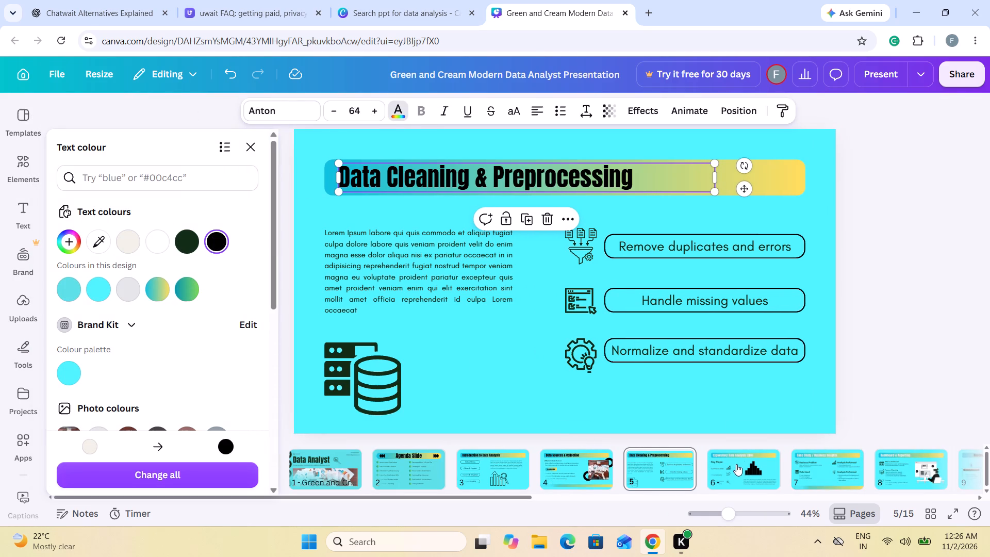
{"action": "left_click", "coordinate": [736, 465]}
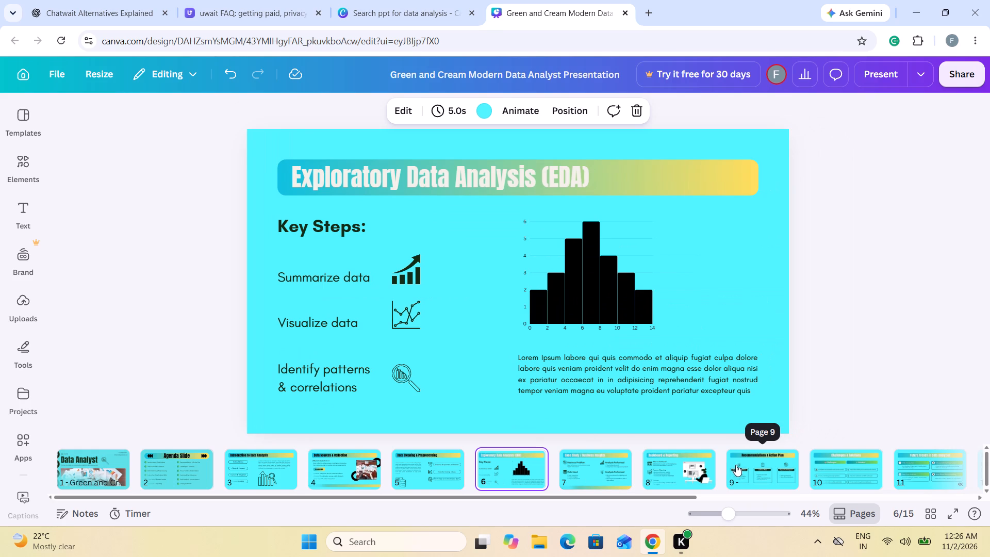
{"action": "left_click", "coordinate": [491, 175]}
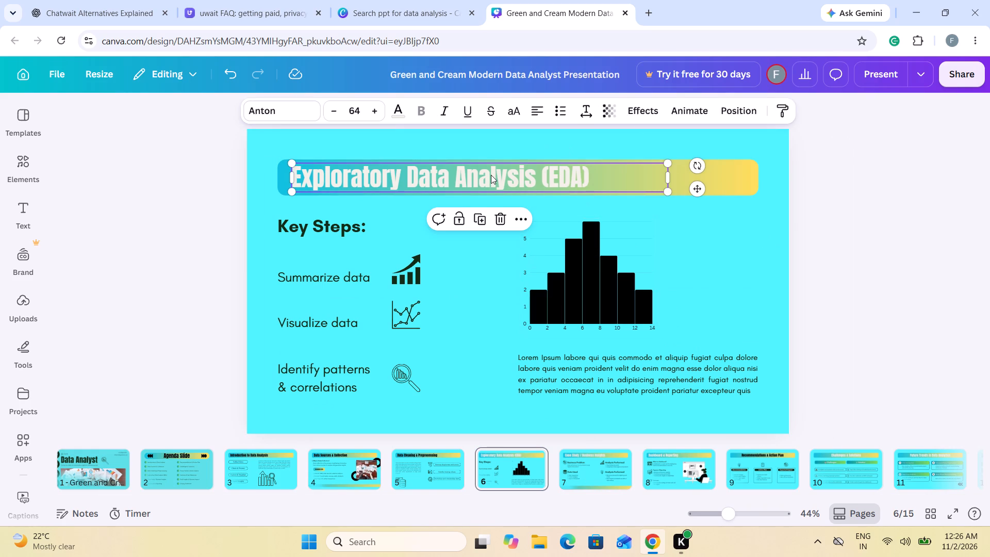
{"action": "left_click", "coordinate": [401, 112]}
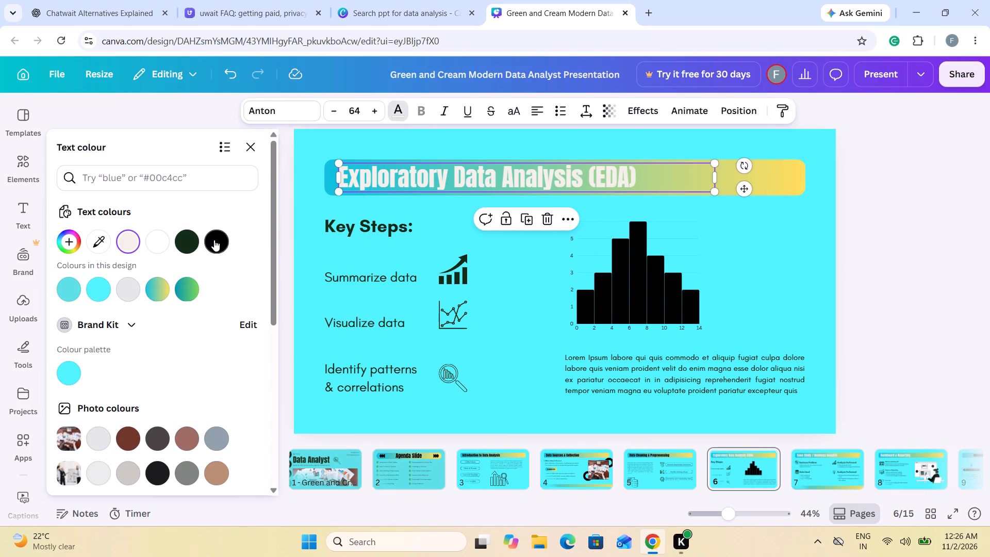
{"action": "left_click", "coordinate": [212, 238]}
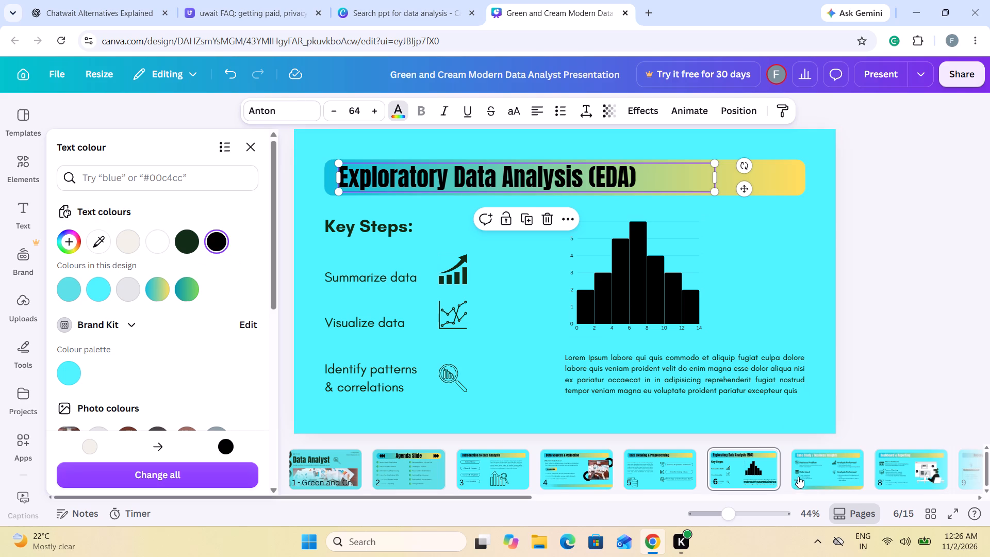
Set the title text to black on the Case Study / Business Insights and Dashboard & Reporting slides.
{"action": "left_click", "coordinate": [798, 477]}
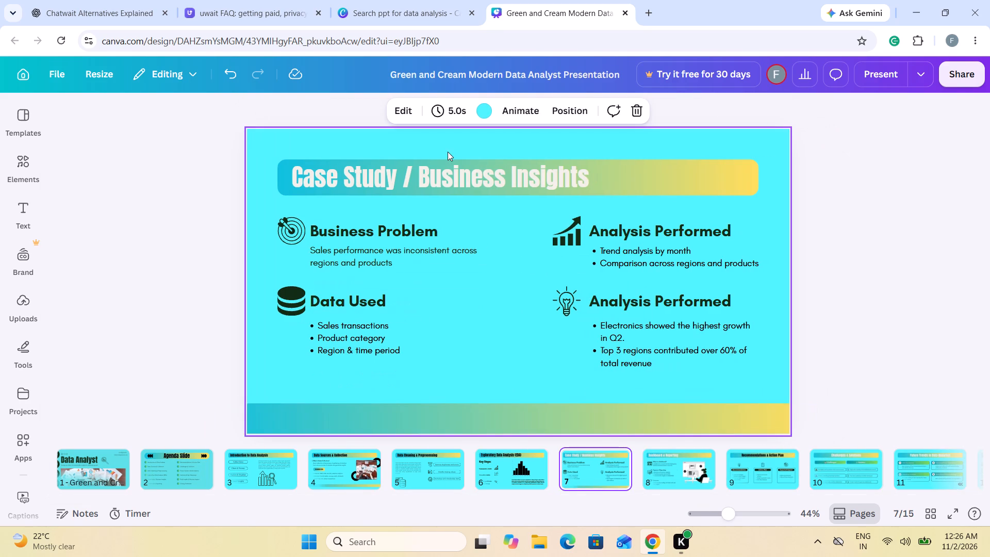
{"action": "left_click", "coordinate": [446, 181]}
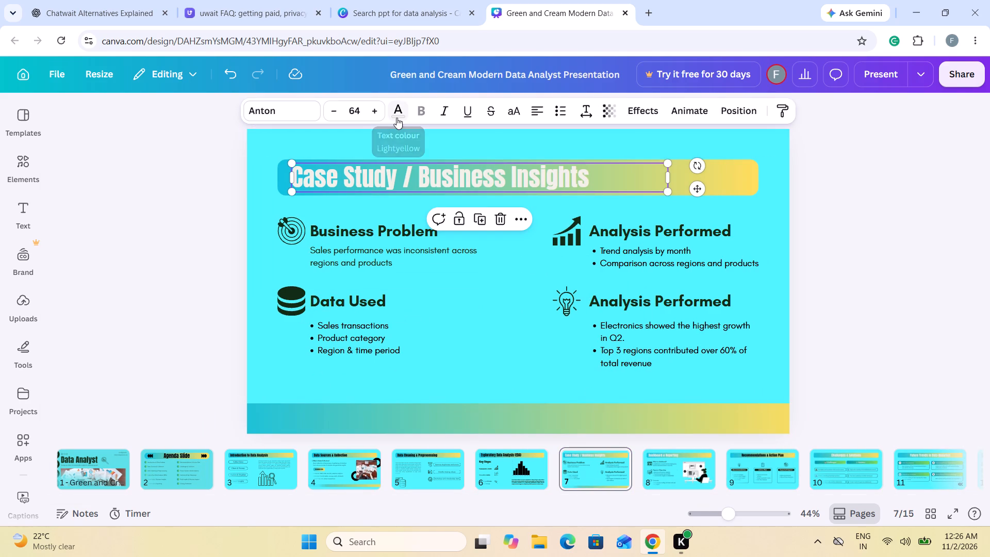
{"action": "left_click", "coordinate": [396, 117]}
{"action": "left_click", "coordinate": [223, 239]}
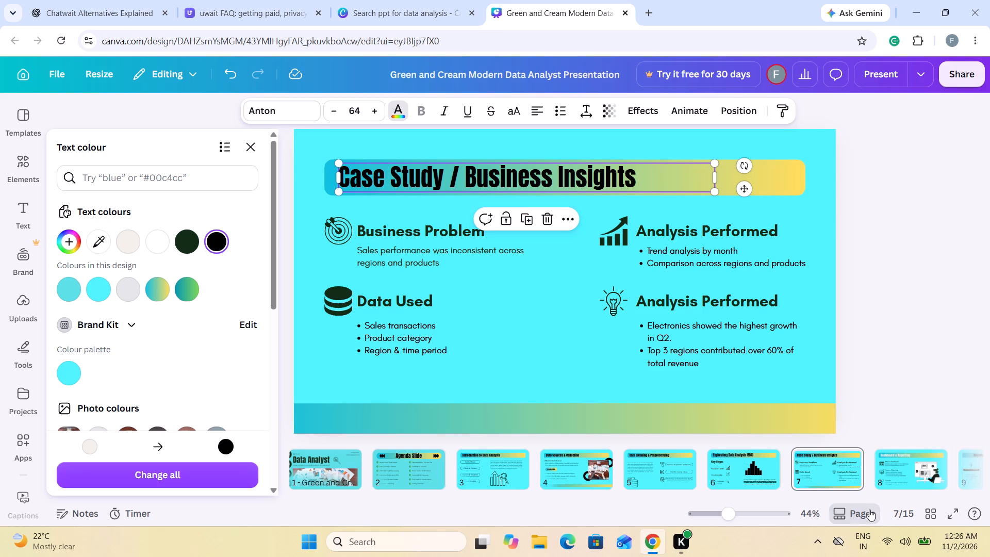
{"action": "left_click", "coordinate": [880, 467]}
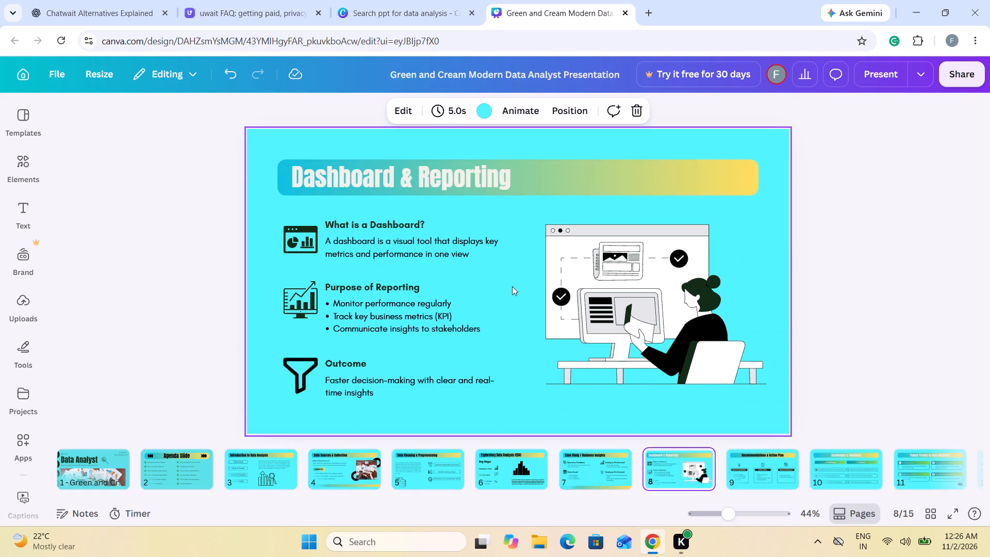
{"action": "left_click", "coordinate": [427, 184]}
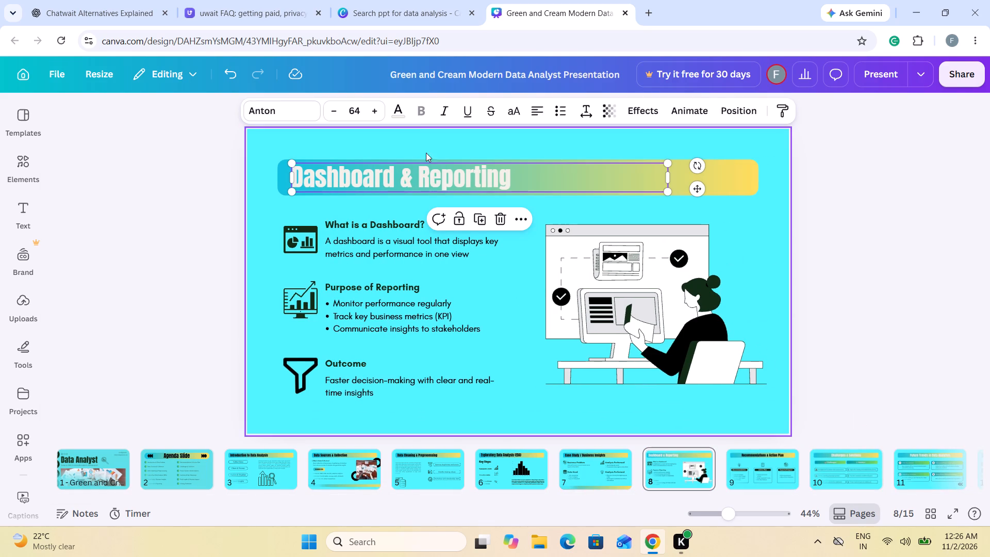
{"action": "left_click", "coordinate": [392, 111]}
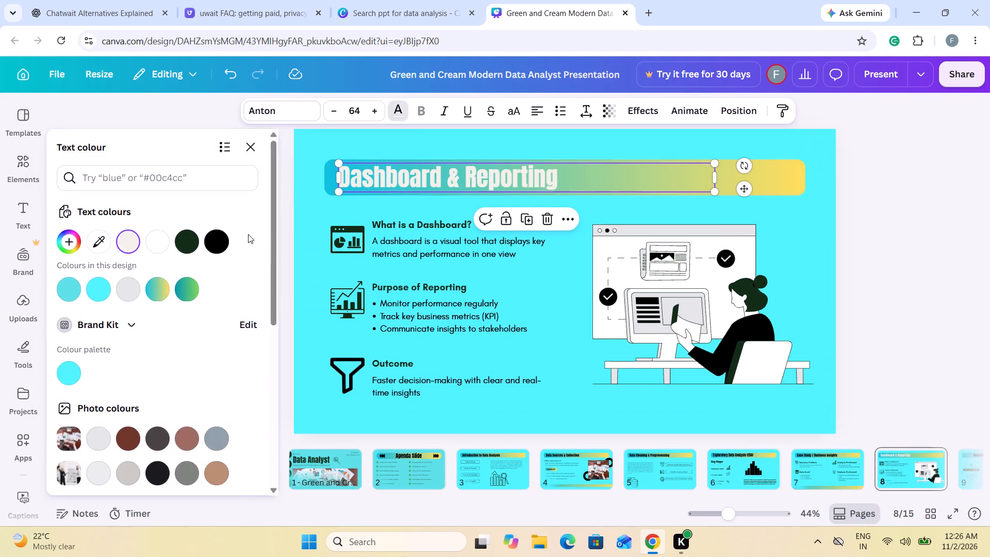
{"action": "left_click", "coordinate": [226, 243]}
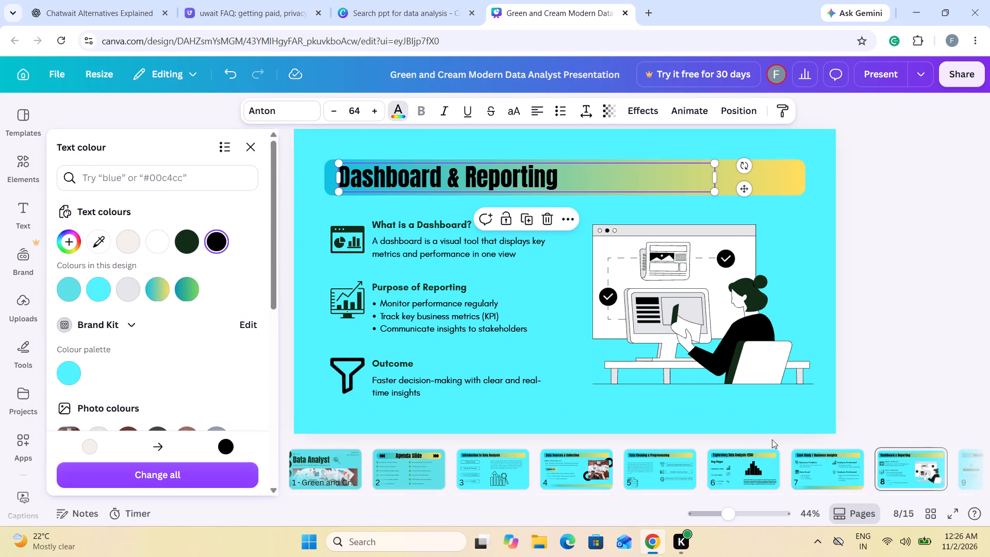
Set the title text on the Challenges & Solutions slide to black.
{"action": "scroll", "coordinate": [890, 481], "scroll_direction": "left", "scroll_amount": 3}
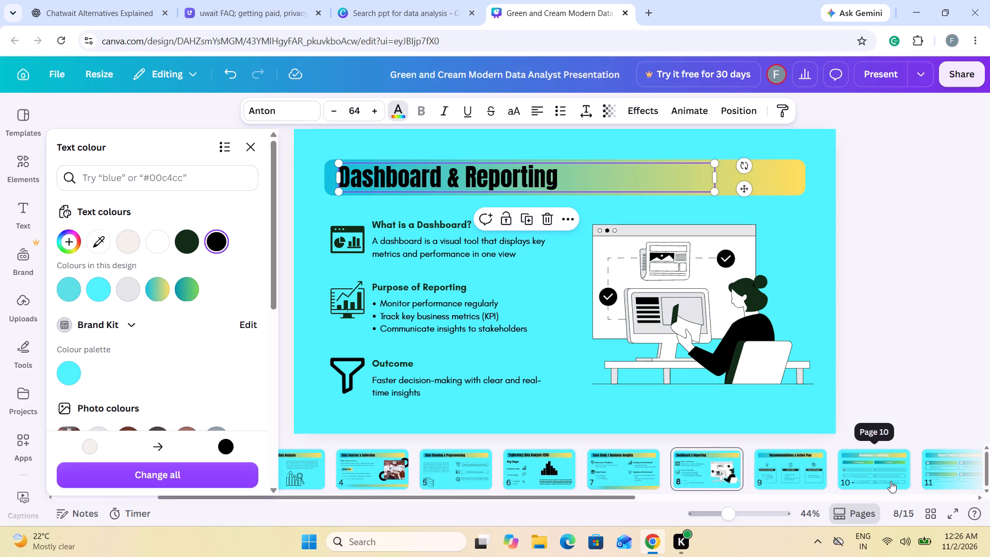
{"action": "left_click", "coordinate": [780, 474]}
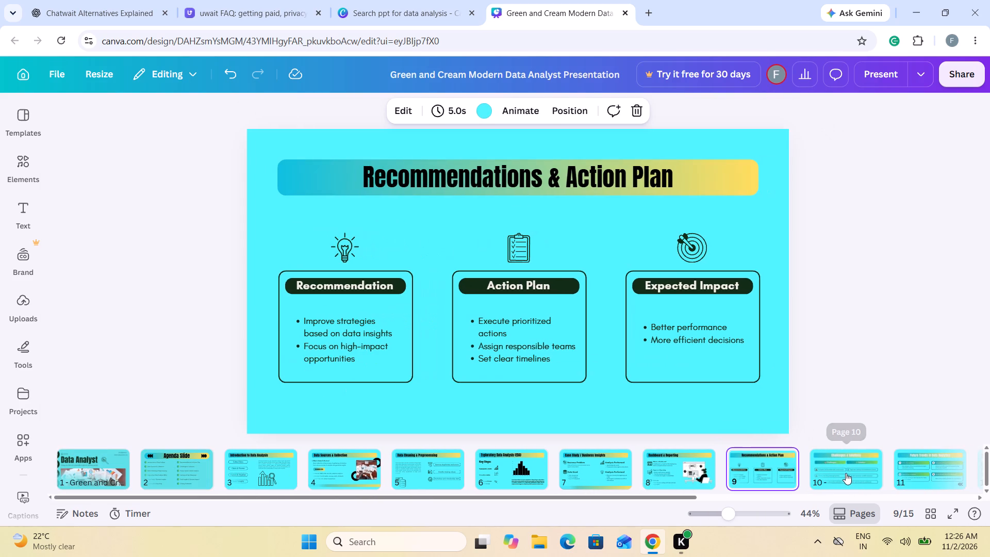
{"action": "left_click", "coordinate": [846, 472]}
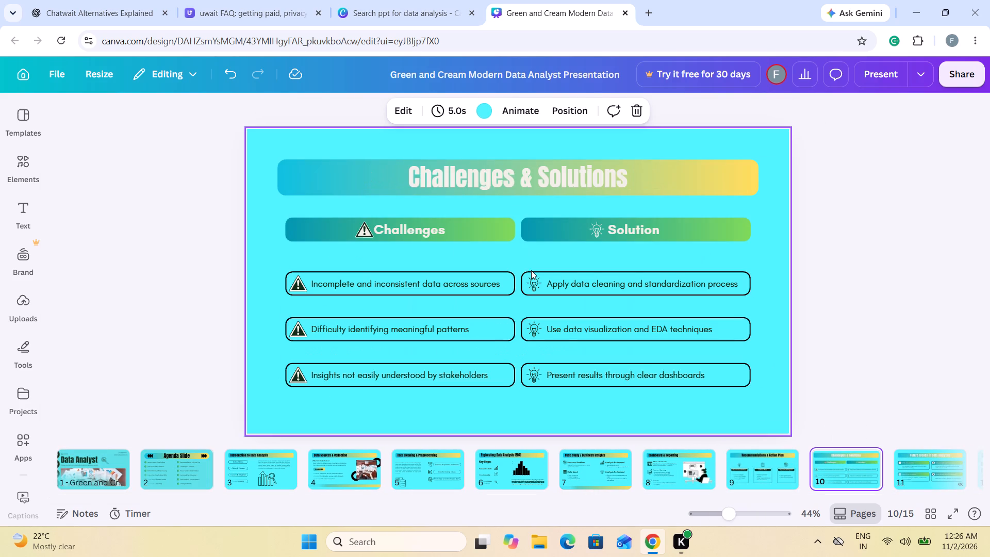
{"action": "left_click", "coordinate": [547, 173]}
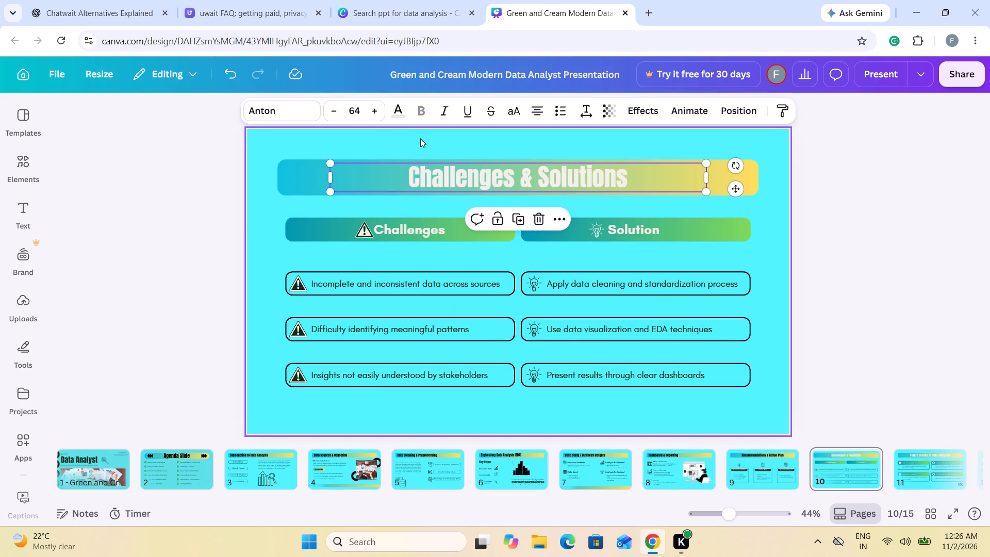
{"action": "left_click", "coordinate": [397, 114]}
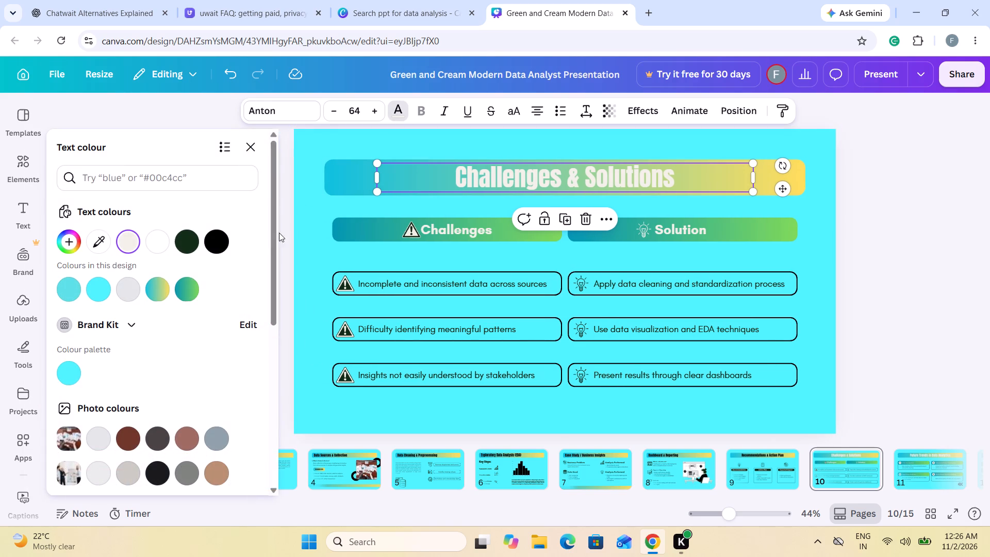
{"action": "left_click", "coordinate": [214, 252]}
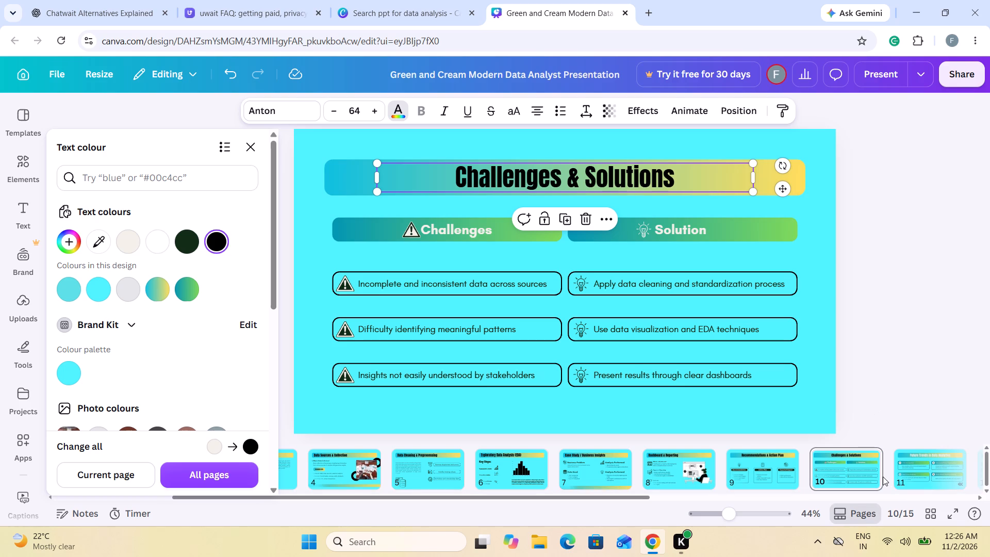
Set the title text on the Future Trends in Data Analytics slide to black.
{"action": "scroll", "coordinate": [883, 477], "scroll_direction": "left", "scroll_amount": 3}
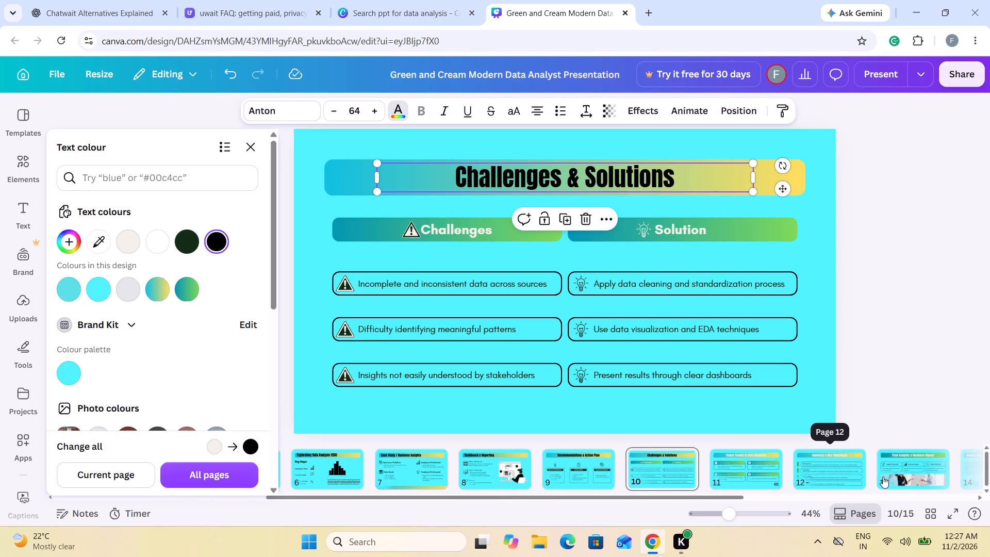
{"action": "scroll", "coordinate": [883, 477], "scroll_direction": "left", "scroll_amount": 1}
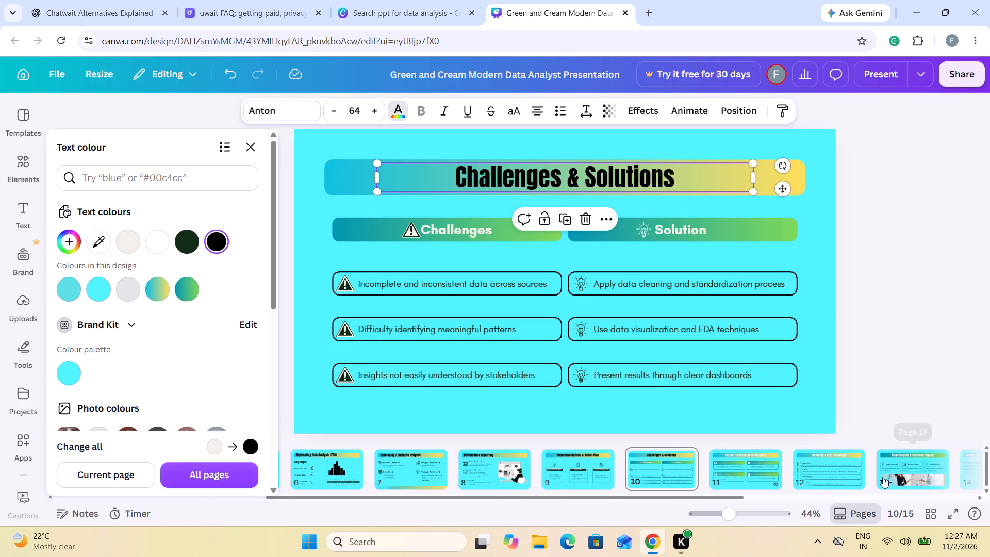
{"action": "left_click", "coordinate": [738, 459]}
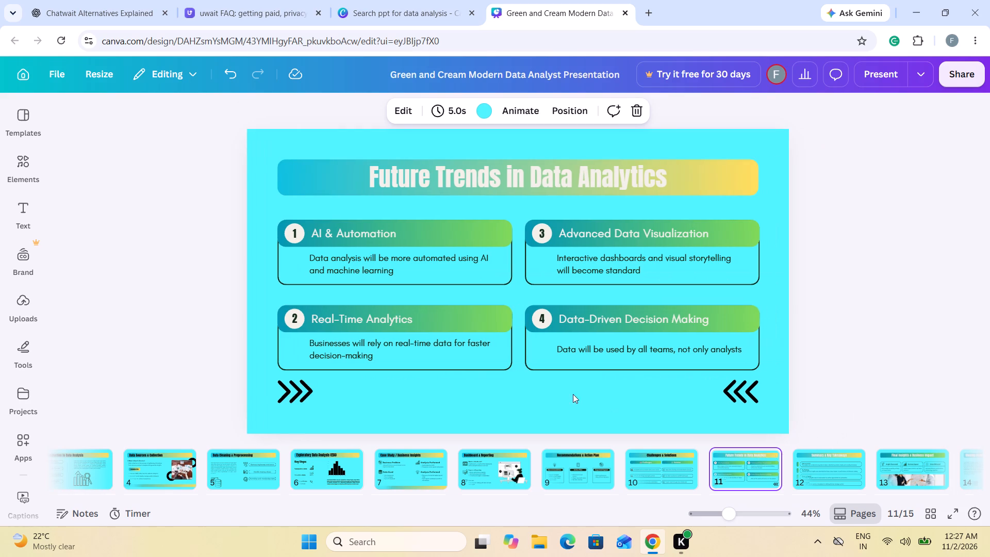
{"action": "left_click", "coordinate": [515, 171]}
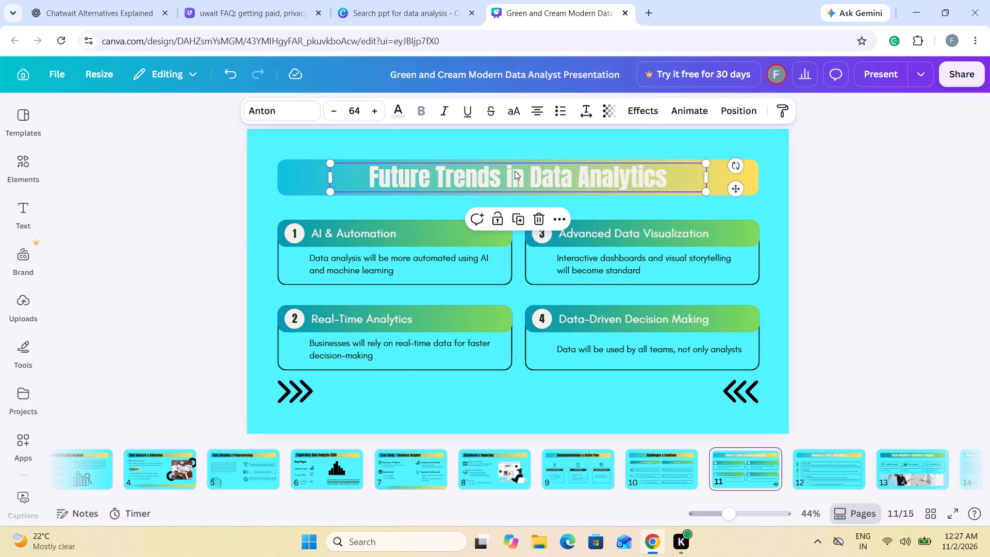
{"action": "left_click", "coordinate": [400, 113]}
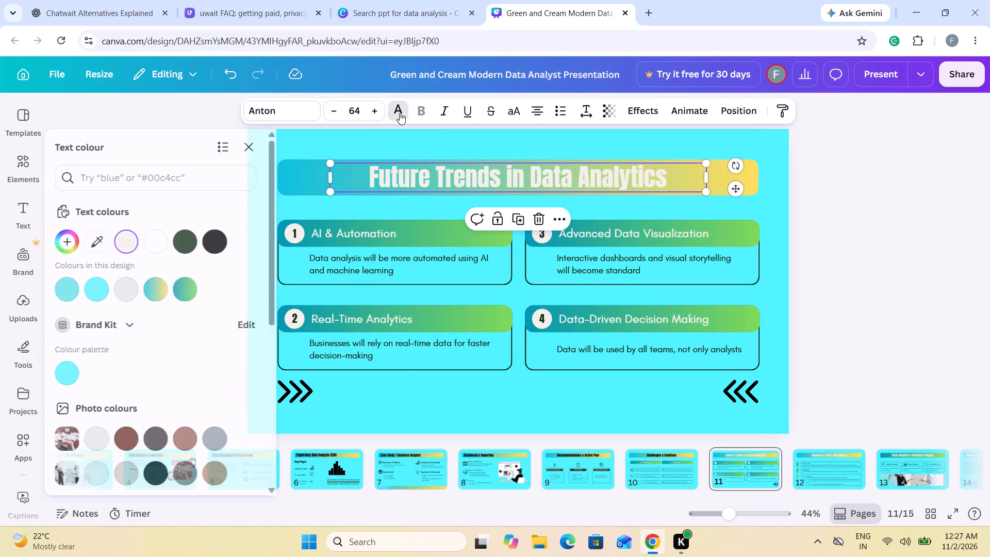
{"action": "left_click", "coordinate": [229, 243]}
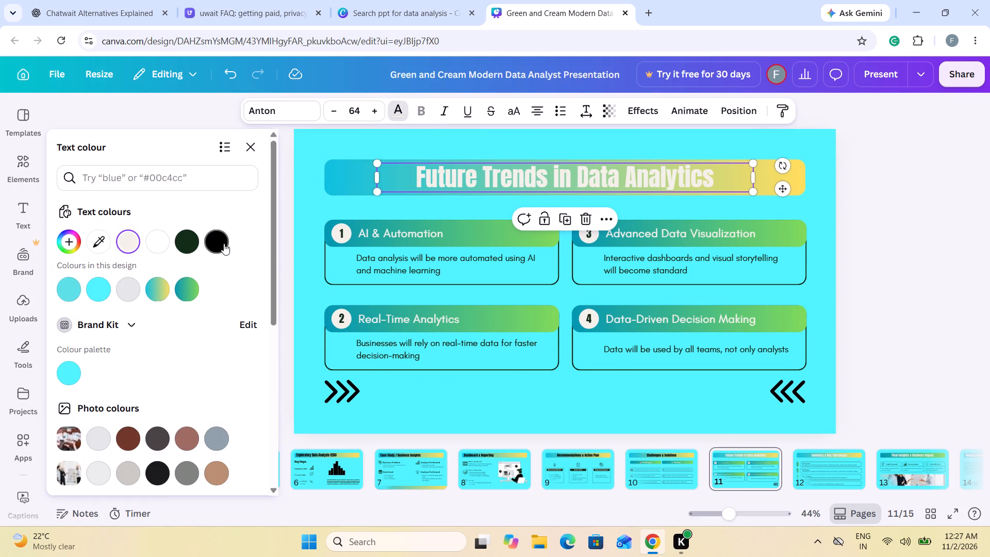
{"action": "left_click", "coordinate": [222, 243]}
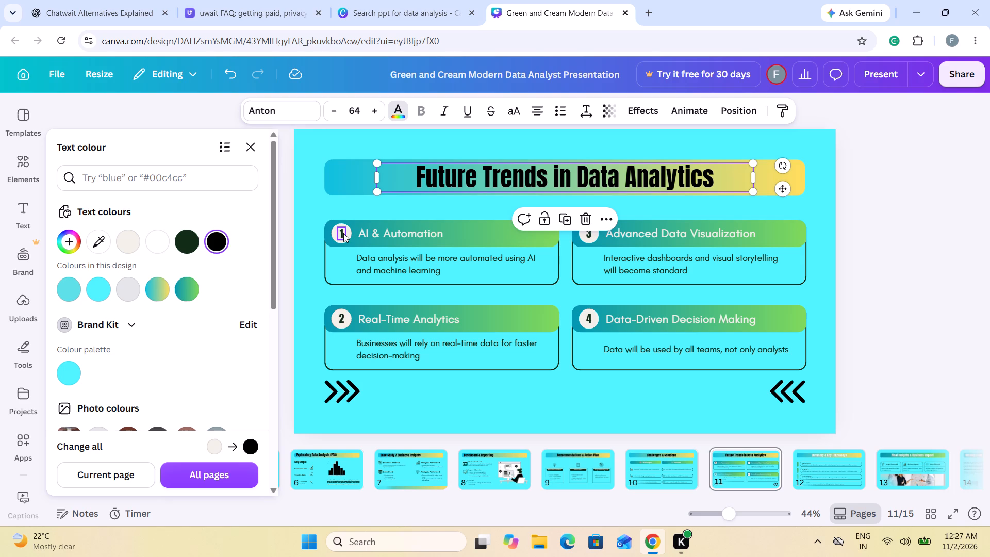
Recolour all the cream number circles on the Future Trends slide with the #0cc0df to #ffde59 linear gradient.
{"action": "left_click", "coordinate": [350, 236]}
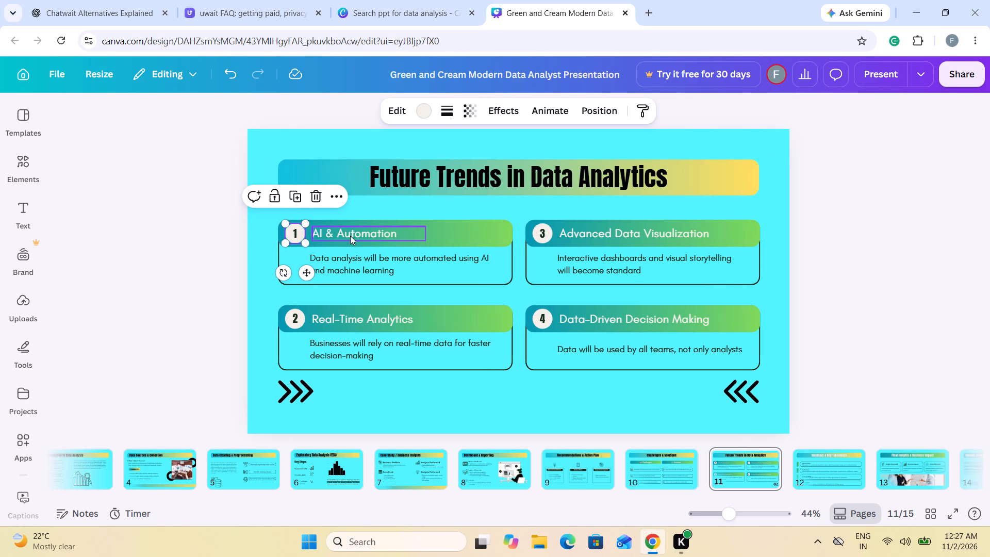
{"action": "left_click", "coordinate": [426, 116]}
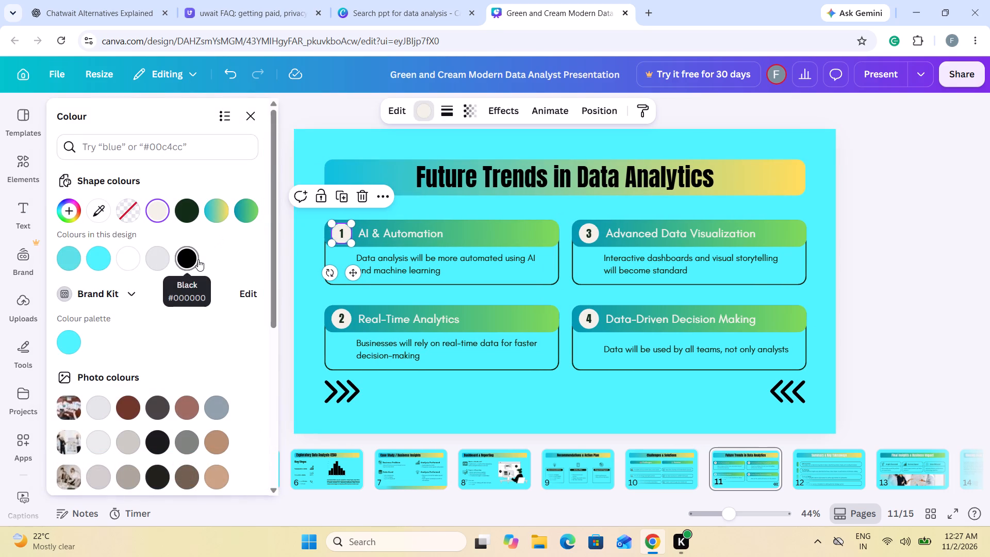
{"action": "left_click", "coordinate": [239, 203]}
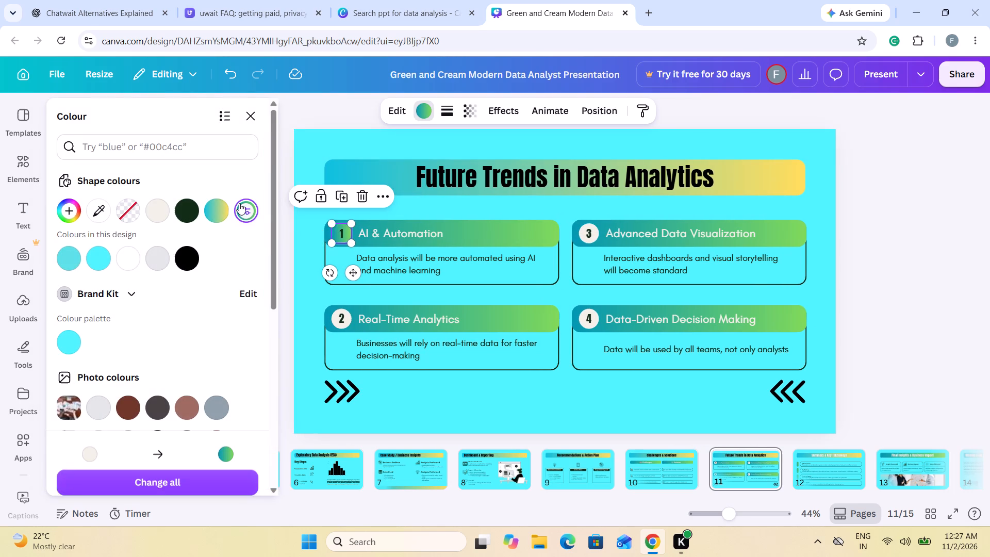
{"action": "left_click", "coordinate": [214, 211]}
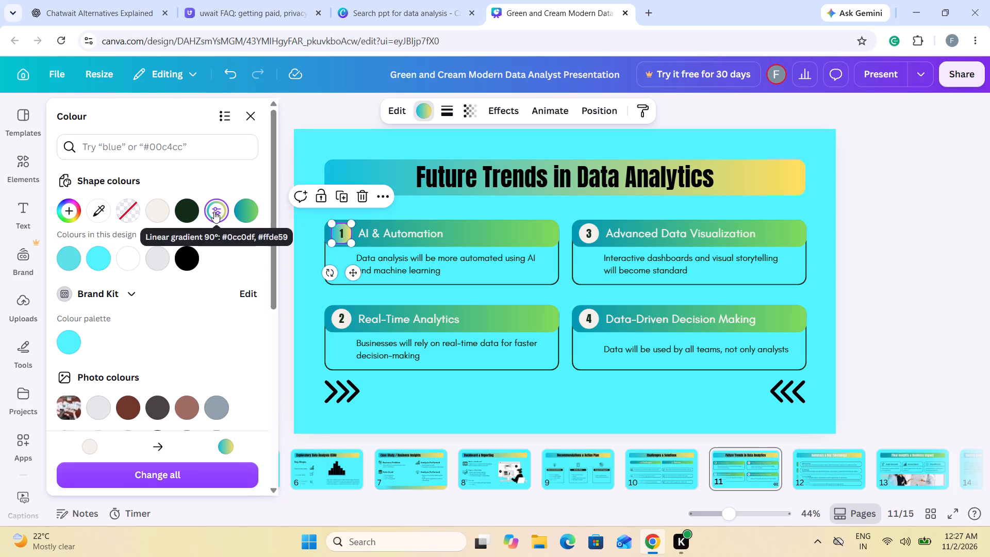
{"action": "left_click", "coordinate": [152, 471]}
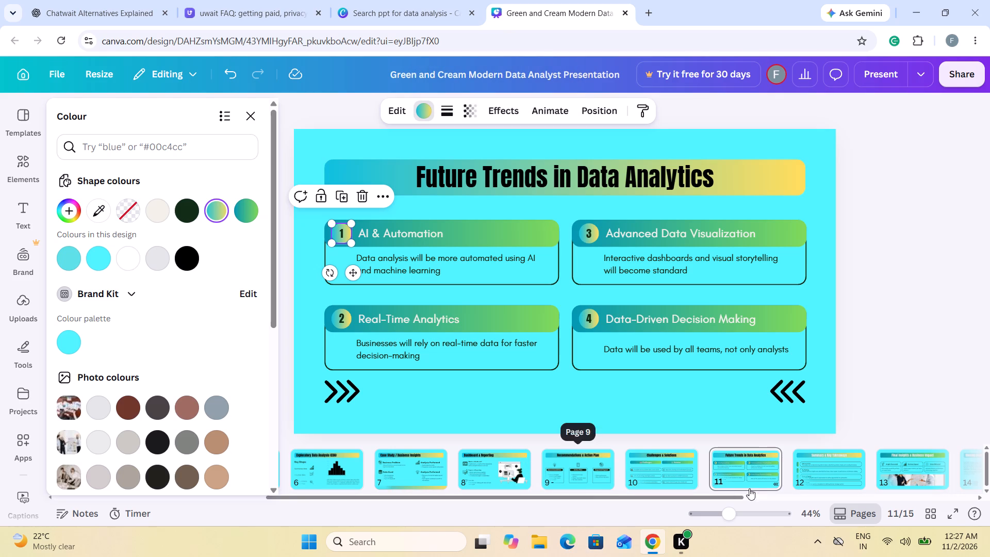
Set the title text on the Closing Statement slide to black.
{"action": "left_click", "coordinate": [800, 471]}
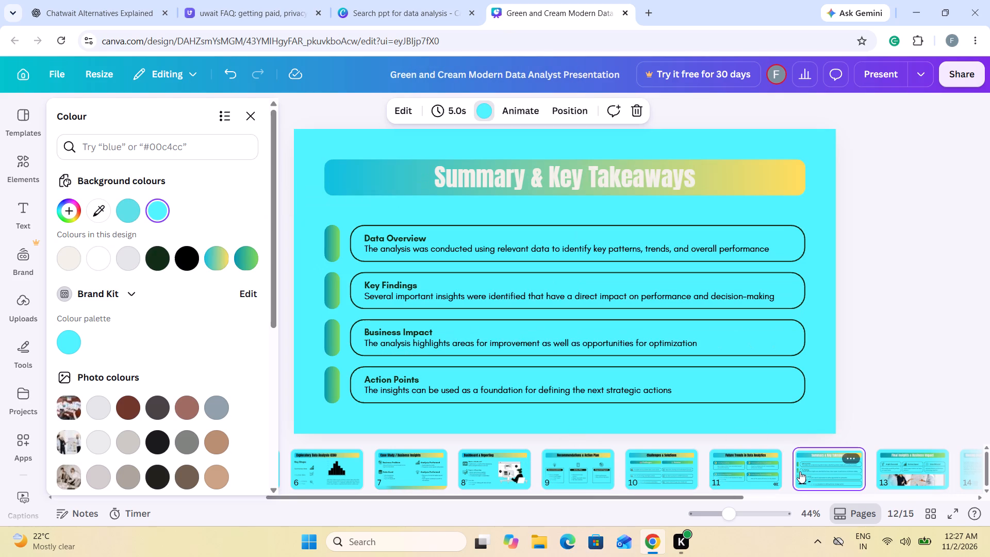
{"action": "left_click", "coordinate": [898, 471]}
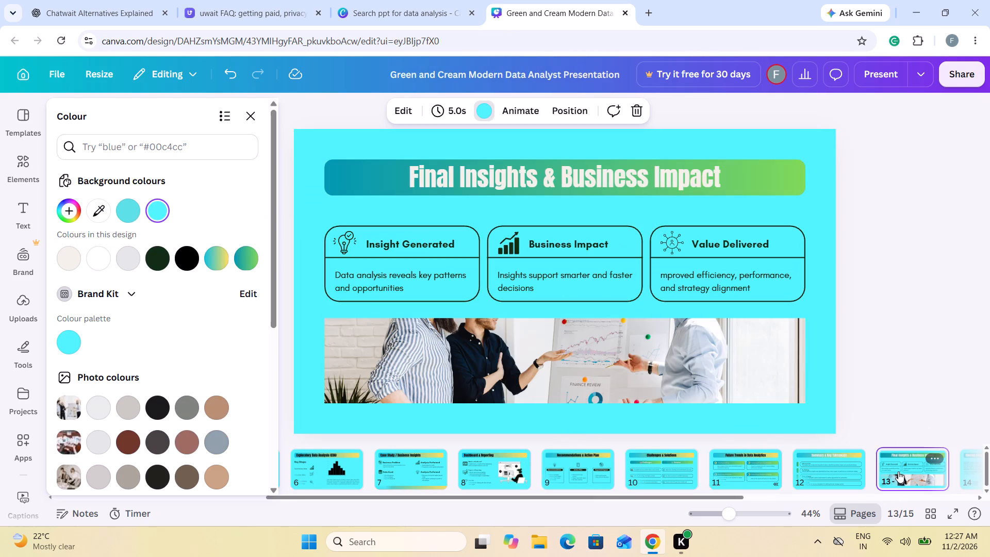
{"action": "scroll", "coordinate": [898, 471], "scroll_direction": "left", "scroll_amount": 1}
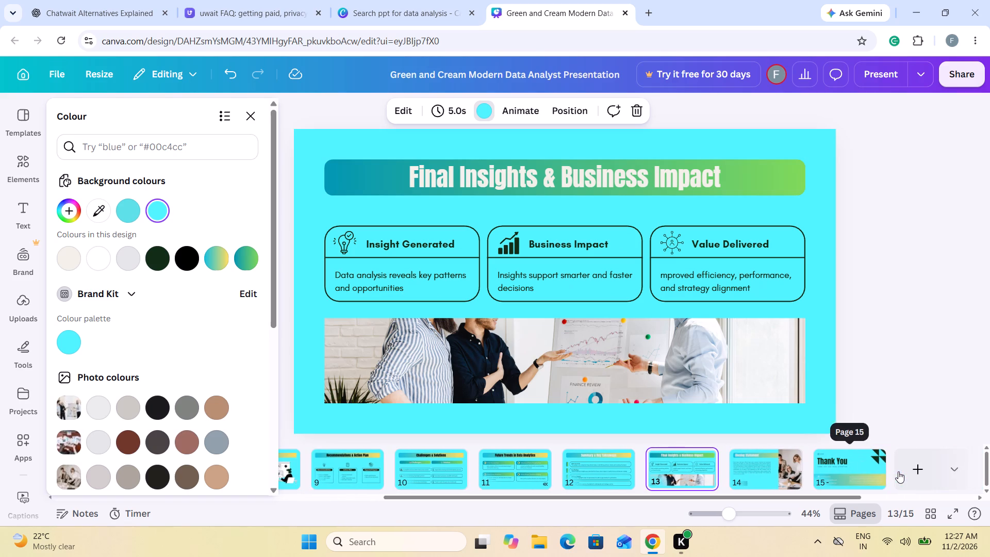
{"action": "left_click", "coordinate": [750, 472]}
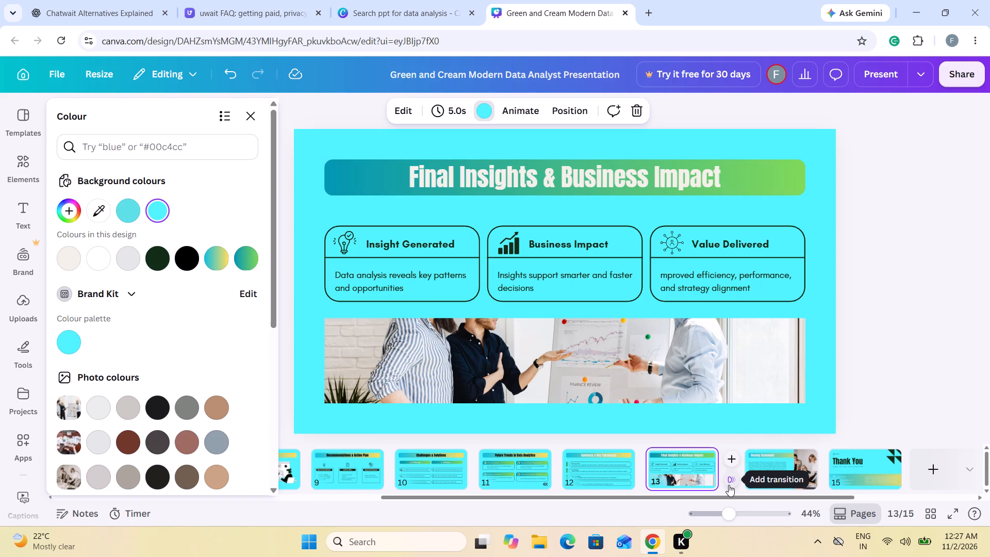
{"action": "left_click", "coordinate": [785, 470]}
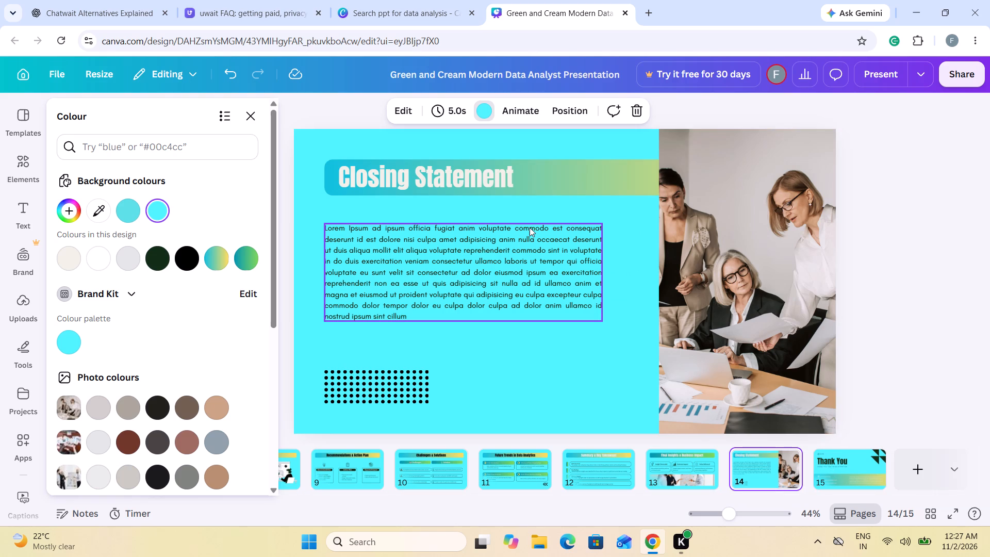
{"action": "left_click", "coordinate": [455, 182]}
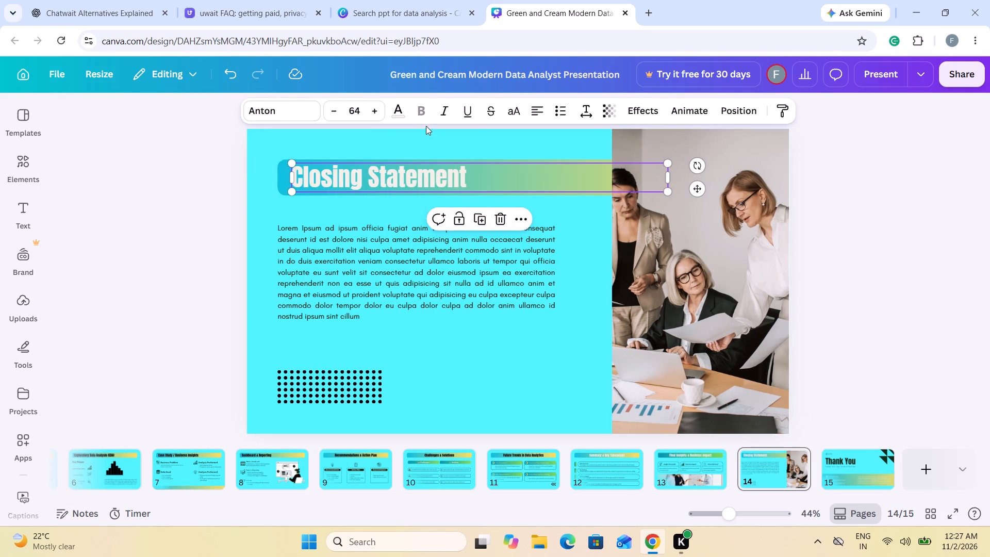
{"action": "left_click", "coordinate": [402, 105]}
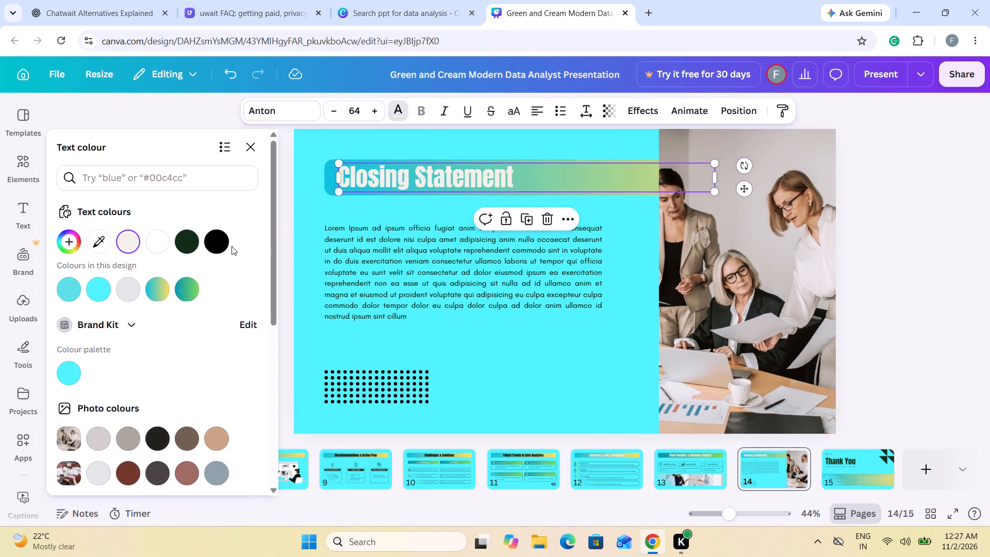
{"action": "left_click", "coordinate": [224, 244]}
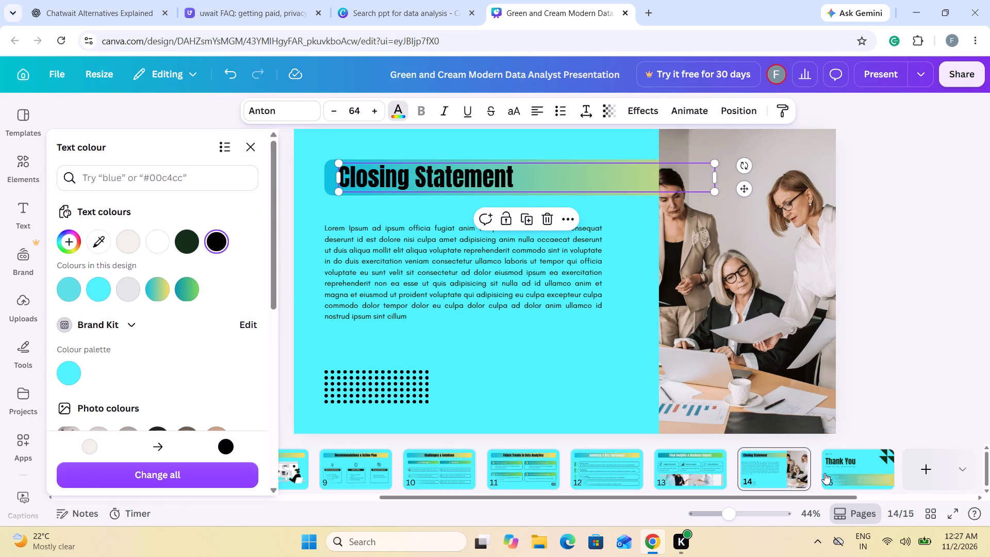
Set the Thank You heading and the THANK YOU FOR YOUR ATTENTION line on page 15 to black.
{"action": "left_click", "coordinate": [850, 469]}
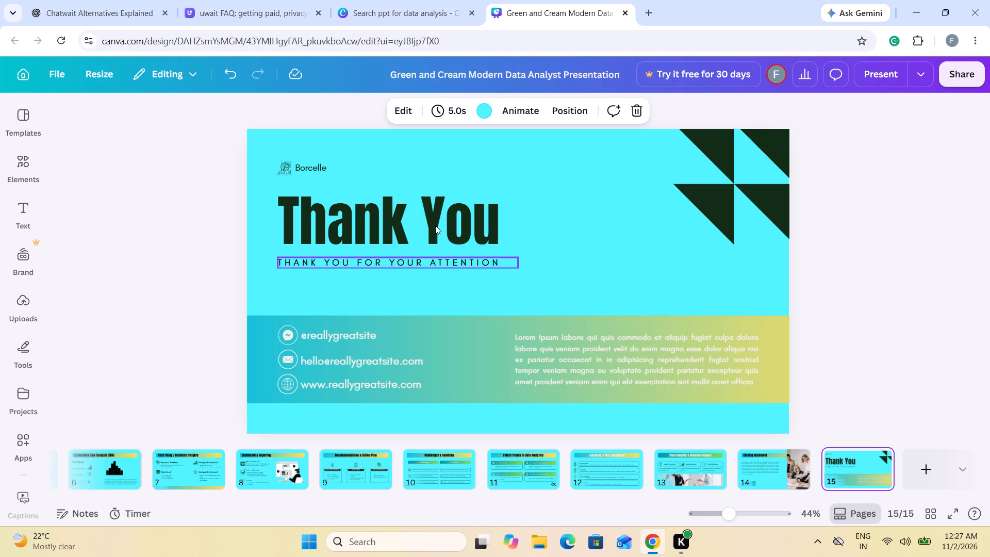
{"action": "left_click", "coordinate": [435, 225]}
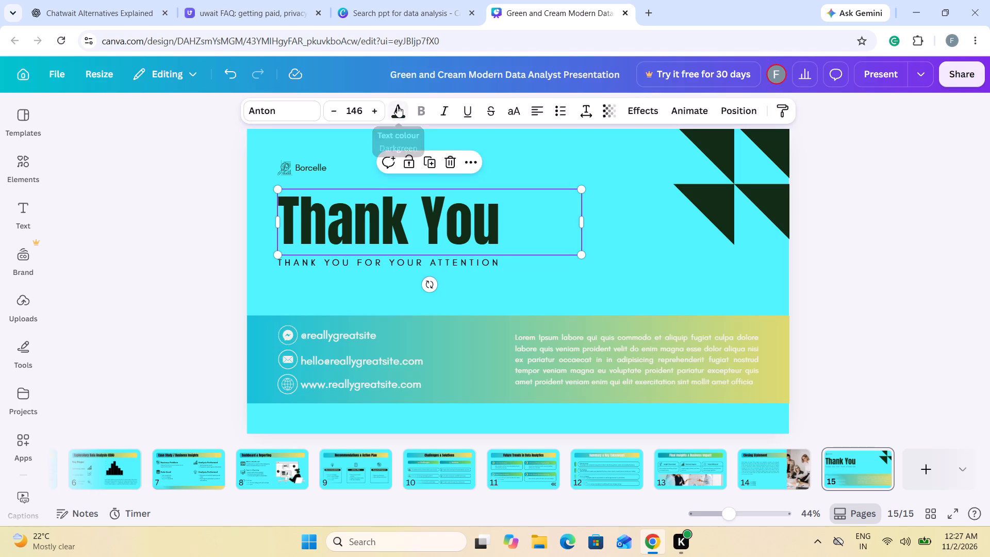
{"action": "left_click", "coordinate": [397, 106]}
{"action": "left_click", "coordinate": [212, 238]}
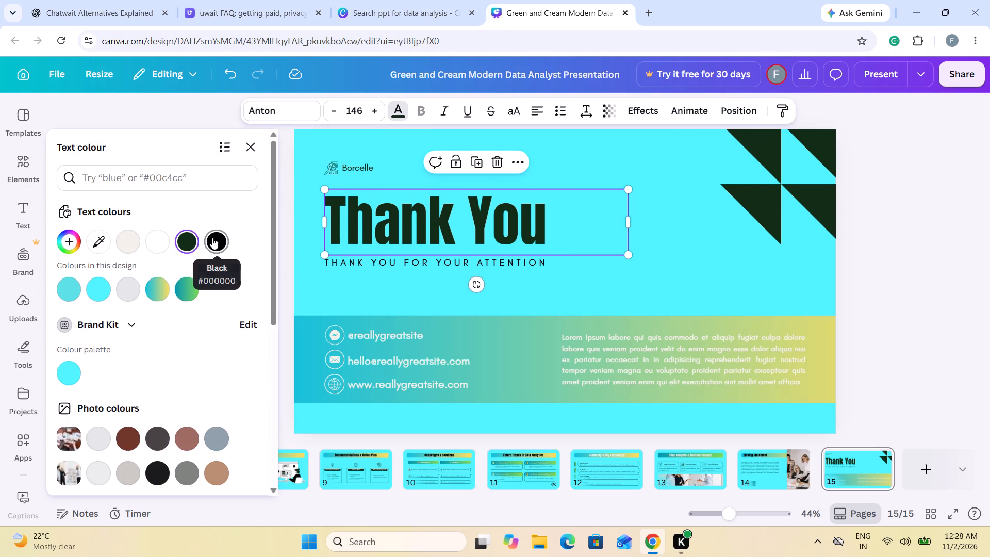
{"action": "left_click", "coordinate": [343, 258]}
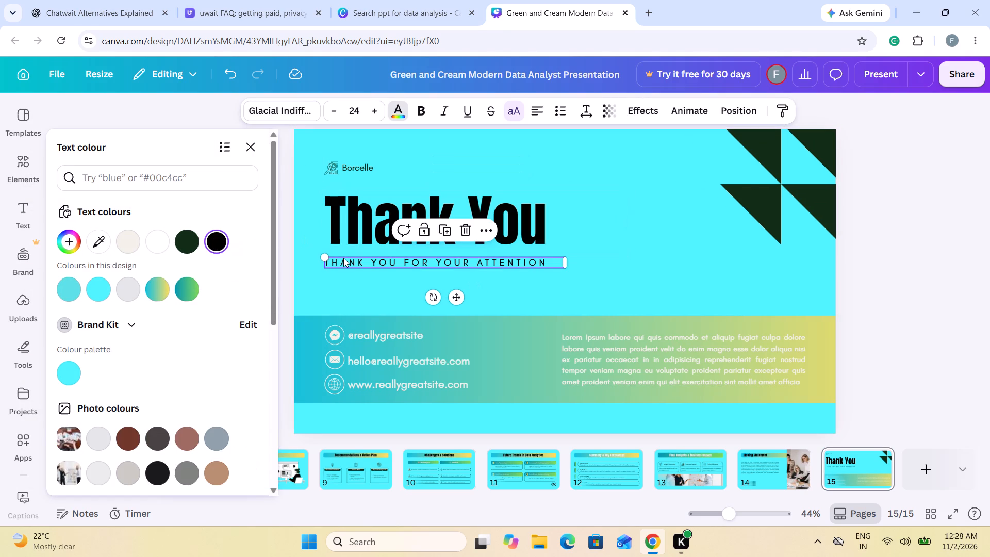
{"action": "left_click", "coordinate": [399, 116]}
{"action": "left_click", "coordinate": [399, 109]}
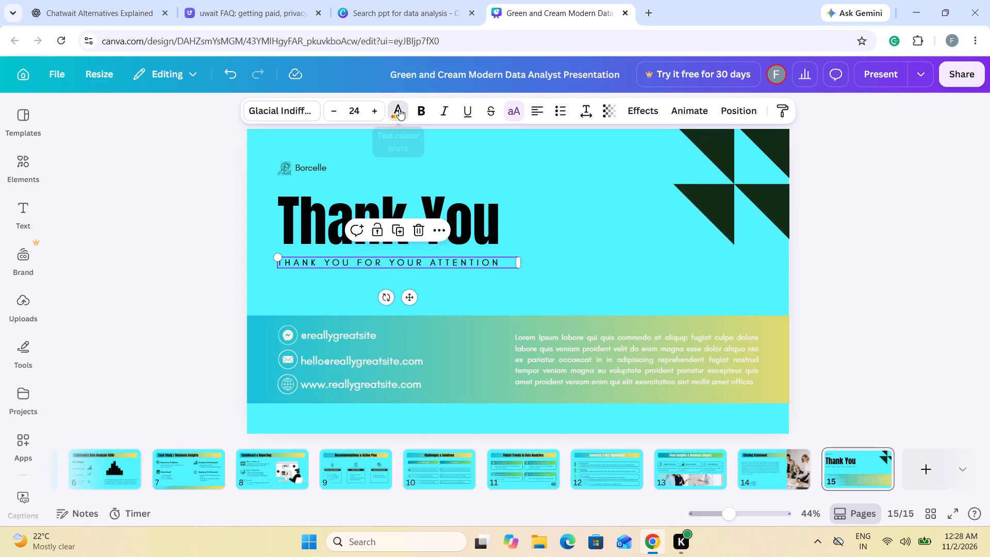
{"action": "left_click", "coordinate": [221, 246]}
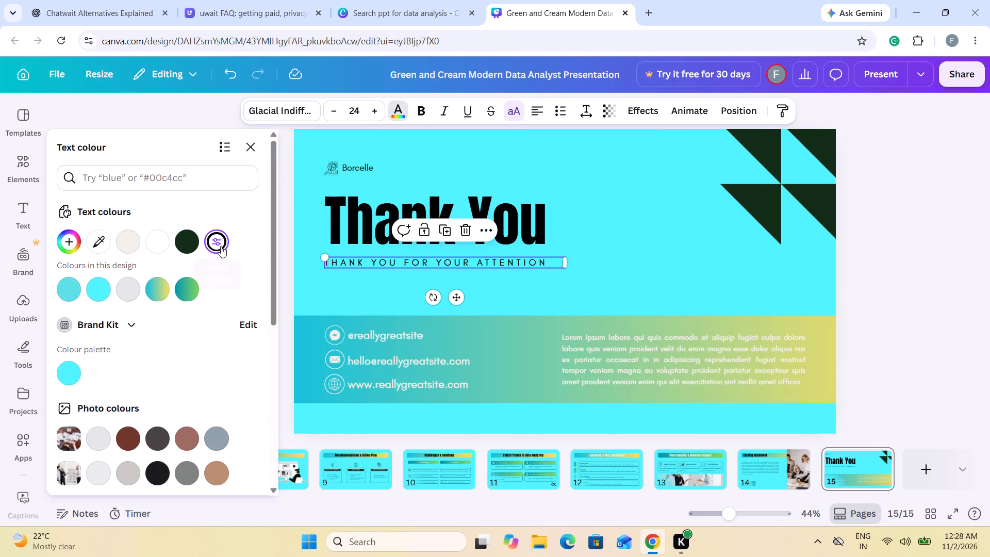
{"action": "left_click", "coordinate": [336, 327]}
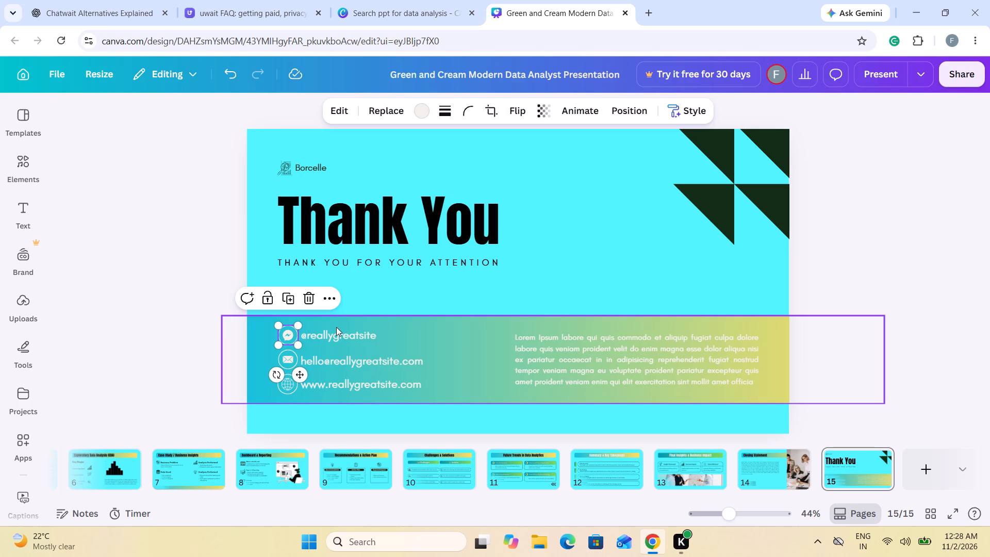
Review pages 11 to 15 for text and graphics that still need recolouring.
{"action": "left_click", "coordinate": [532, 464]}
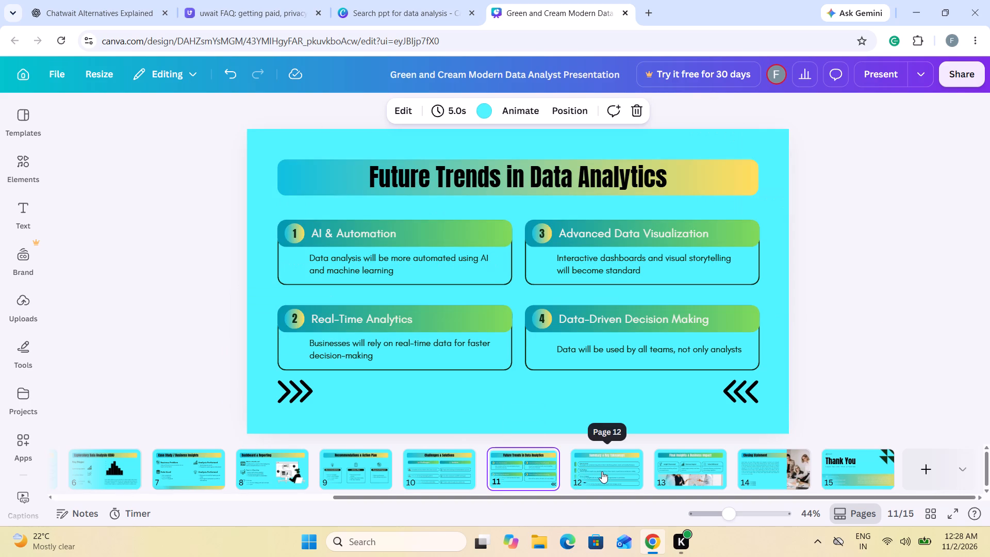
{"action": "left_click", "coordinate": [602, 471]}
{"action": "left_click", "coordinate": [683, 472]}
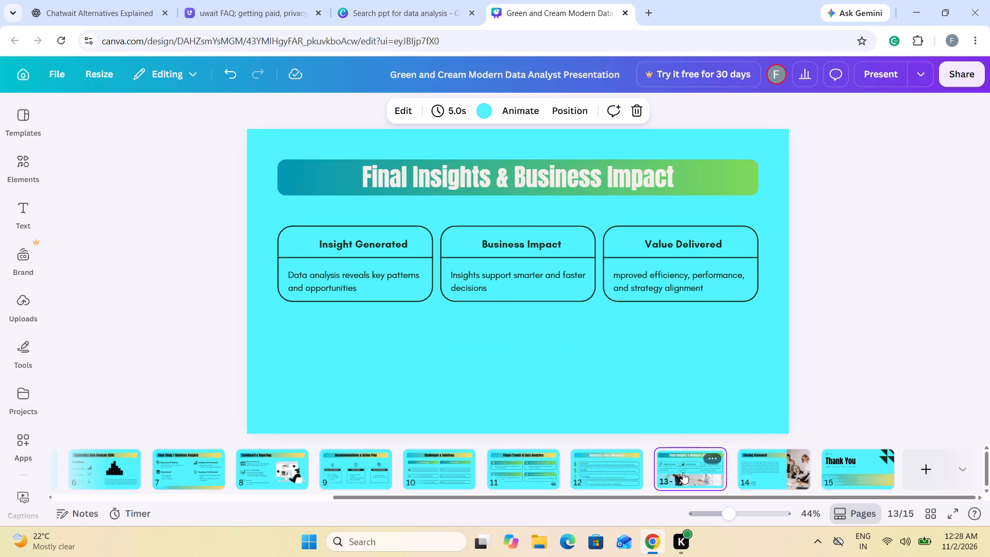
{"action": "left_click", "coordinate": [746, 469]}
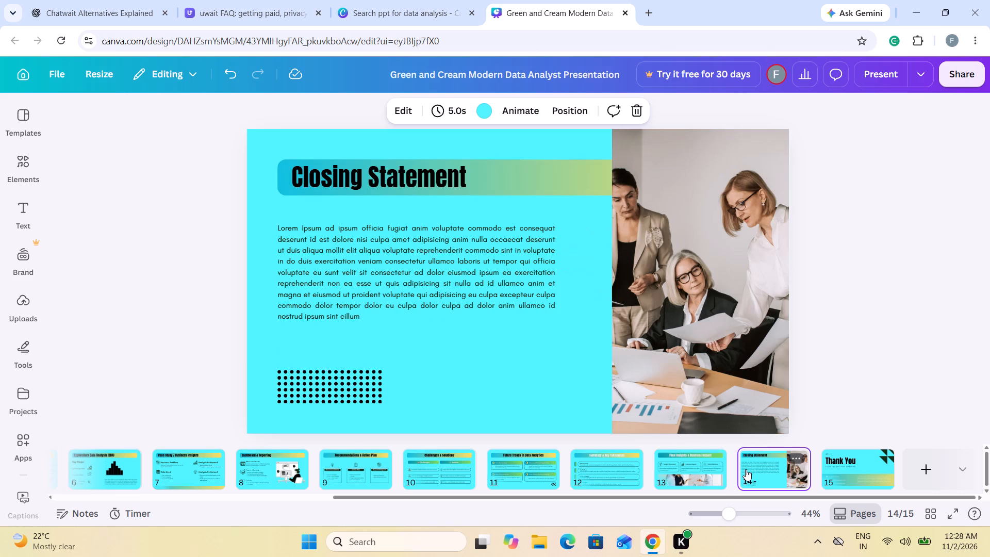
{"action": "left_click", "coordinate": [842, 466]}
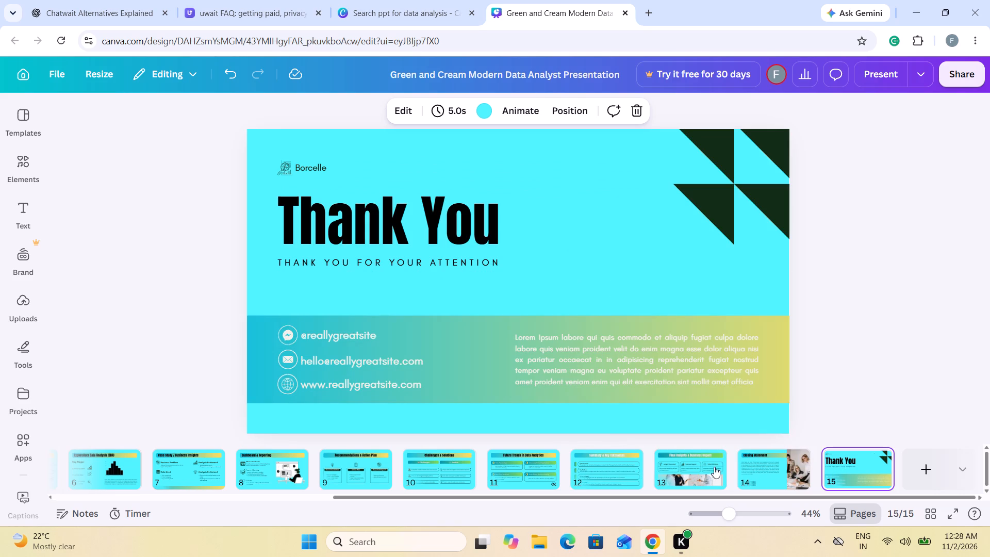
{"action": "left_click", "coordinate": [691, 469]}
{"action": "left_click", "coordinate": [833, 477]}
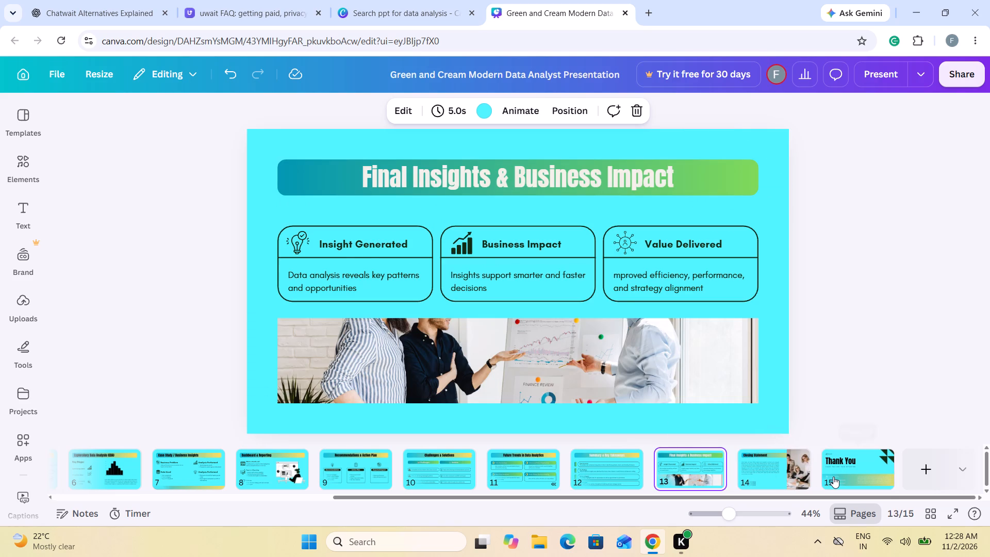
{"action": "left_click", "coordinate": [746, 468]}
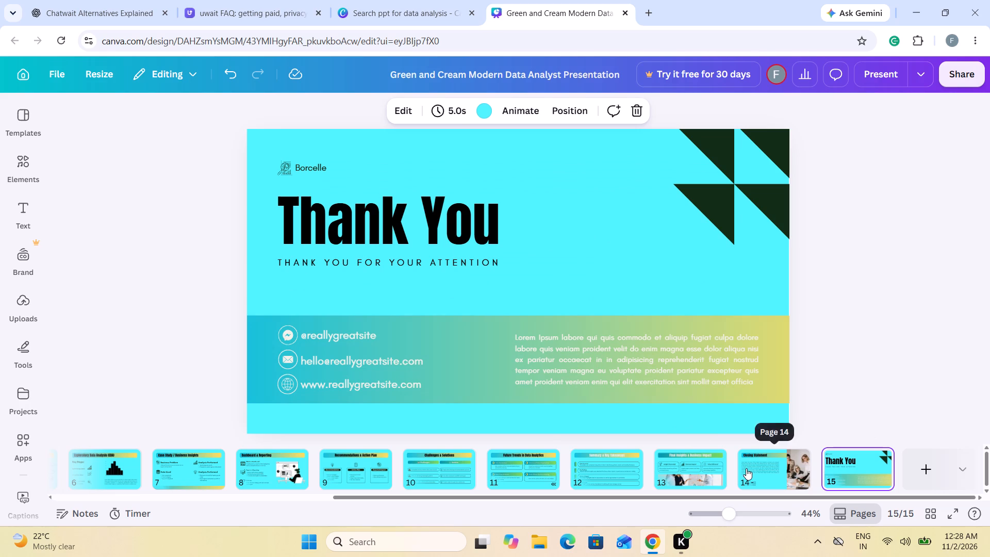
{"action": "left_click", "coordinate": [700, 468]}
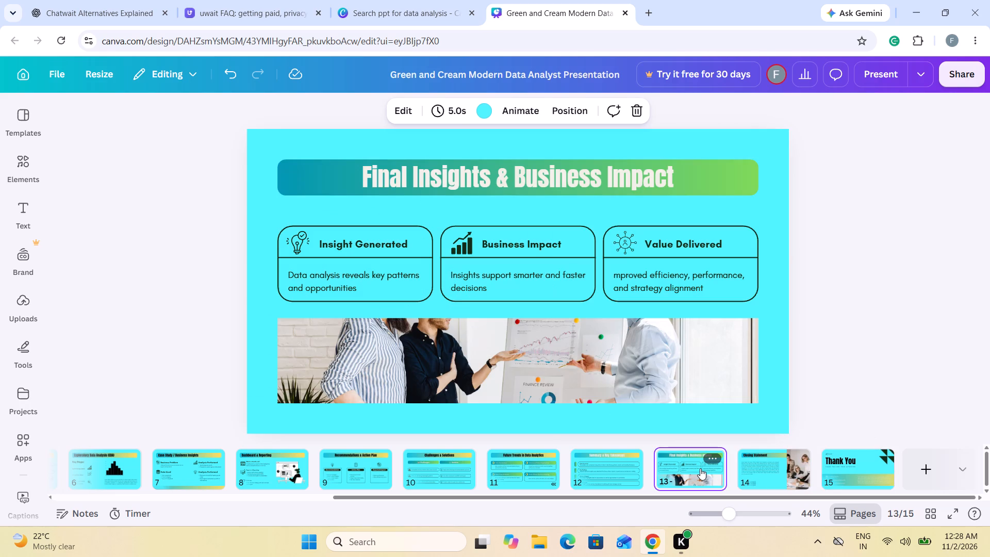
{"action": "left_click", "coordinate": [750, 467]}
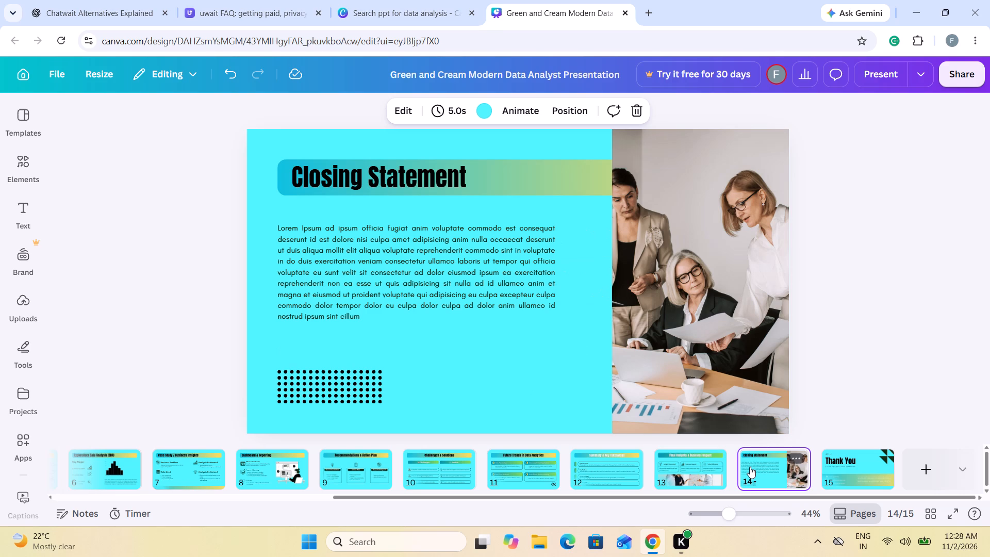
Set the triangle pattern graphic in the corner of the Thank You slide to black.
{"action": "left_click", "coordinate": [849, 464]}
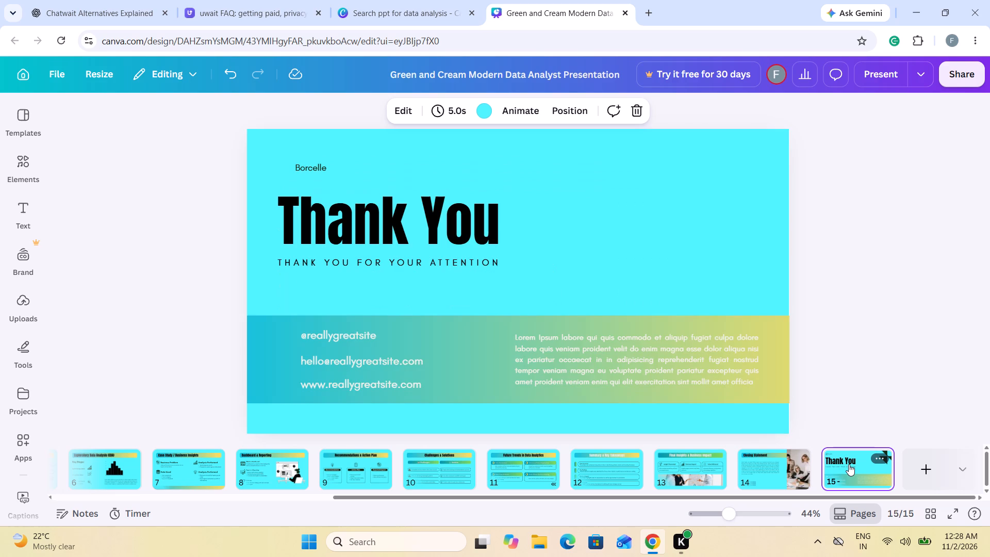
{"action": "left_click", "coordinate": [720, 214]}
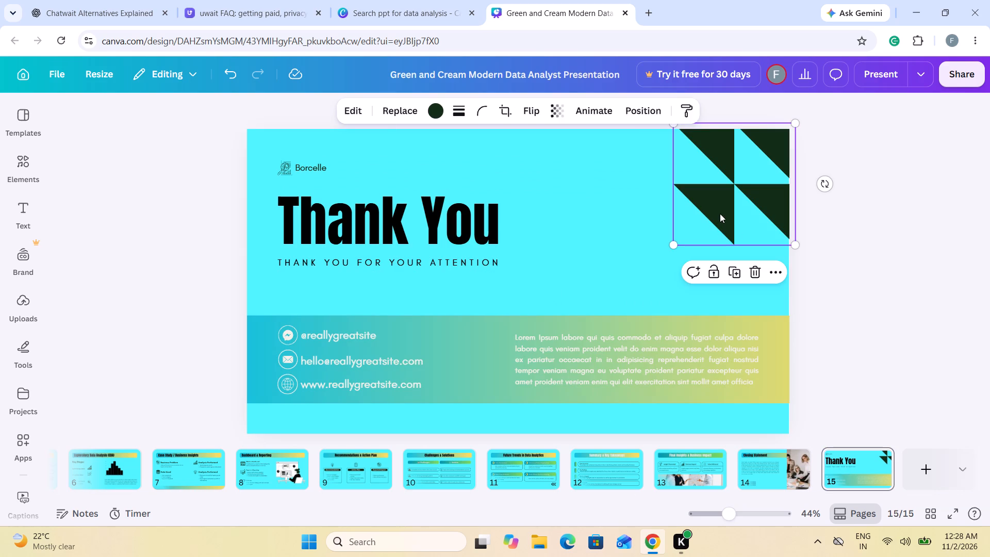
{"action": "left_click", "coordinate": [423, 114]}
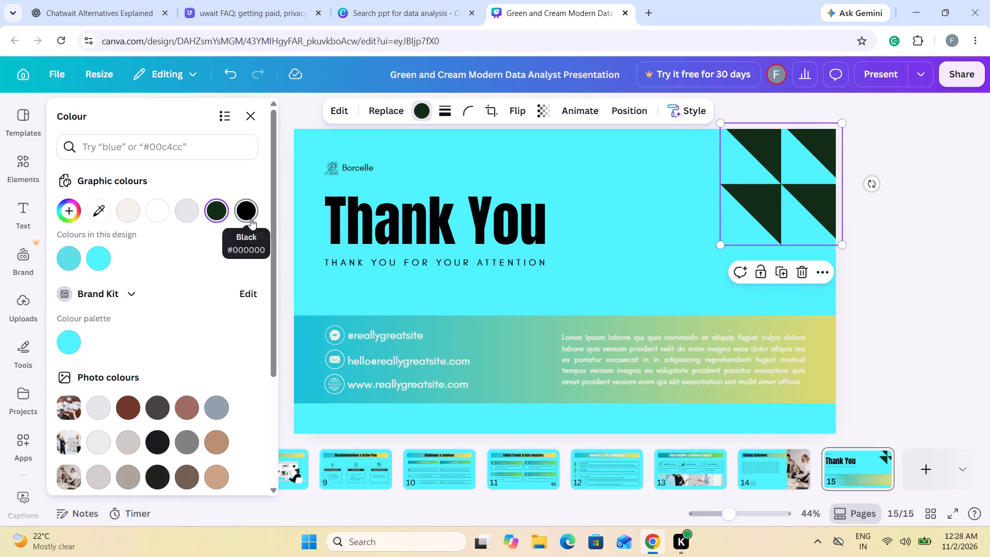
{"action": "left_click", "coordinate": [251, 219]}
{"action": "left_click", "coordinate": [896, 278]}
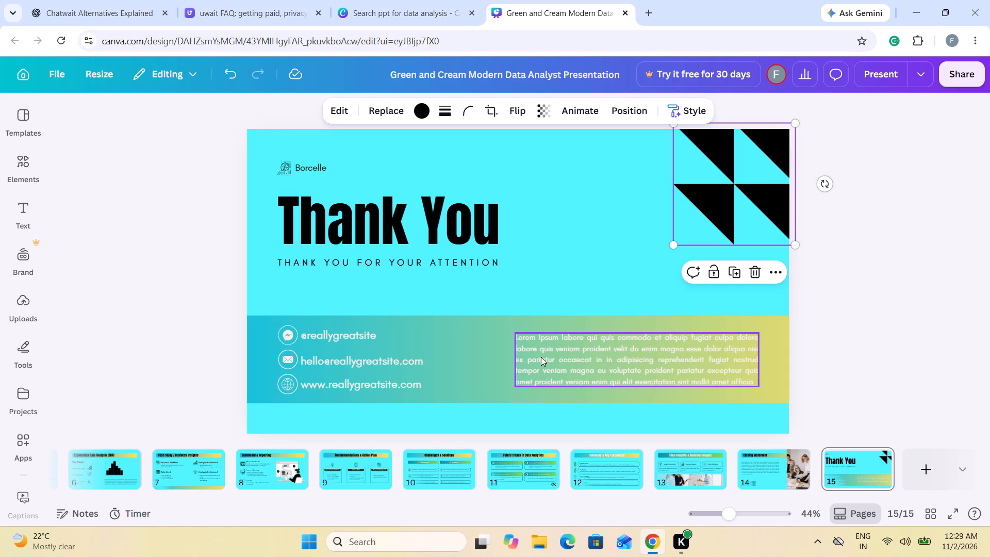
Recolour the messenger, envelope and globe contact icons on the Thank You slide to black.
{"action": "left_click", "coordinate": [287, 334]}
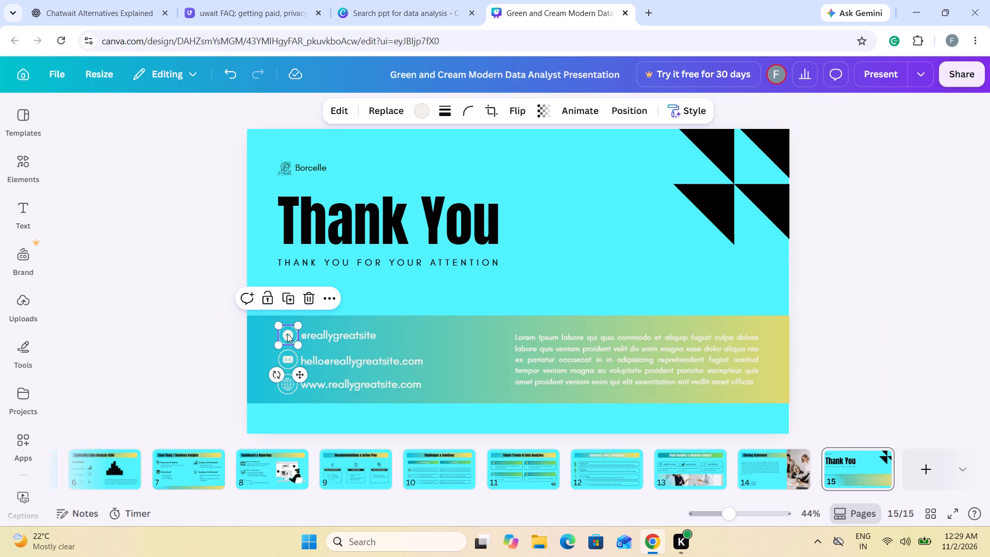
{"action": "left_click", "coordinate": [419, 106]}
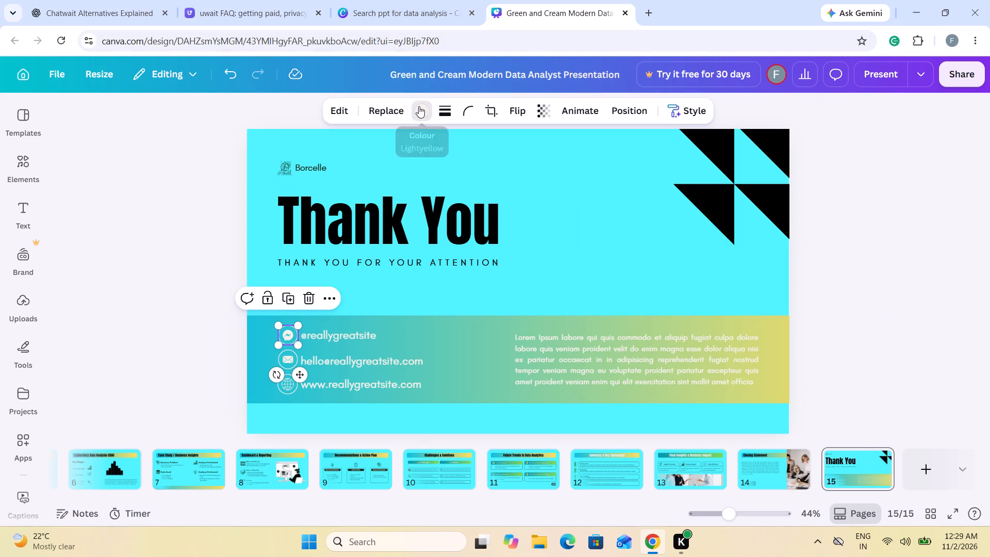
{"action": "left_click", "coordinate": [242, 216]}
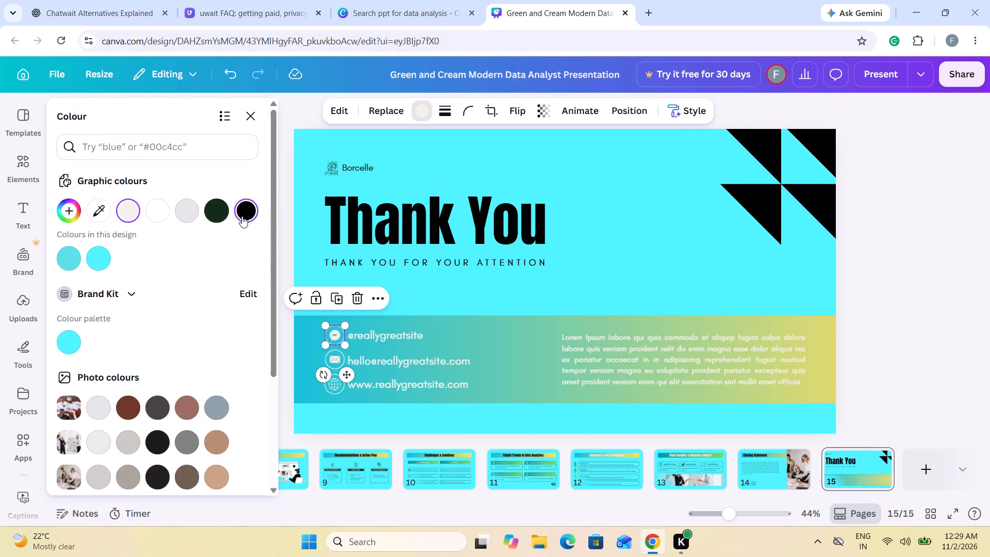
{"action": "left_click", "coordinate": [339, 363]}
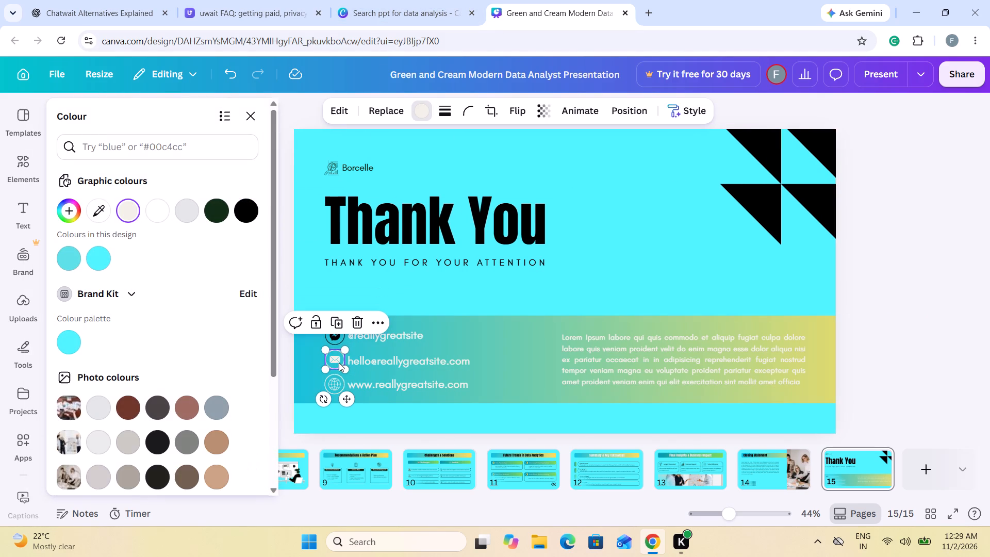
{"action": "left_click", "coordinate": [242, 217]}
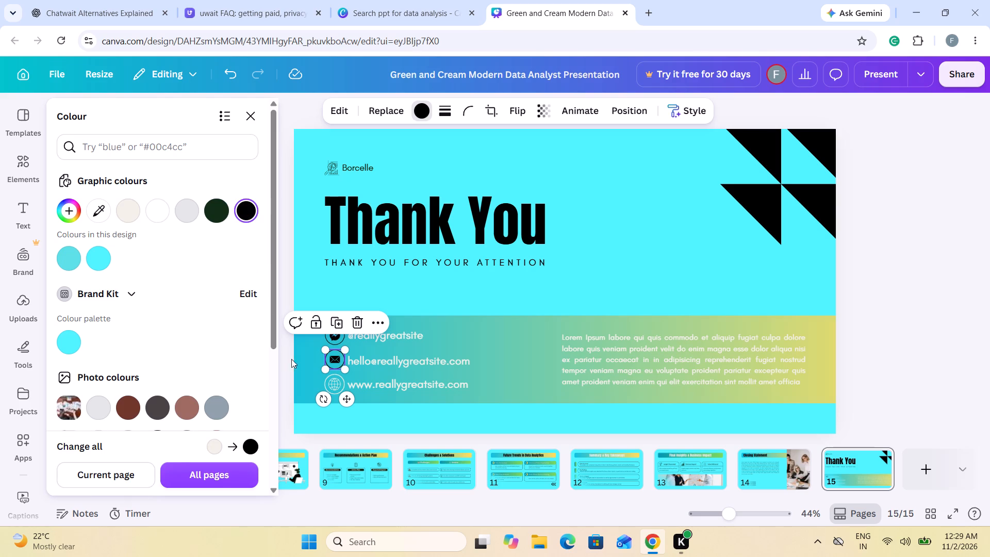
{"action": "left_click", "coordinate": [334, 381]}
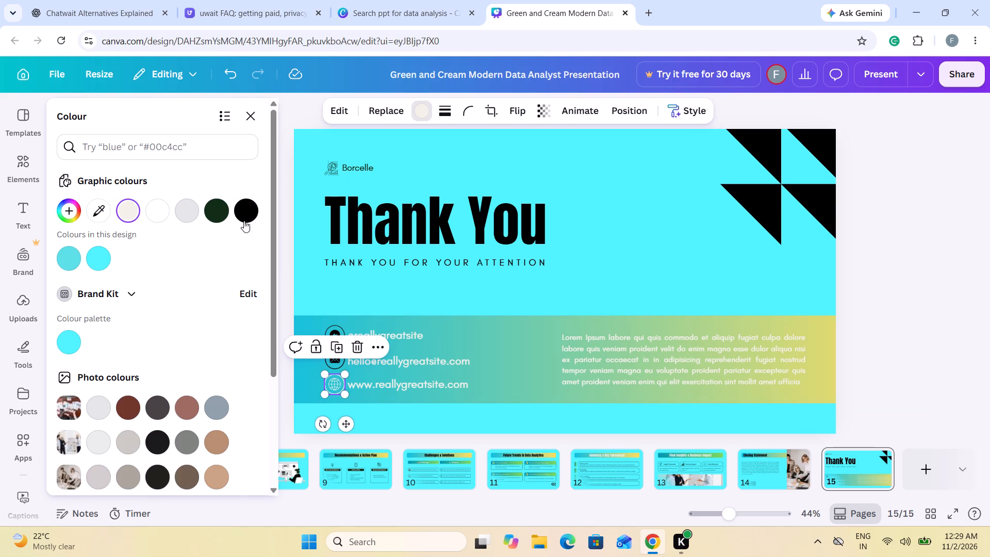
{"action": "left_click", "coordinate": [243, 219]}
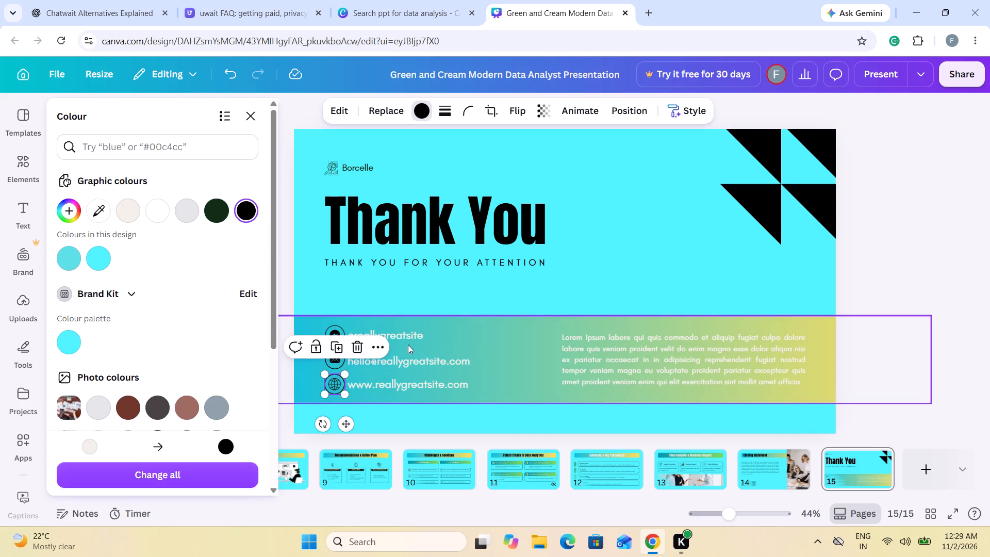
Set the three contact text lines and the Lorem Ipsum paragraph in the Thank You slide's gradient band to black.
{"action": "left_click", "coordinate": [401, 338]}
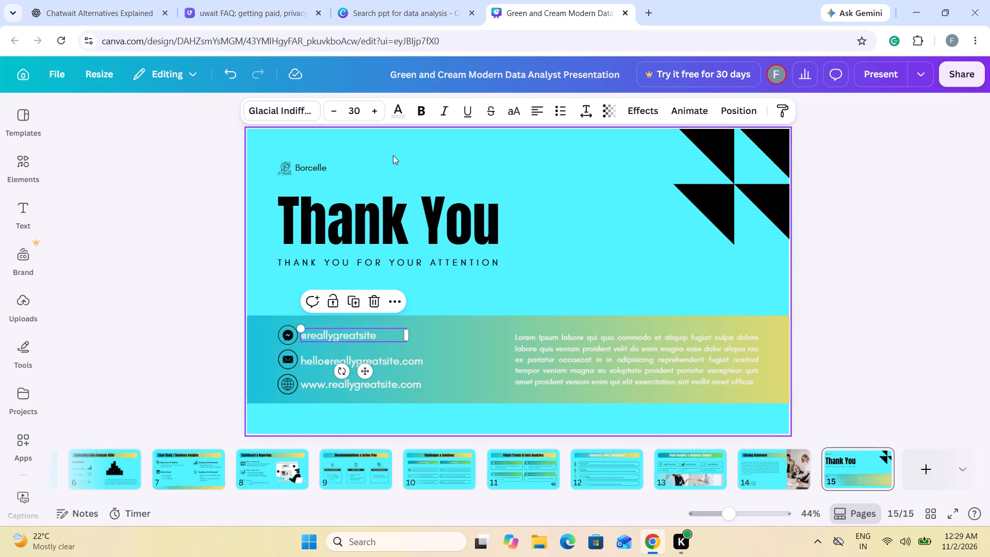
{"action": "left_click", "coordinate": [399, 114]}
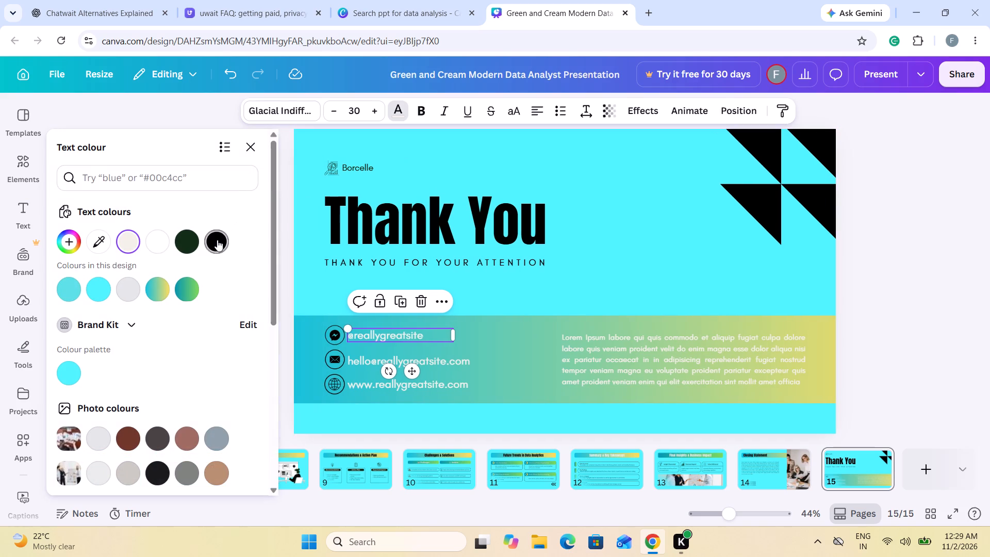
{"action": "left_click", "coordinate": [217, 240]}
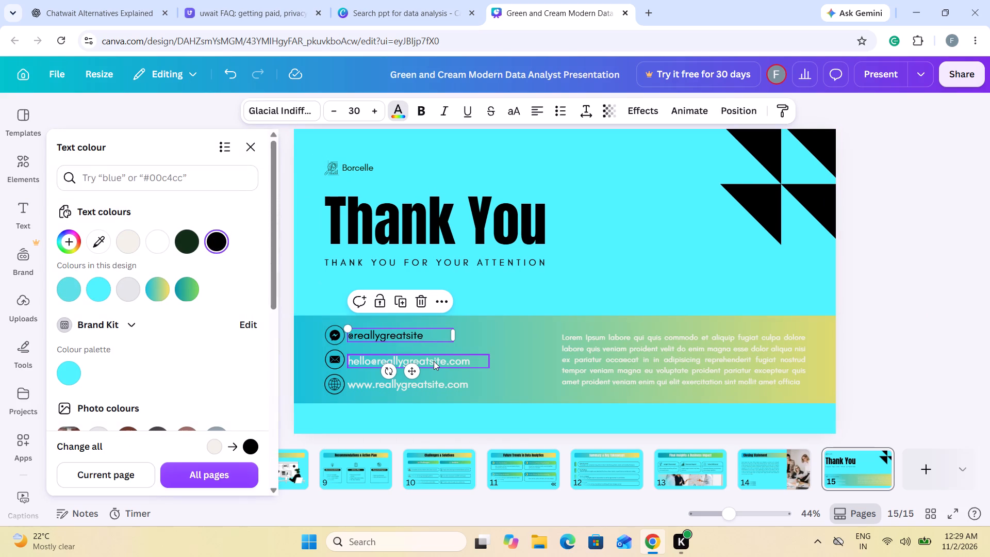
{"action": "left_click", "coordinate": [434, 361]}
{"action": "left_click", "coordinate": [220, 251]}
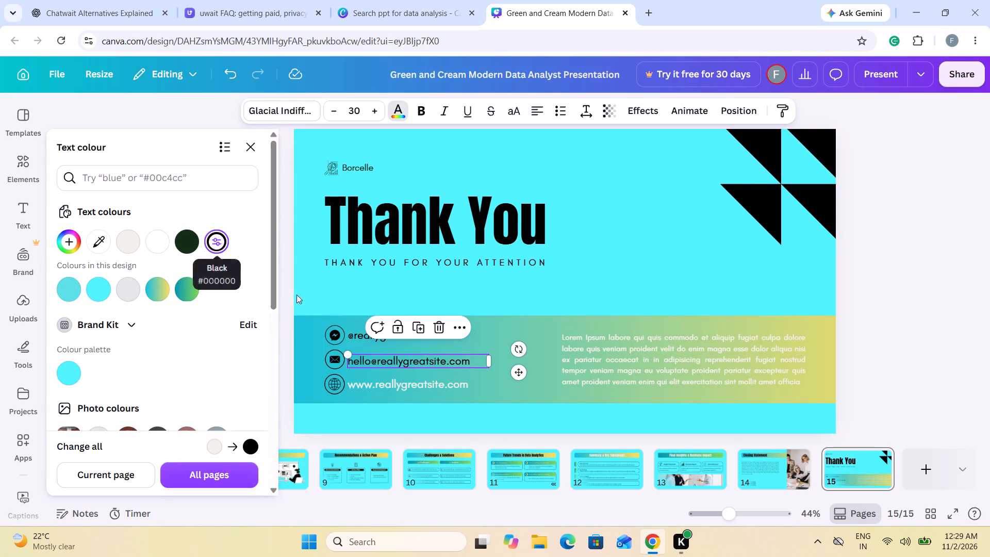
{"action": "left_click", "coordinate": [377, 386]}
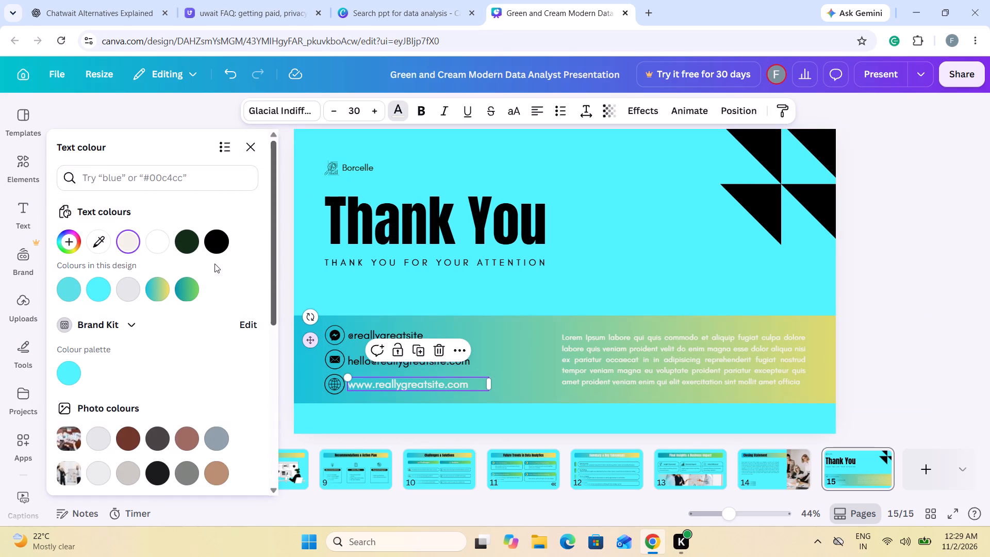
{"action": "left_click", "coordinate": [210, 244]}
{"action": "left_click", "coordinate": [596, 348]}
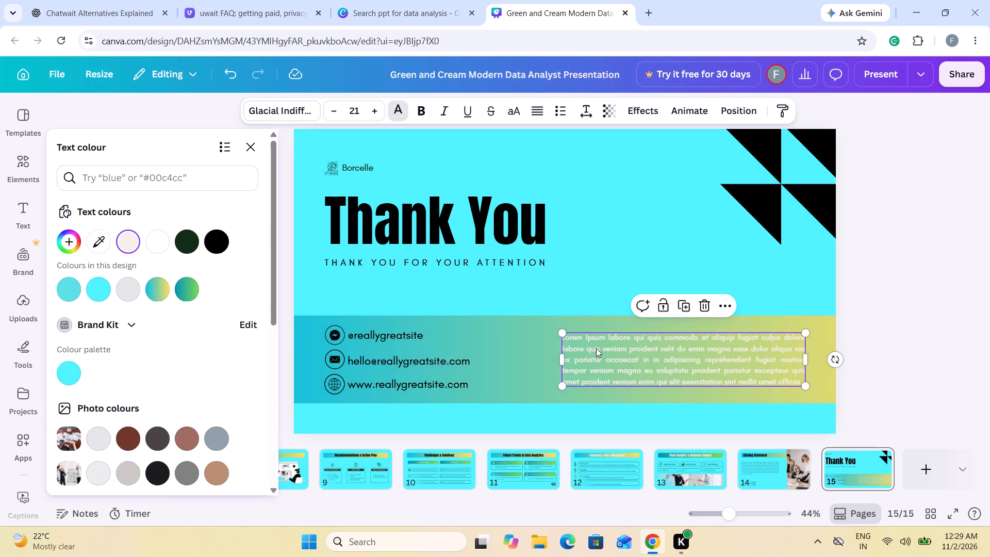
{"action": "left_click", "coordinate": [209, 242]}
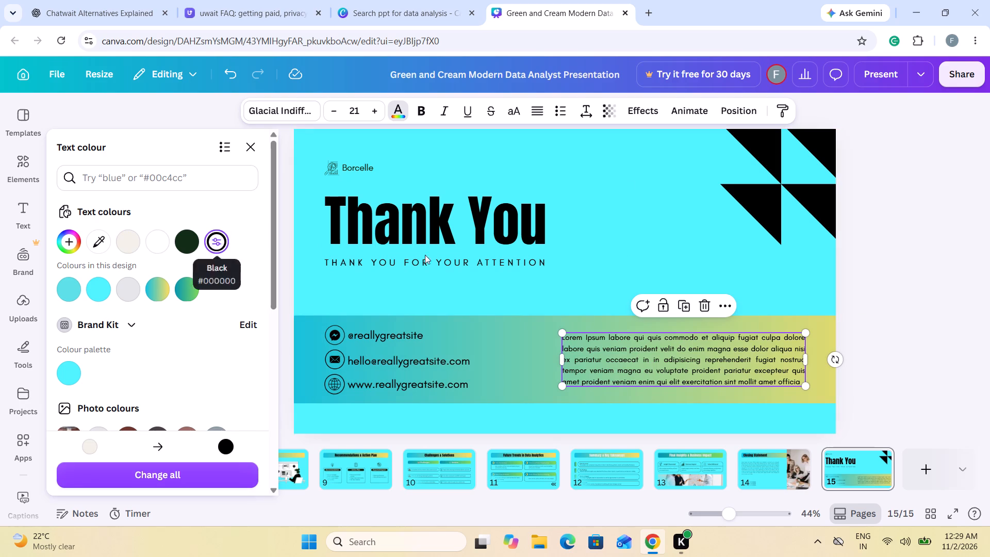
{"action": "left_click", "coordinate": [857, 271]}
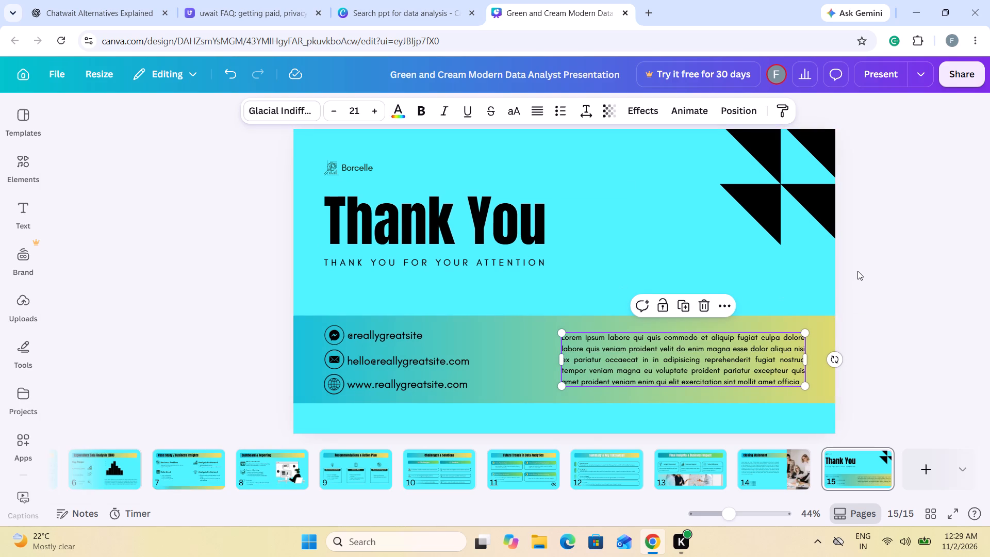
Set the Data Analyst title text on page 1 to black.
{"action": "left_click", "coordinate": [788, 460]}
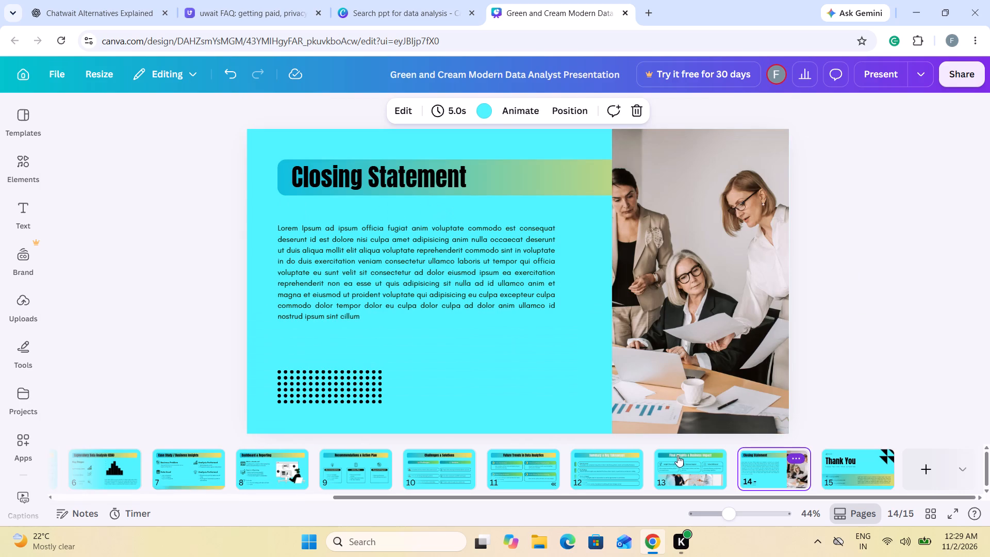
{"action": "left_click", "coordinate": [616, 469]}
{"action": "scroll", "coordinate": [489, 479], "scroll_direction": "right", "scroll_amount": 8}
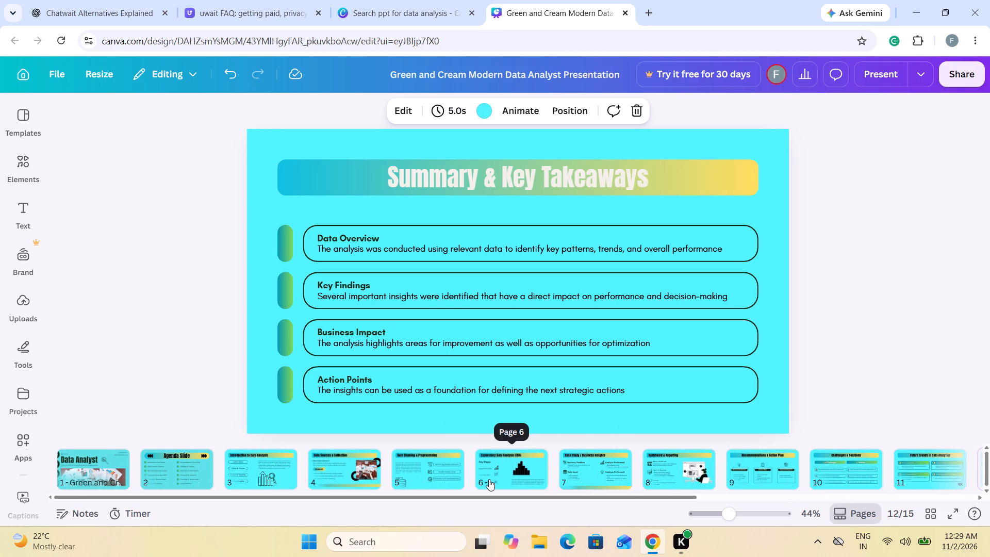
{"action": "left_click", "coordinate": [103, 467]}
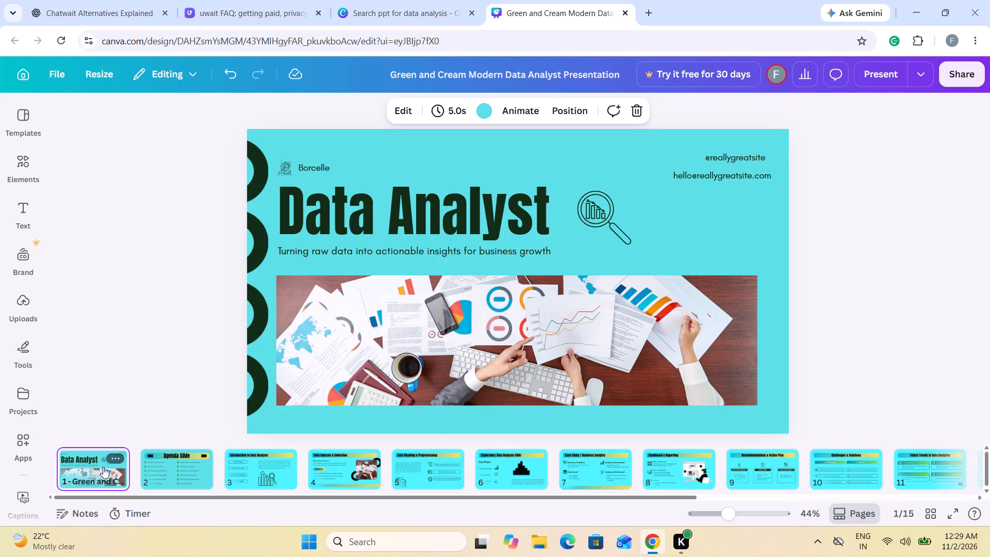
{"action": "left_click", "coordinate": [354, 219]}
{"action": "left_click", "coordinate": [396, 116]}
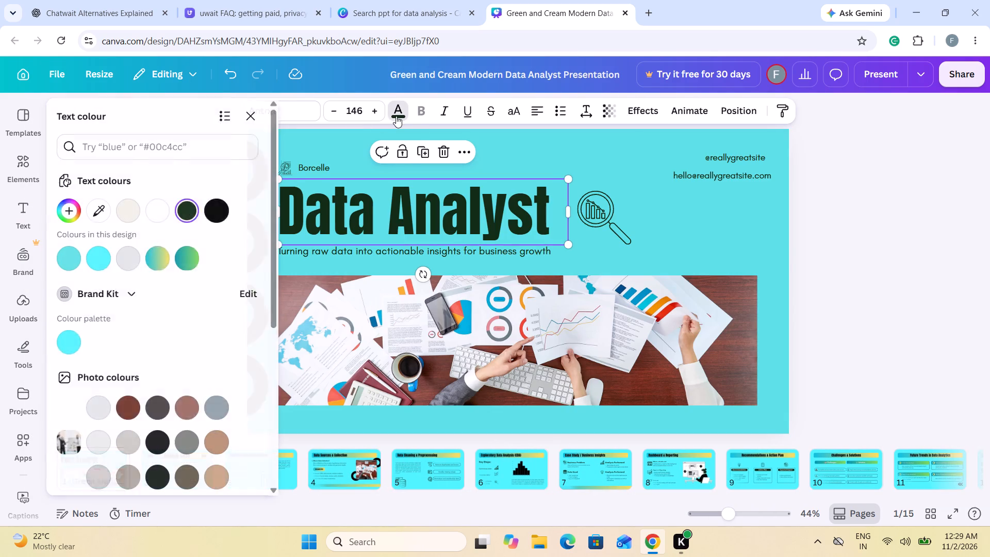
{"action": "left_click", "coordinate": [210, 241]}
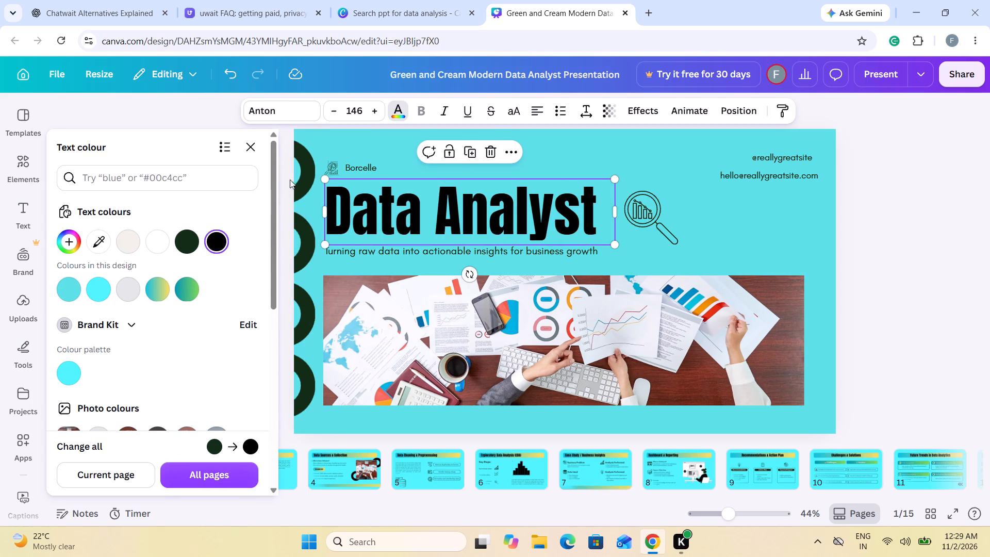
Recolour the first, second and fourth half-ring graphics down the left edge of the page 1 slide to black.
{"action": "left_click", "coordinate": [306, 186]}
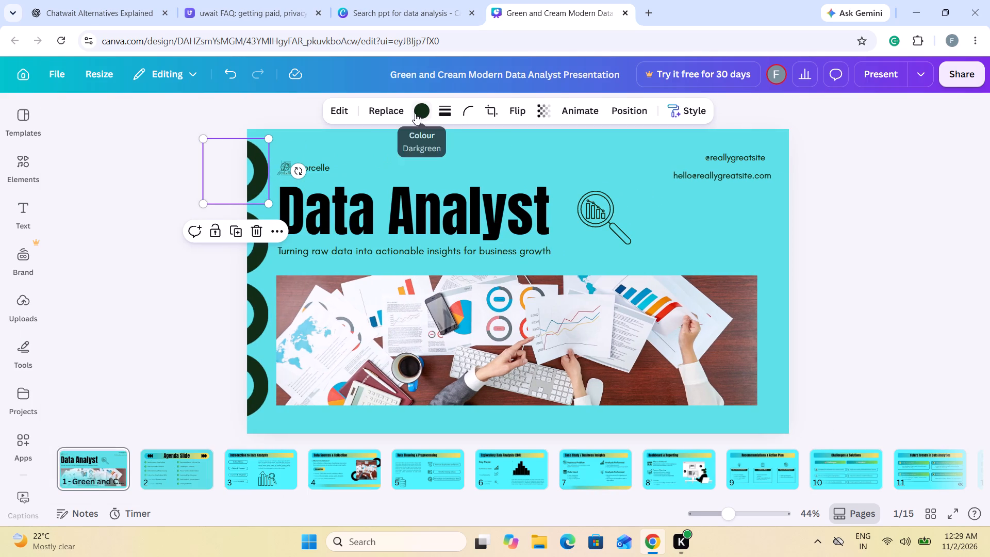
{"action": "left_click", "coordinate": [415, 113]}
{"action": "left_click", "coordinate": [244, 212]}
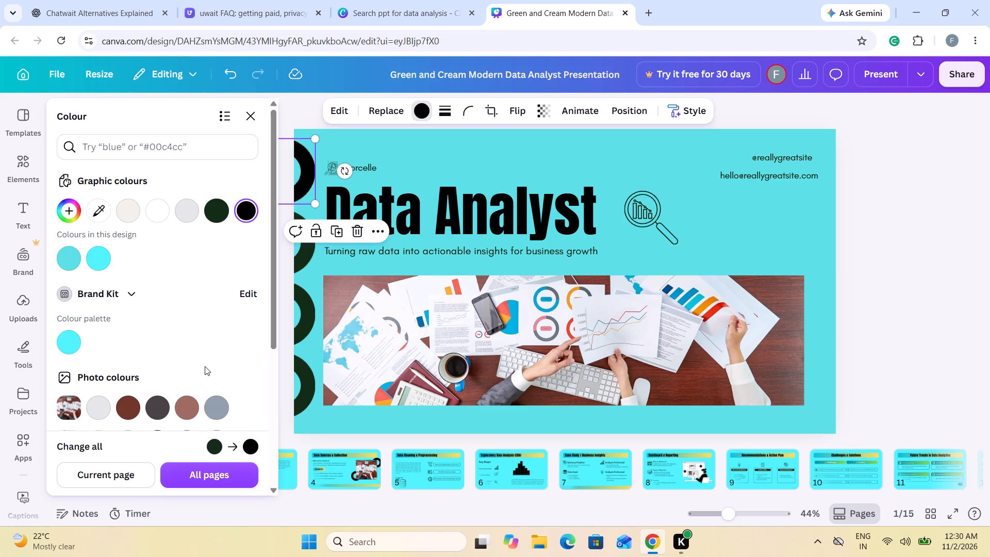
{"action": "left_click", "coordinate": [306, 252]}
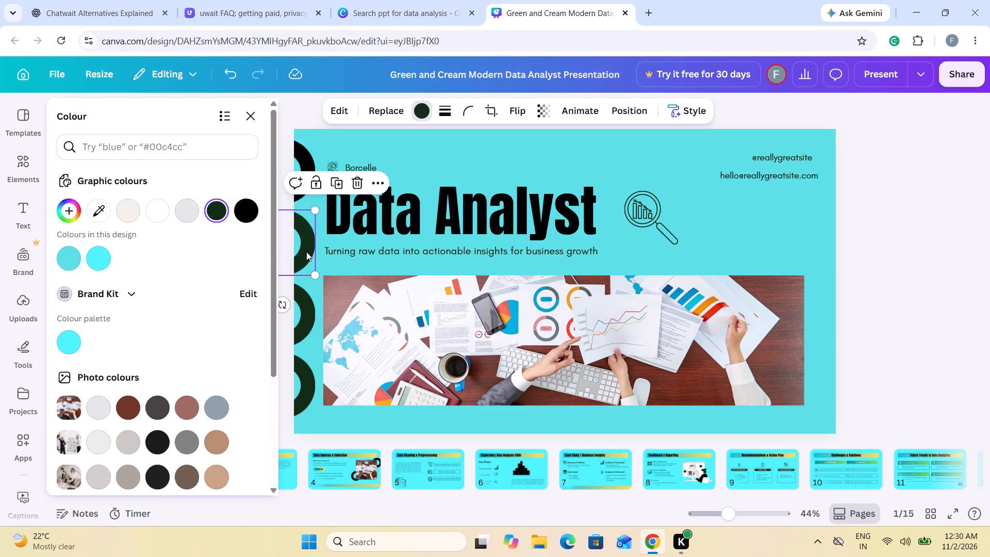
{"action": "left_click", "coordinate": [246, 207]}
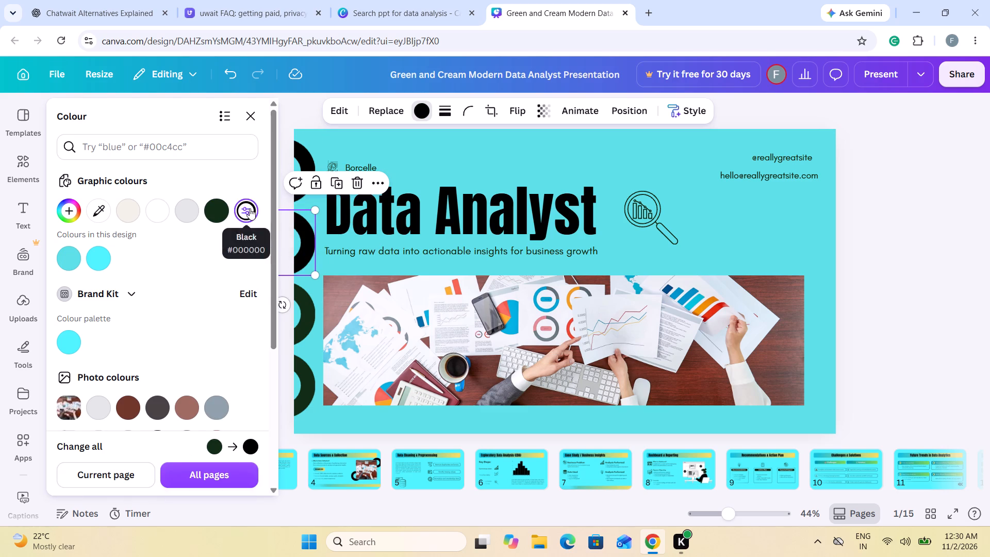
{"action": "left_click", "coordinate": [303, 366]}
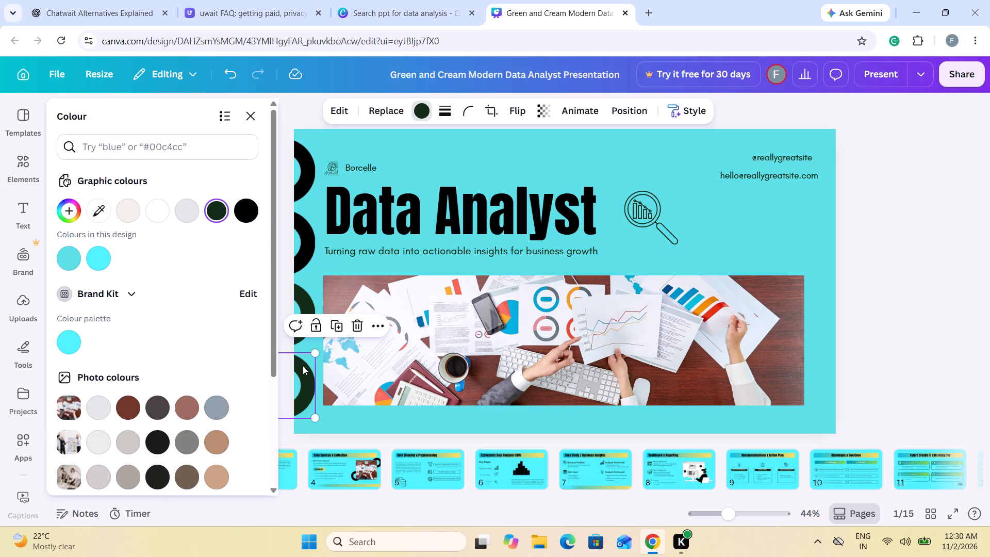
{"action": "left_click", "coordinate": [247, 216]}
Set the tagline text under the Data Analyst title on page 1 to black.
{"action": "left_click", "coordinate": [336, 248]}
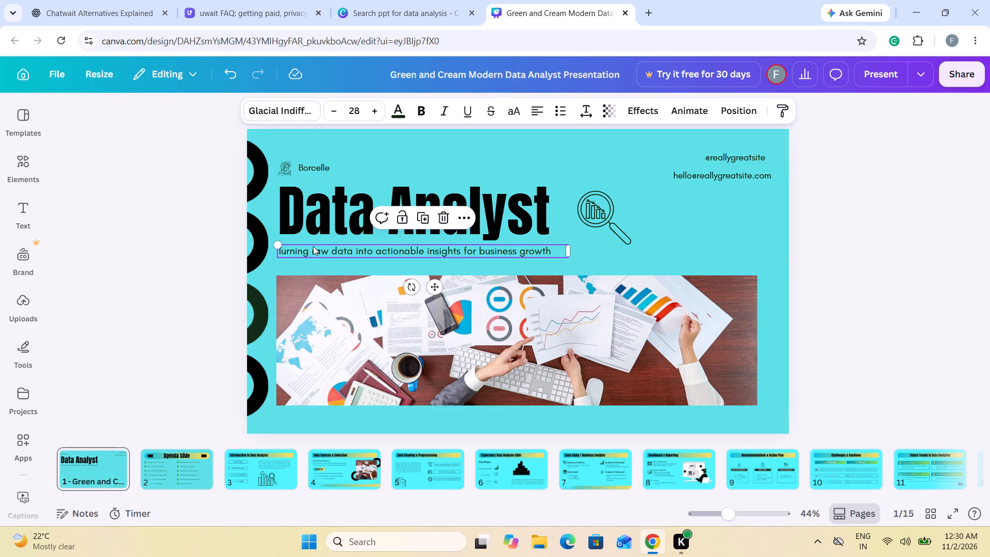
{"action": "left_click", "coordinate": [392, 107]}
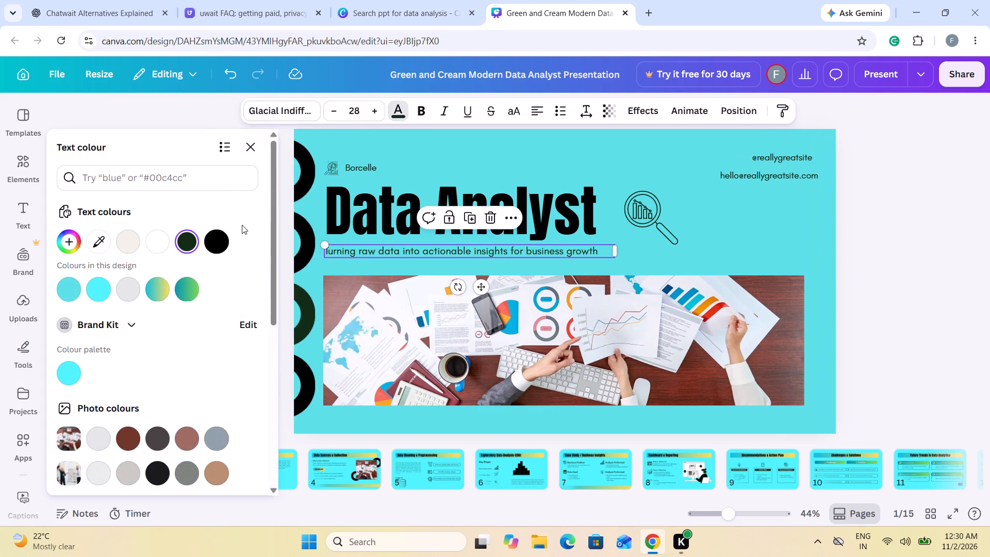
{"action": "left_click", "coordinate": [221, 235]}
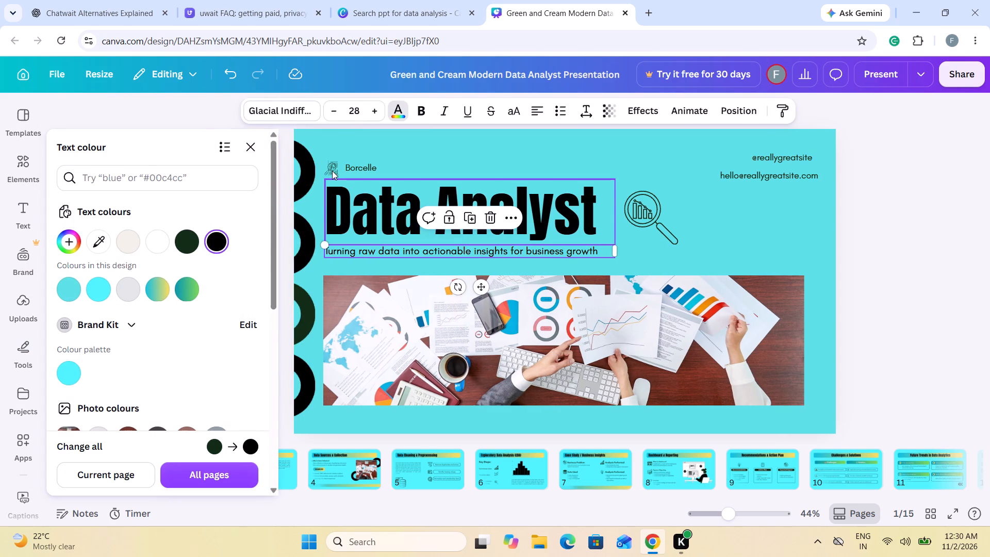
Set the small logo graphic and the Borcelle text above the page 1 title to black.
{"action": "left_click", "coordinate": [332, 171]}
{"action": "left_click", "coordinate": [332, 166]}
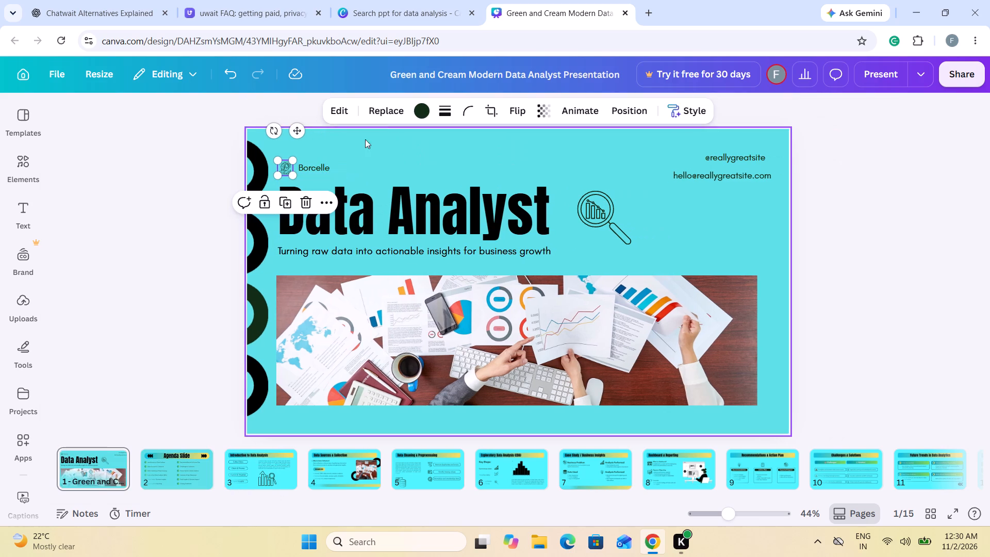
{"action": "left_click", "coordinate": [420, 108]}
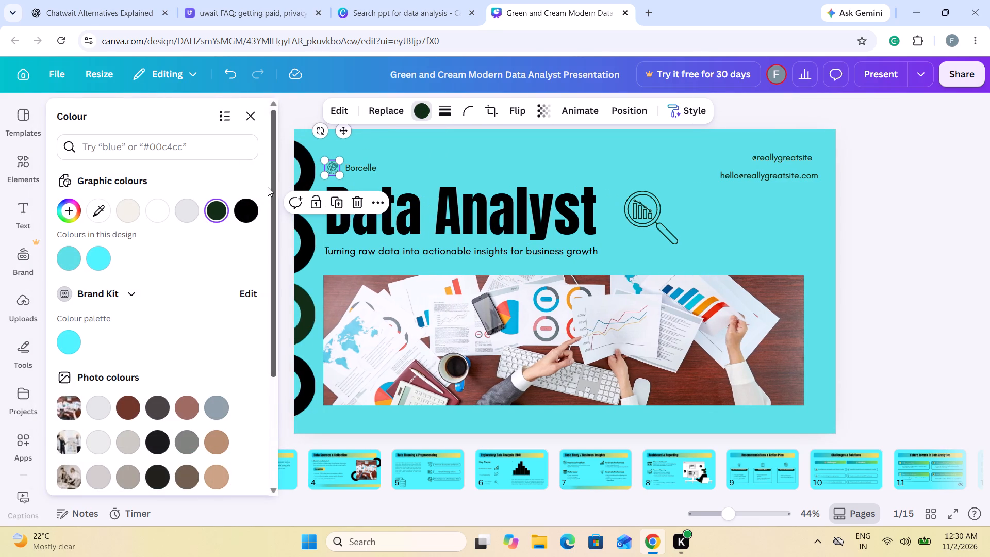
{"action": "left_click", "coordinate": [252, 207]}
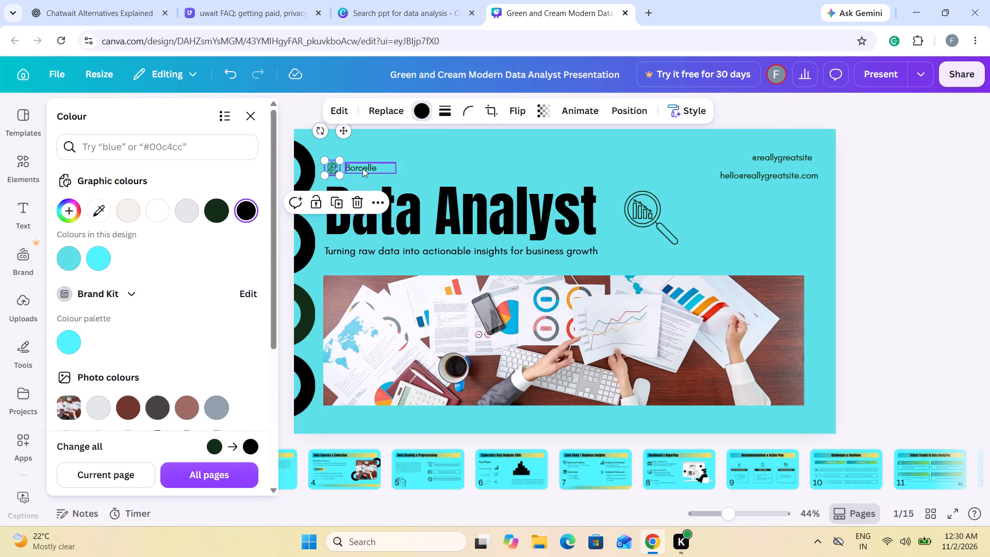
{"action": "left_click", "coordinate": [362, 168]}
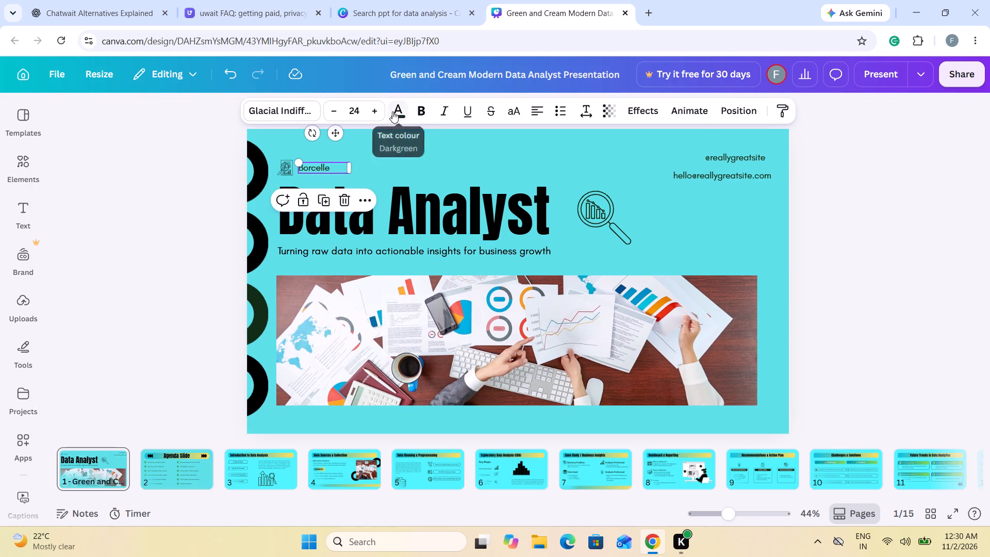
{"action": "left_click", "coordinate": [392, 111]}
{"action": "left_click", "coordinate": [212, 242]}
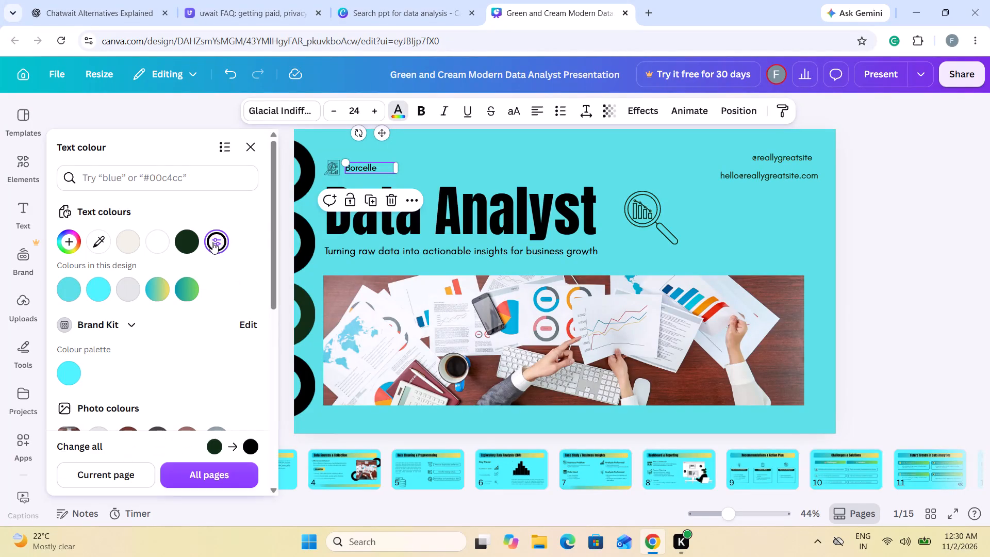
Set the social handle and e-mail text lines in the corner of page 1 to black.
{"action": "left_click", "coordinate": [779, 155]}
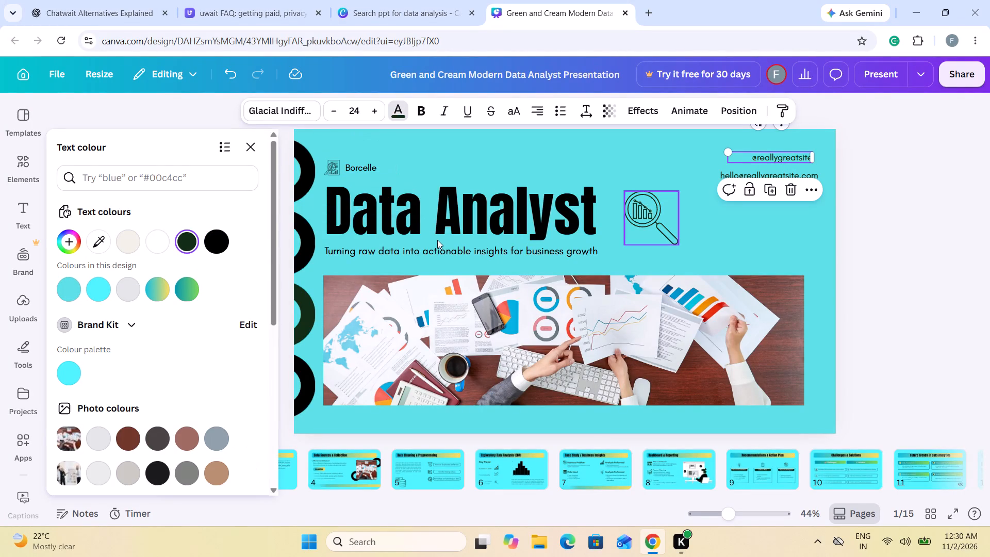
{"action": "left_click", "coordinate": [216, 242]}
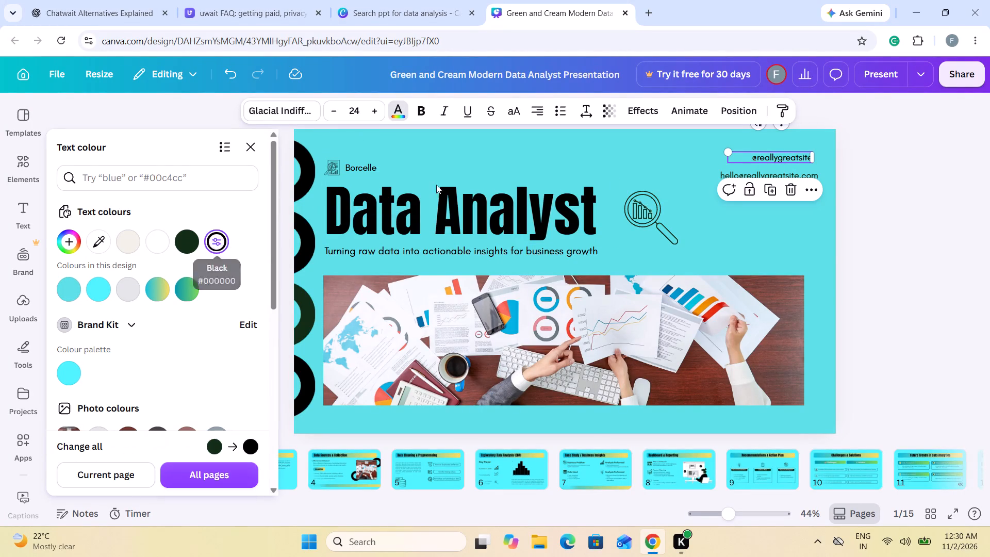
{"action": "left_click", "coordinate": [752, 170]}
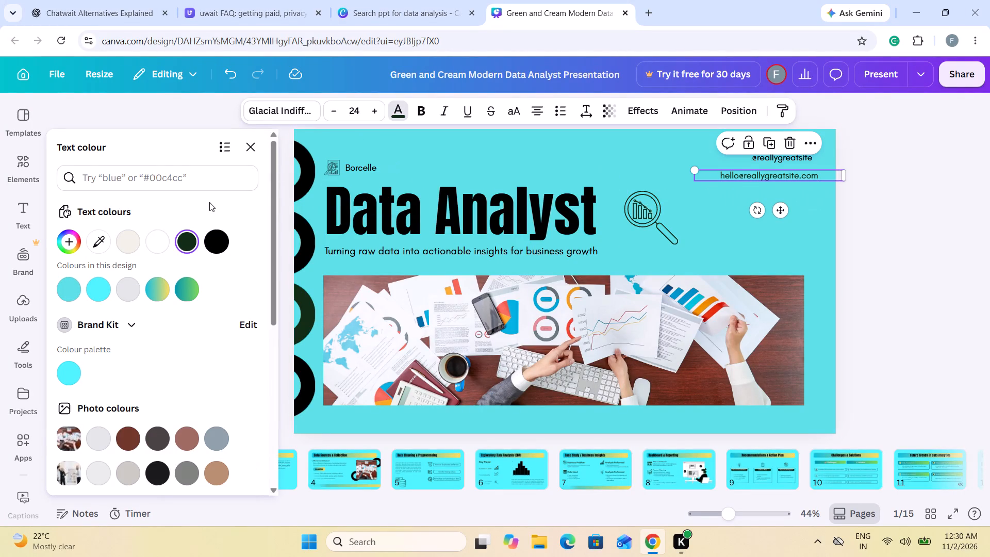
{"action": "left_click", "coordinate": [216, 244]}
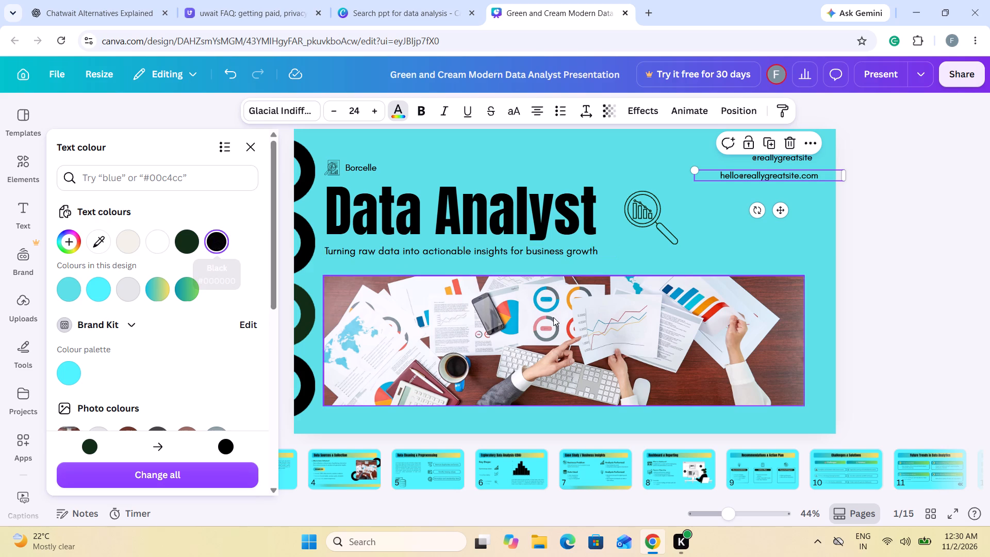
{"action": "left_click", "coordinate": [635, 330]}
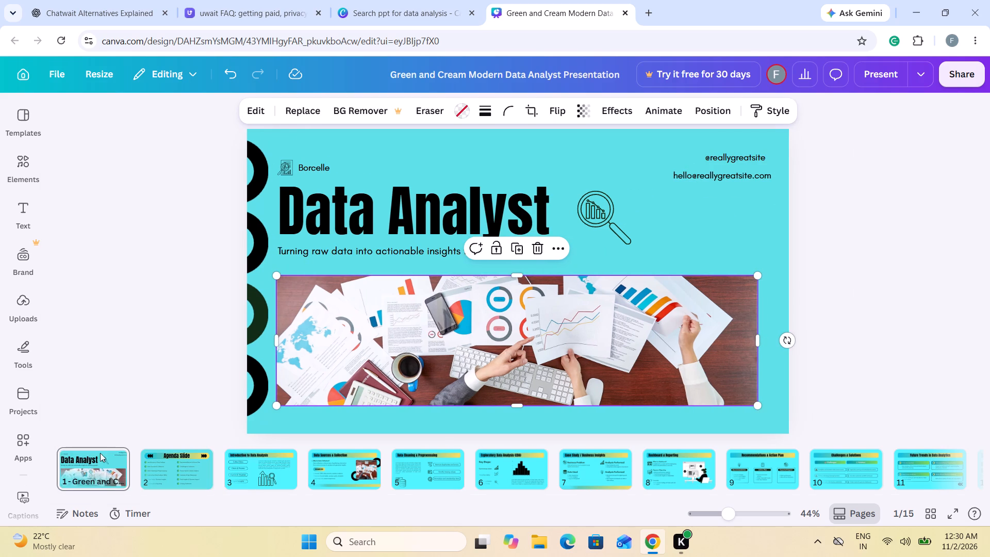
Select all the elements on the Agenda Slide page and shift them together slightly downward.
{"action": "left_click", "coordinate": [168, 471]}
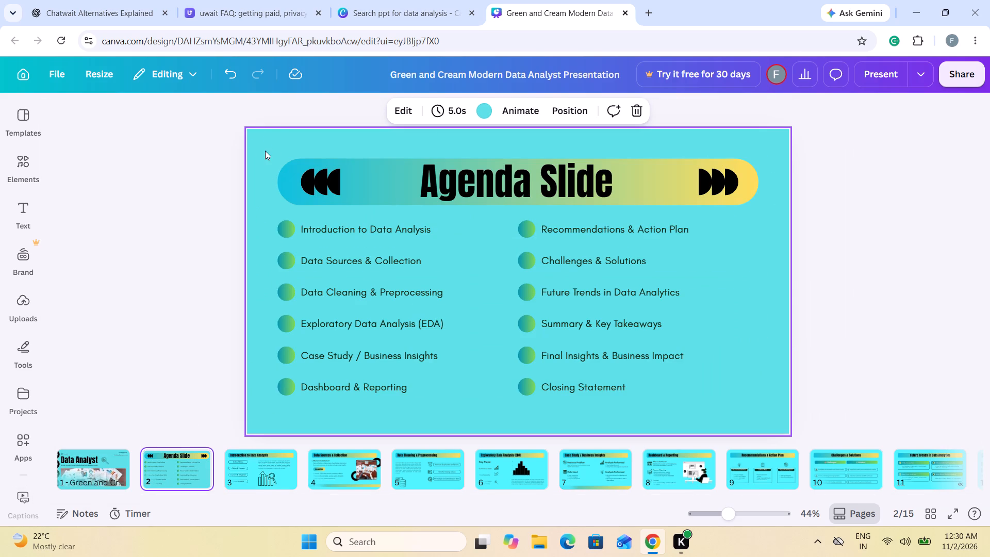
{"action": "left_click_drag", "start_coordinate": [265, 151], "coordinate": [765, 404]}
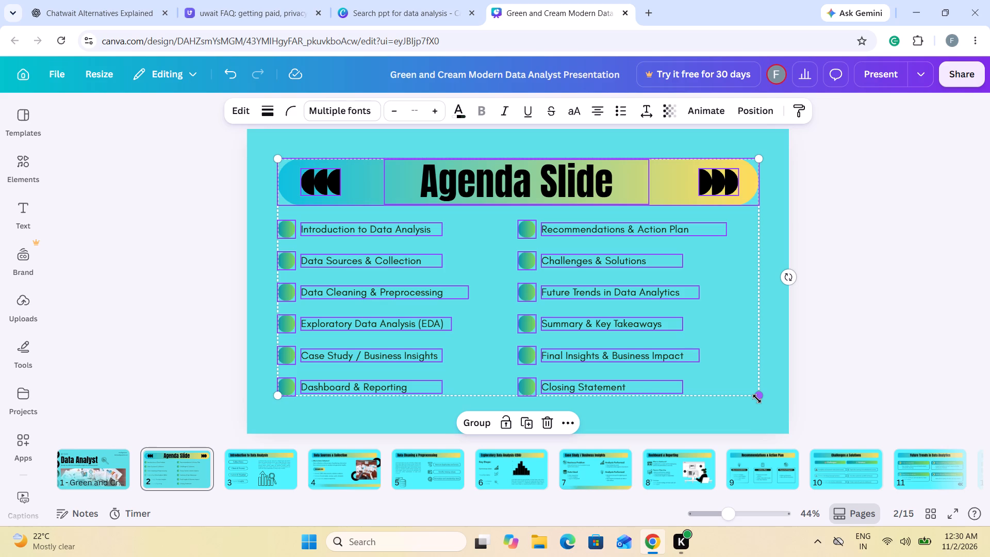
{"action": "left_click", "coordinate": [619, 241]}
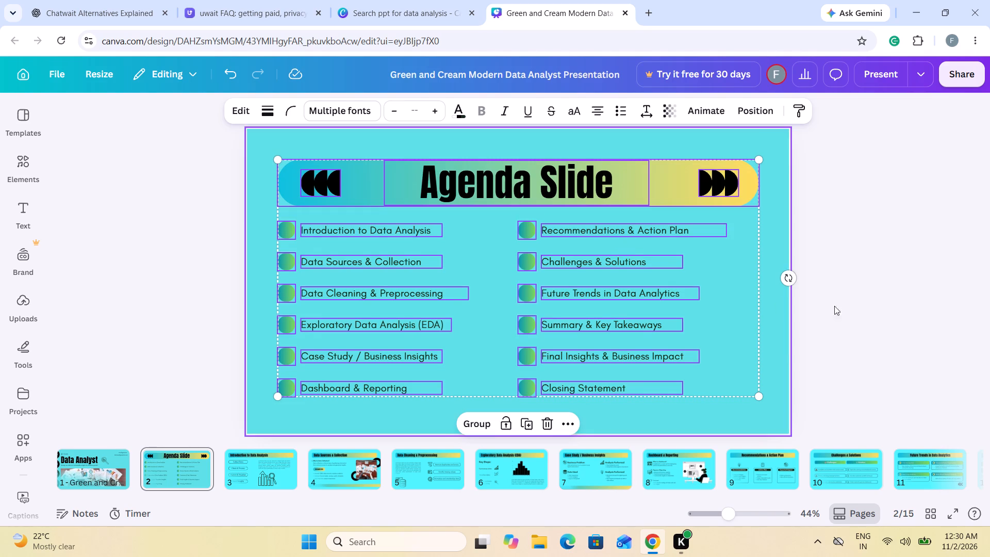
{"action": "left_click", "coordinate": [904, 304]}
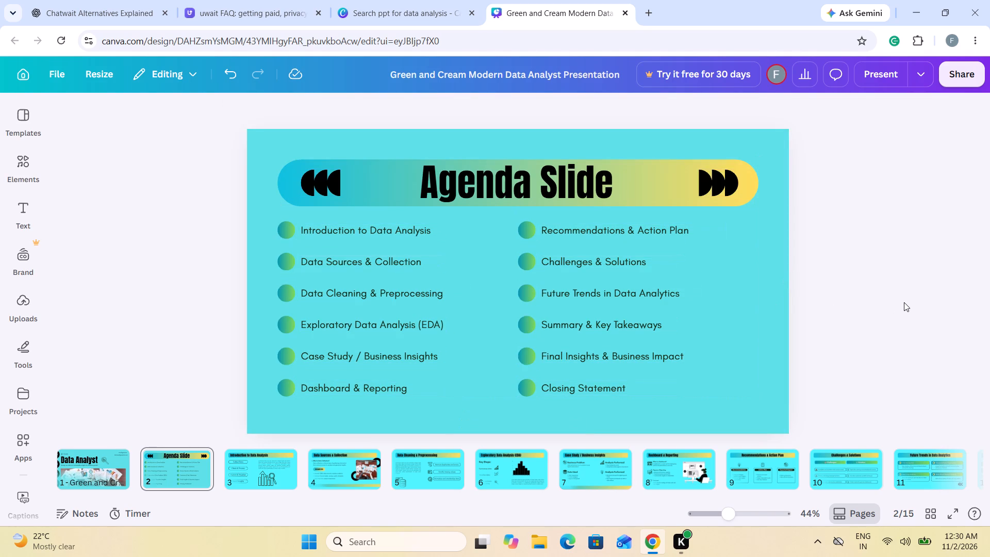
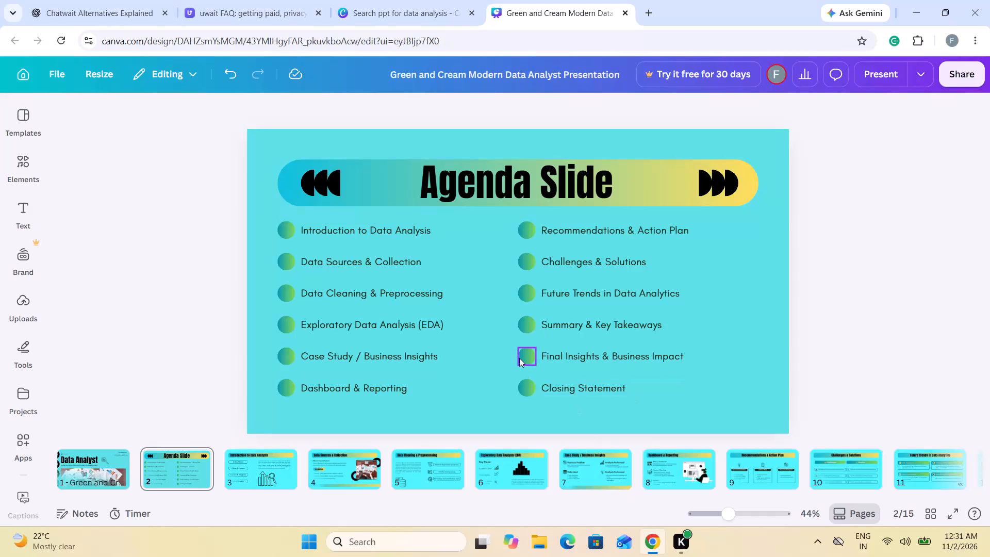
Set the Introduction to Data Analysis agenda text to black and apply that colour change across all pages.
{"action": "left_click", "coordinate": [383, 229]}
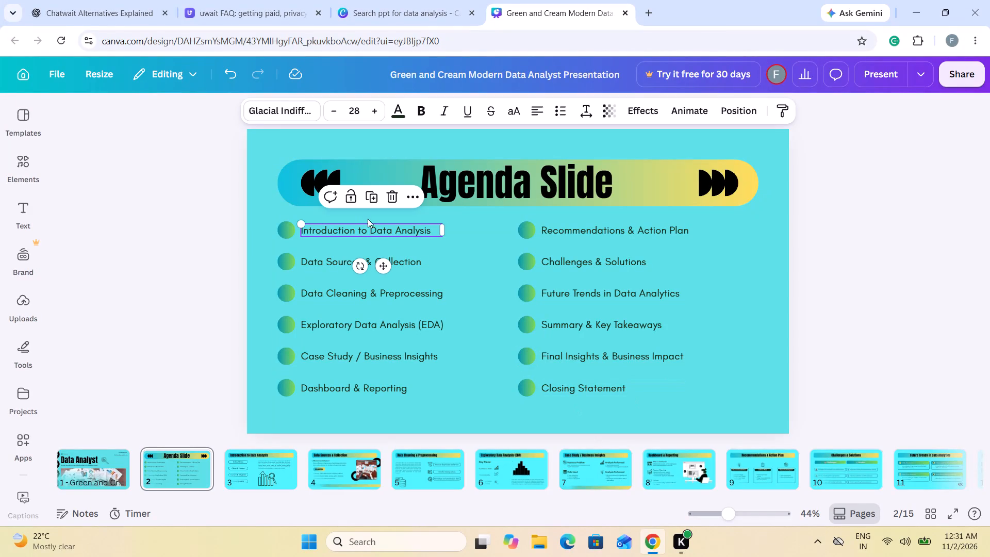
{"action": "left_click", "coordinate": [396, 110]}
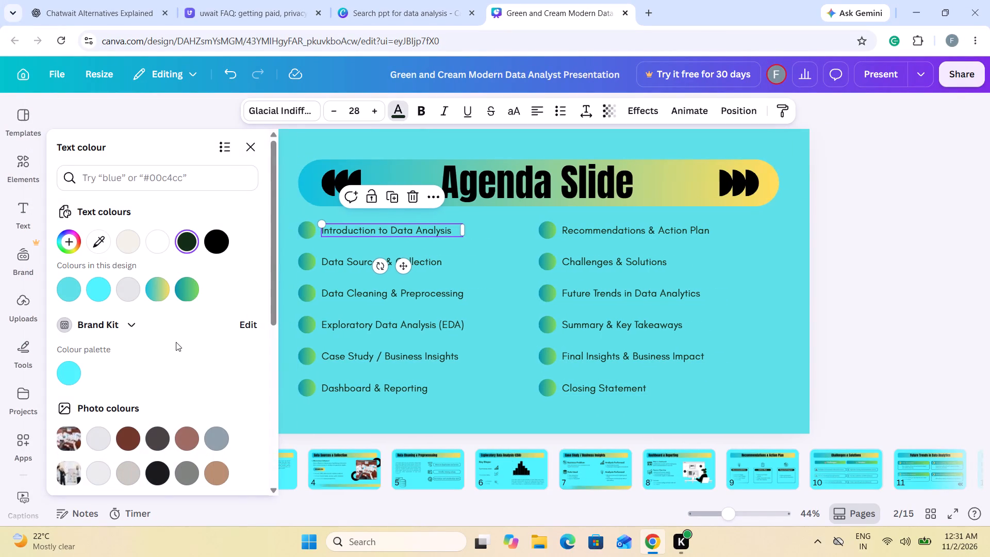
{"action": "left_click", "coordinate": [213, 250]}
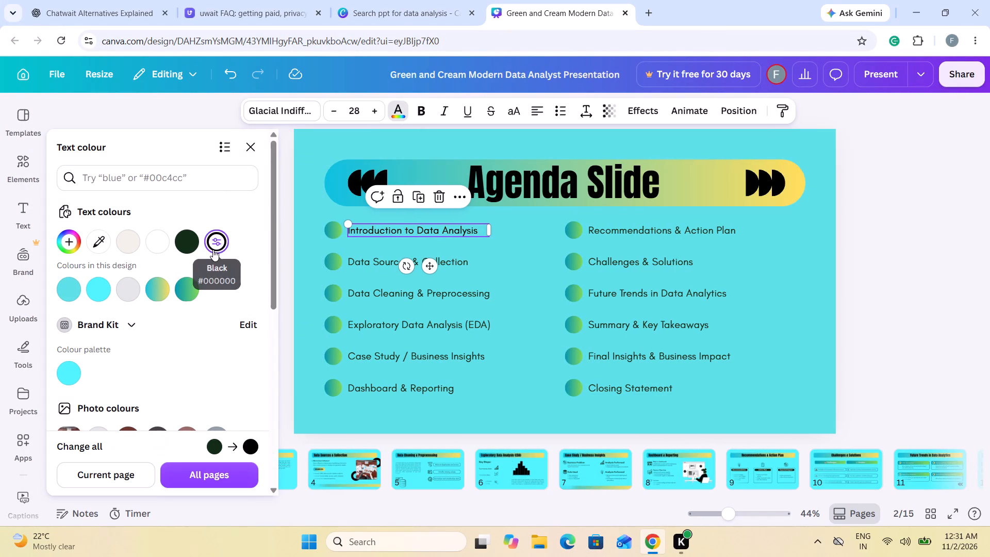
{"action": "left_click", "coordinate": [202, 465]}
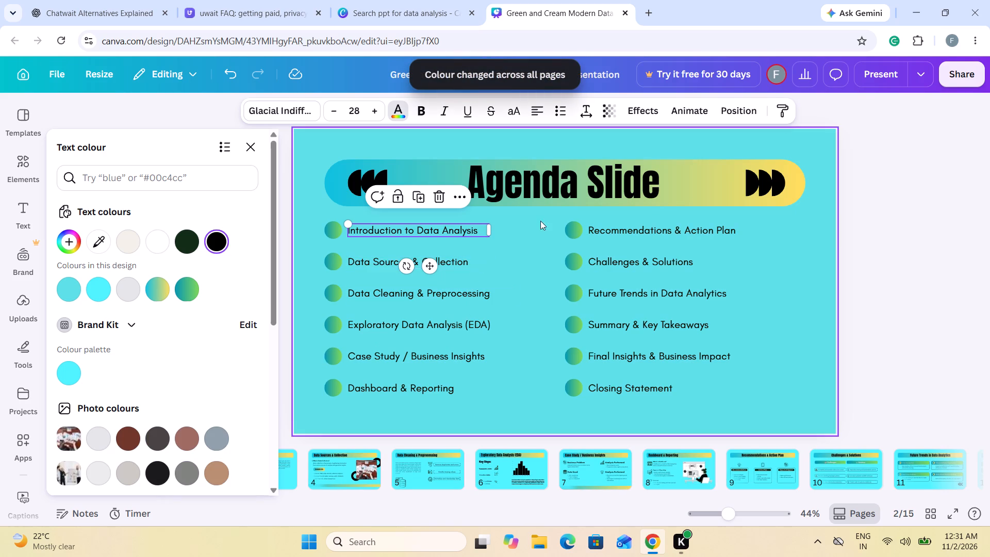
{"action": "left_click", "coordinate": [601, 231]}
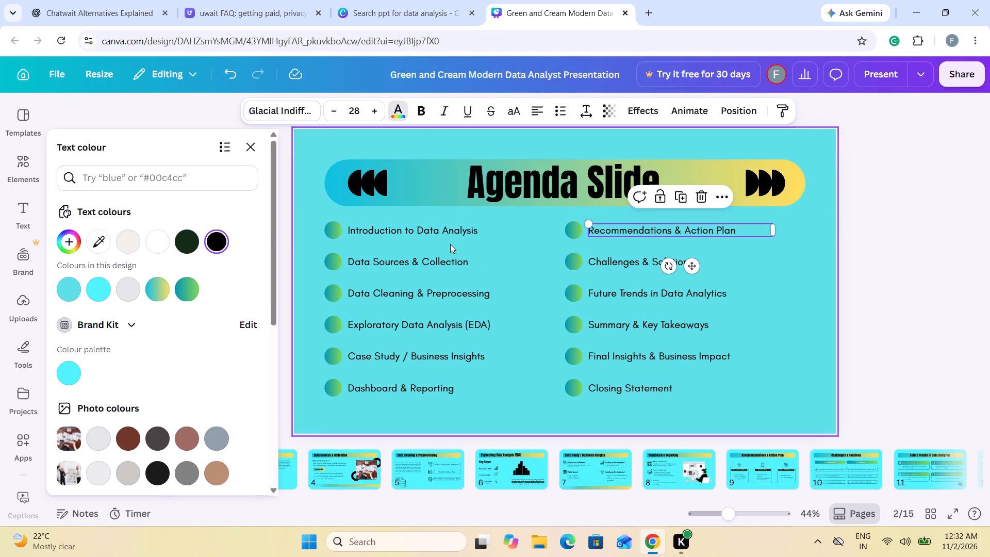
{"action": "left_click", "coordinate": [430, 266]}
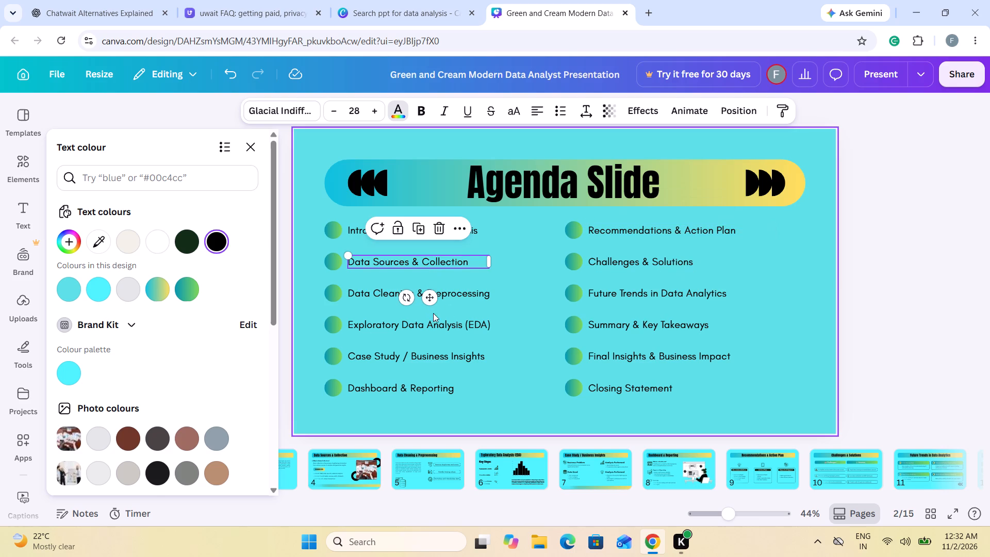
{"action": "left_click", "coordinate": [461, 296]}
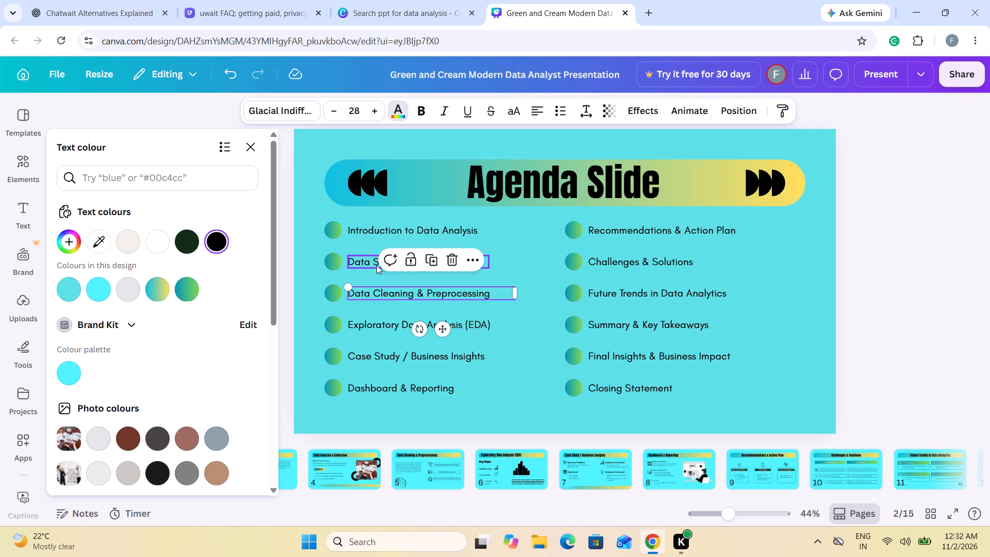
Move all twelve agenda items with their bullets together slightly right and down, aligning the first bullet column with the banner's left arrow graphic.
{"action": "left_click_drag", "start_coordinate": [311, 214], "coordinate": [602, 351]}
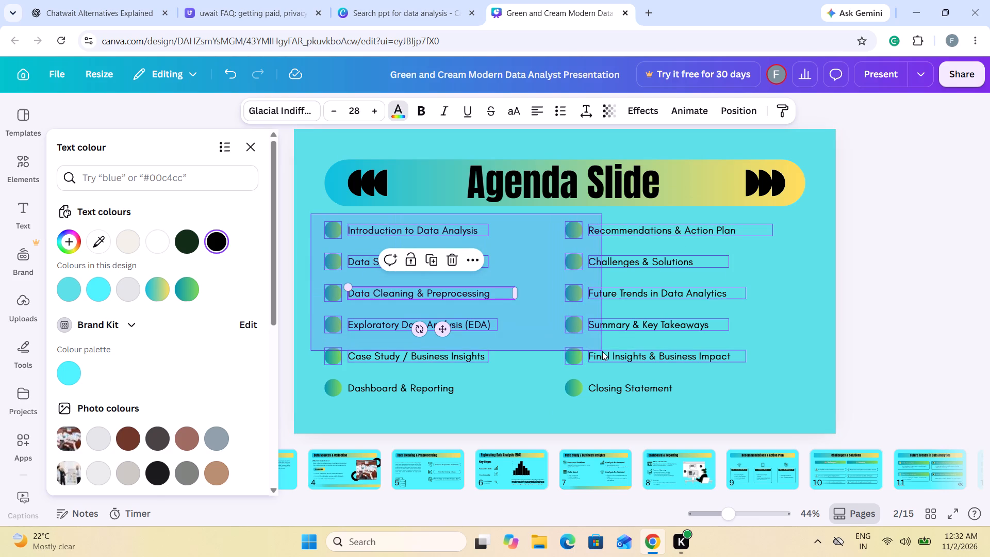
{"action": "left_click_drag", "start_coordinate": [602, 351], "coordinate": [638, 401]}
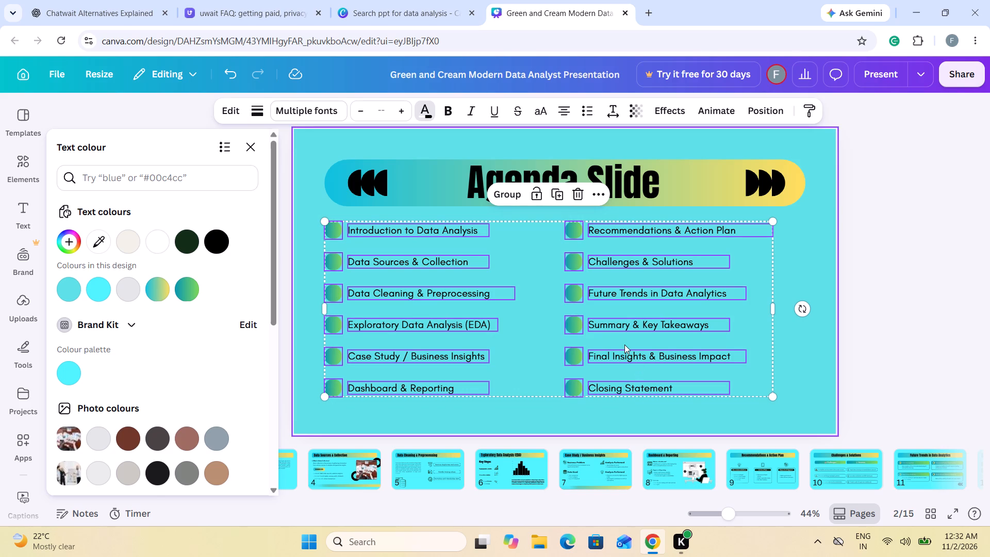
{"action": "left_click_drag", "start_coordinate": [624, 345], "coordinate": [645, 345]}
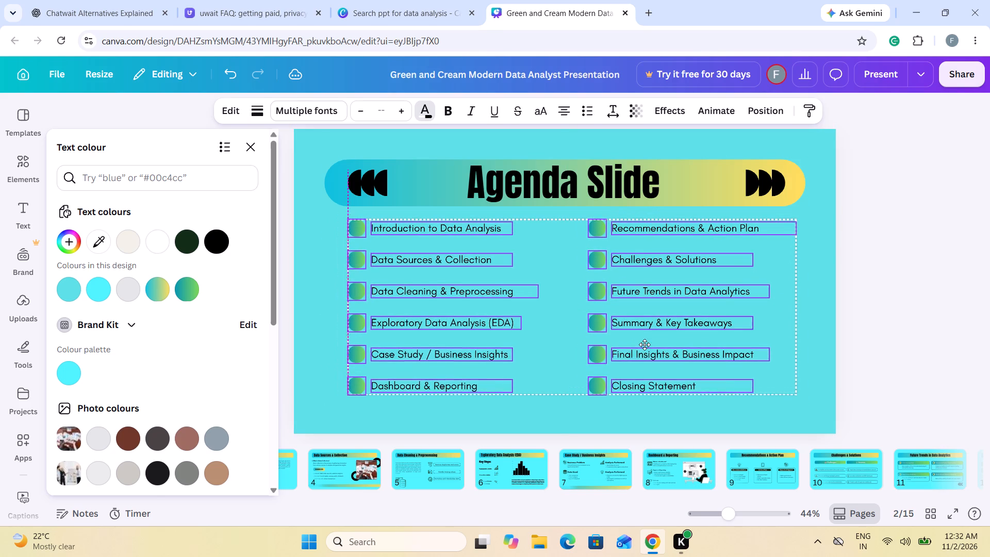
{"action": "left_click_drag", "start_coordinate": [645, 345], "coordinate": [645, 344]}
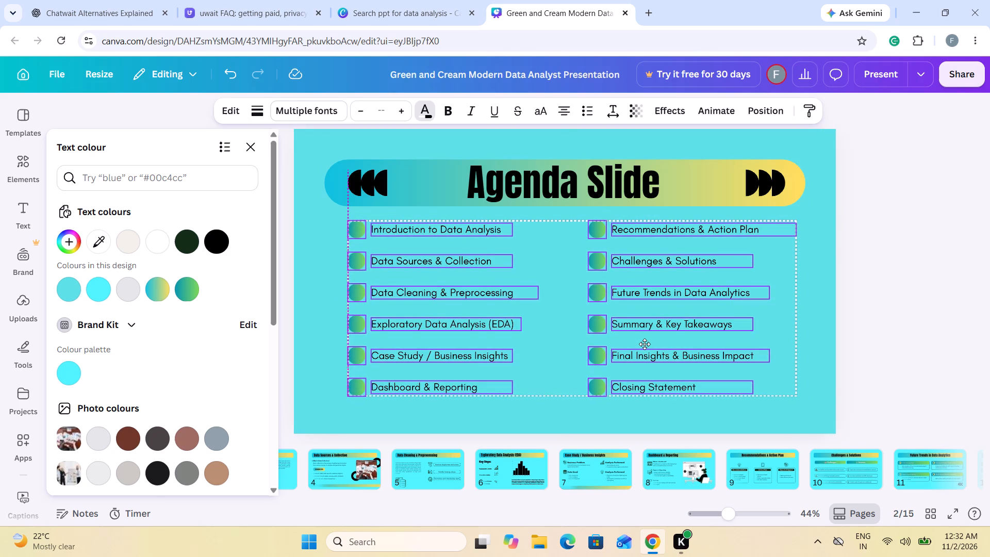
{"action": "left_click_drag", "start_coordinate": [645, 344], "coordinate": [645, 358]}
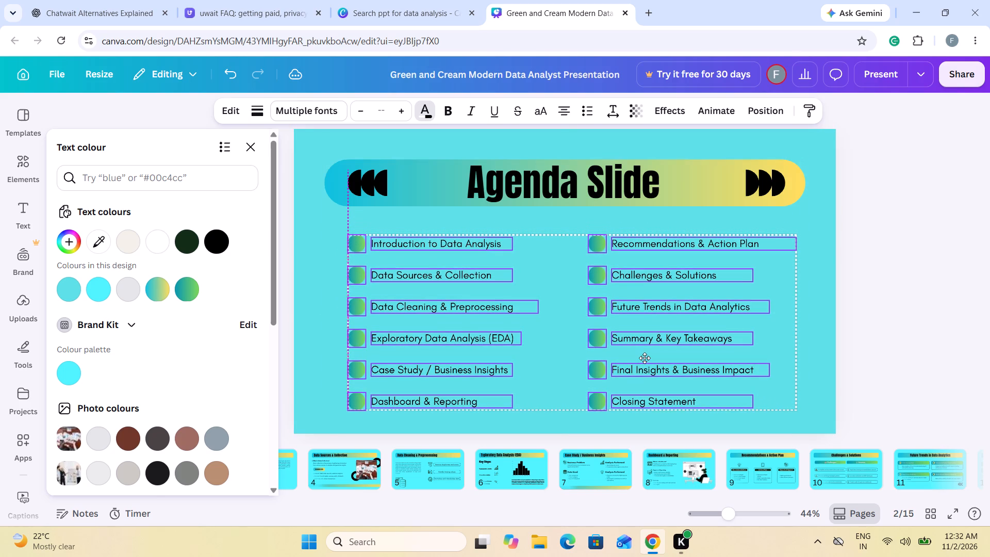
{"action": "left_click_drag", "start_coordinate": [645, 358], "coordinate": [645, 355]}
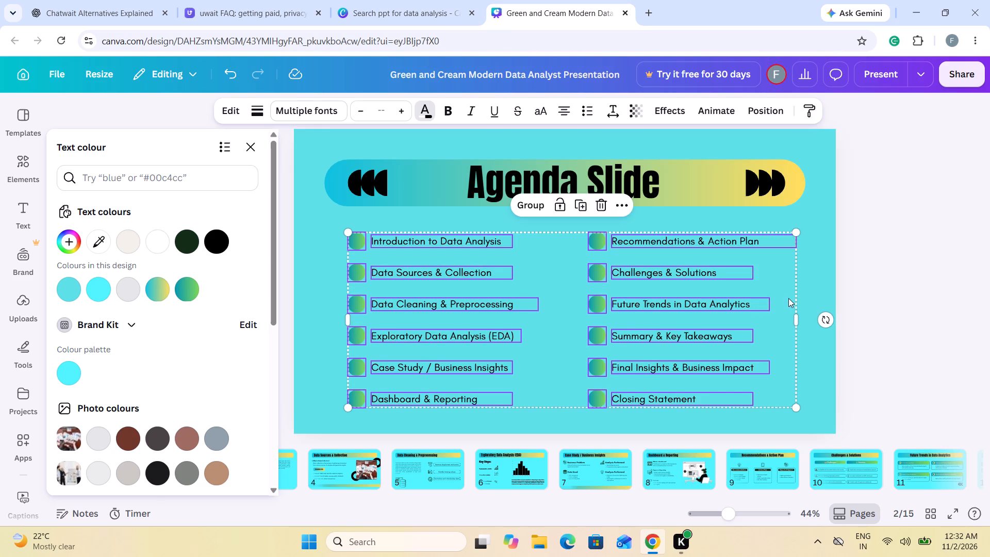
{"action": "left_click", "coordinate": [852, 275]}
{"action": "left_click", "coordinate": [852, 275]}
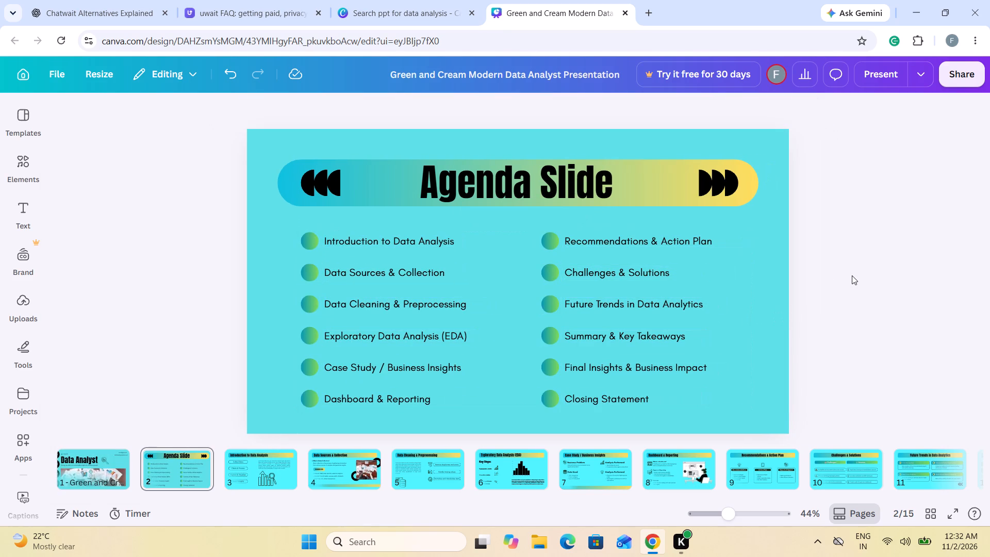
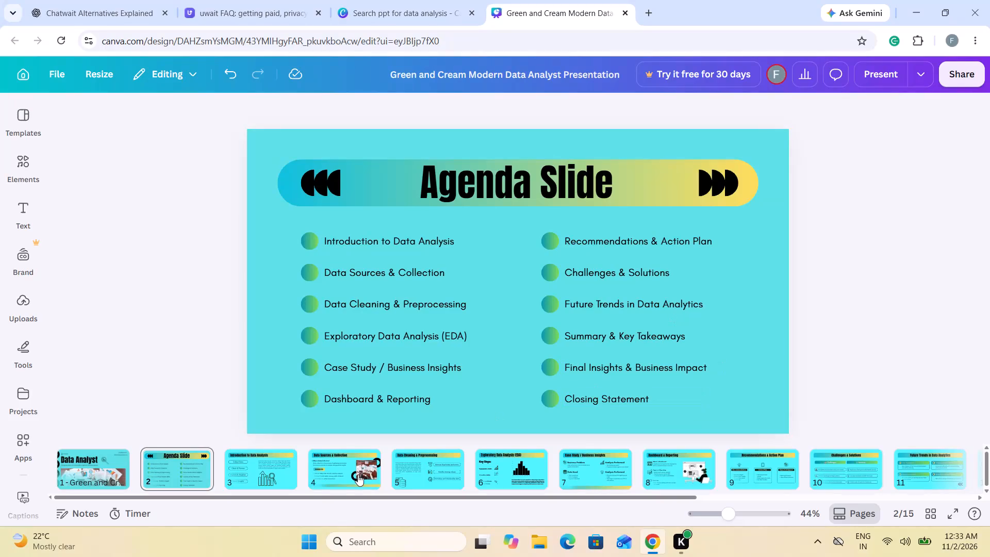
On the Introduction to Data Analysis slide, move the four process labels, paragraph and chart graphic together slightly down, keeping them aligned with the title banner's left edge.
{"action": "left_click", "coordinate": [344, 473]}
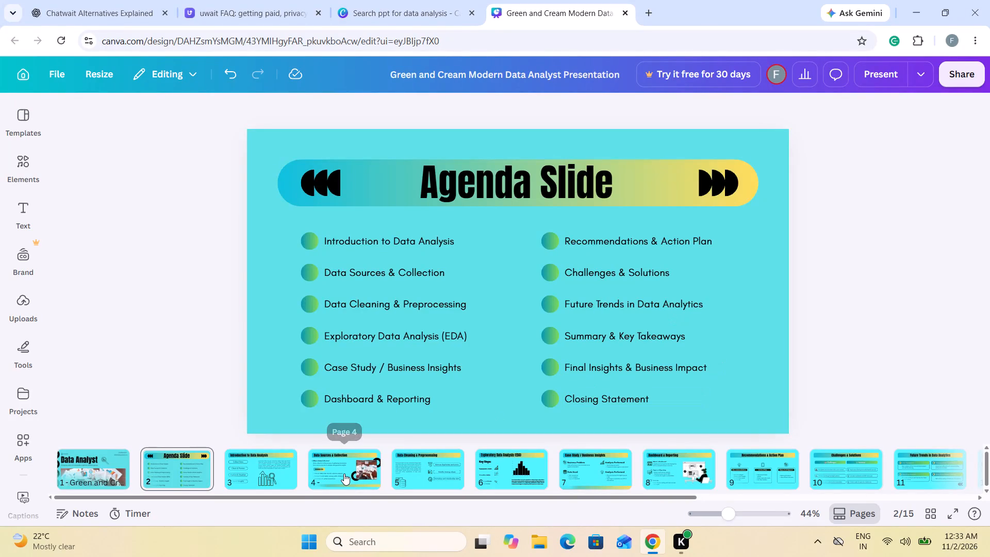
{"action": "left_click", "coordinate": [261, 481]}
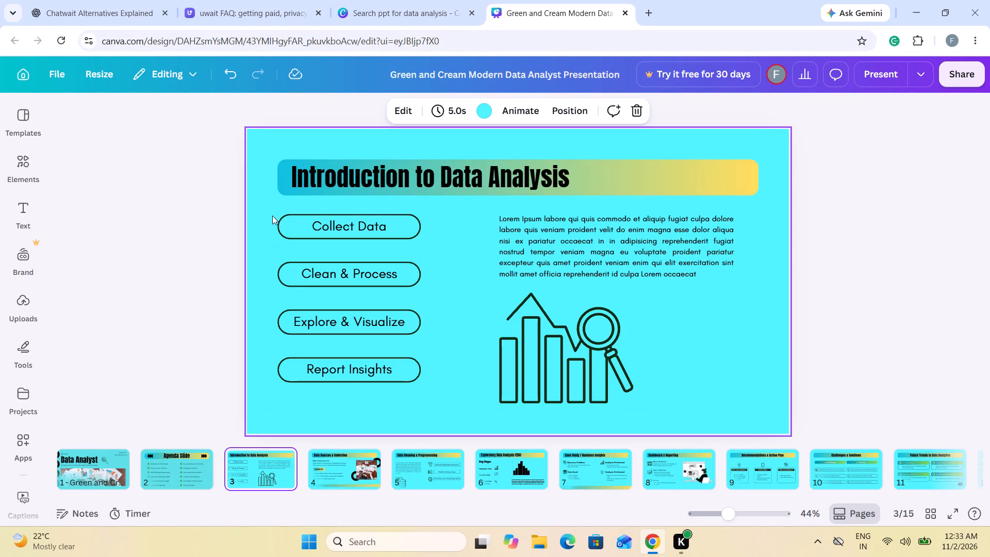
{"action": "left_click_drag", "start_coordinate": [268, 207], "coordinate": [642, 409]}
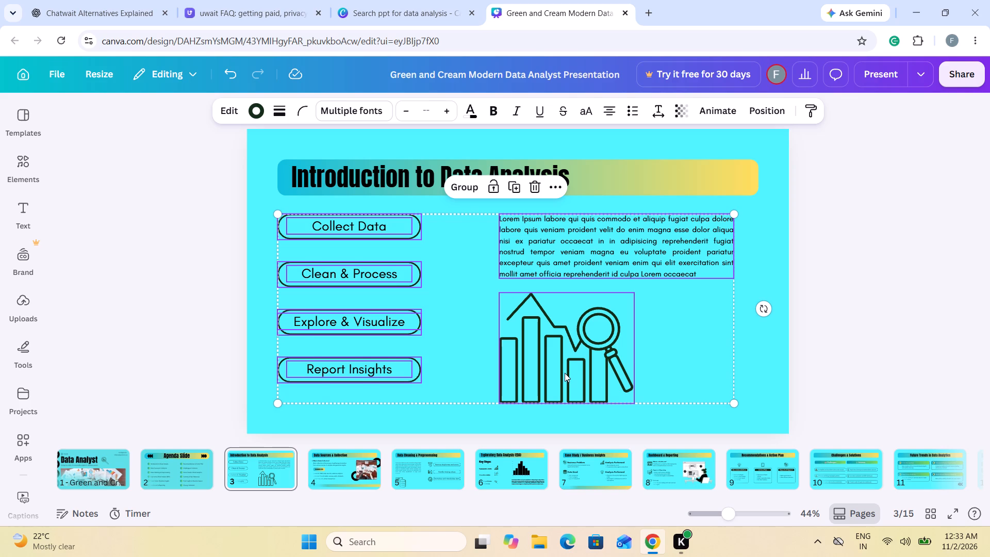
{"action": "left_click_drag", "start_coordinate": [565, 373], "coordinate": [567, 390]}
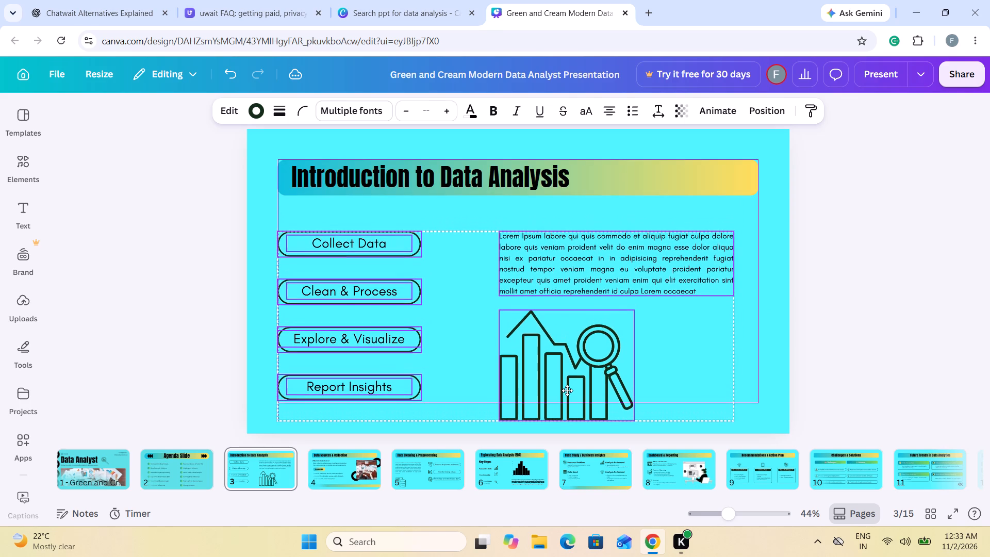
{"action": "left_click_drag", "start_coordinate": [567, 390], "coordinate": [567, 379]}
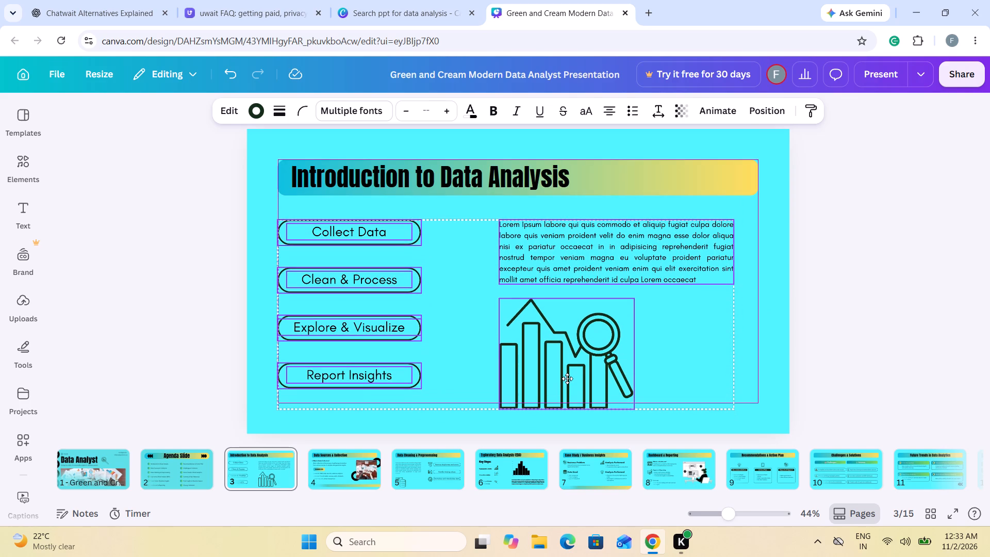
{"action": "left_click_drag", "start_coordinate": [567, 379], "coordinate": [567, 381]}
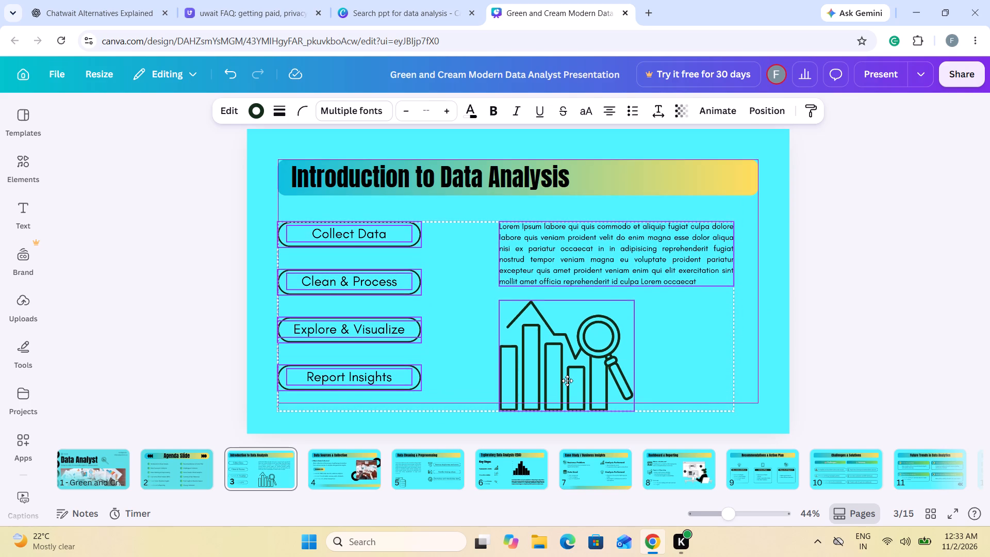
{"action": "left_click_drag", "start_coordinate": [567, 381], "coordinate": [569, 380]}
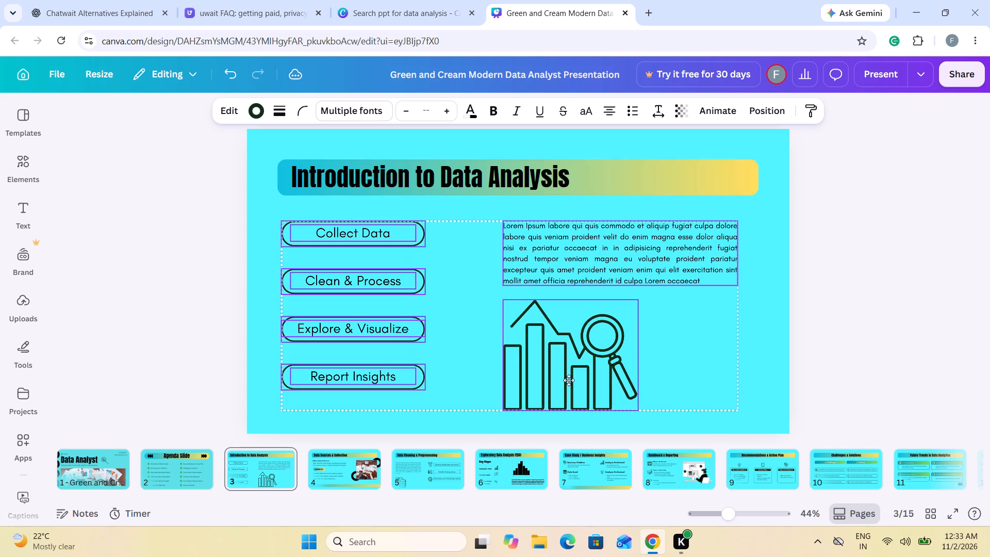
{"action": "left_click_drag", "start_coordinate": [569, 380], "coordinate": [568, 381]}
{"action": "left_click", "coordinate": [826, 281]}
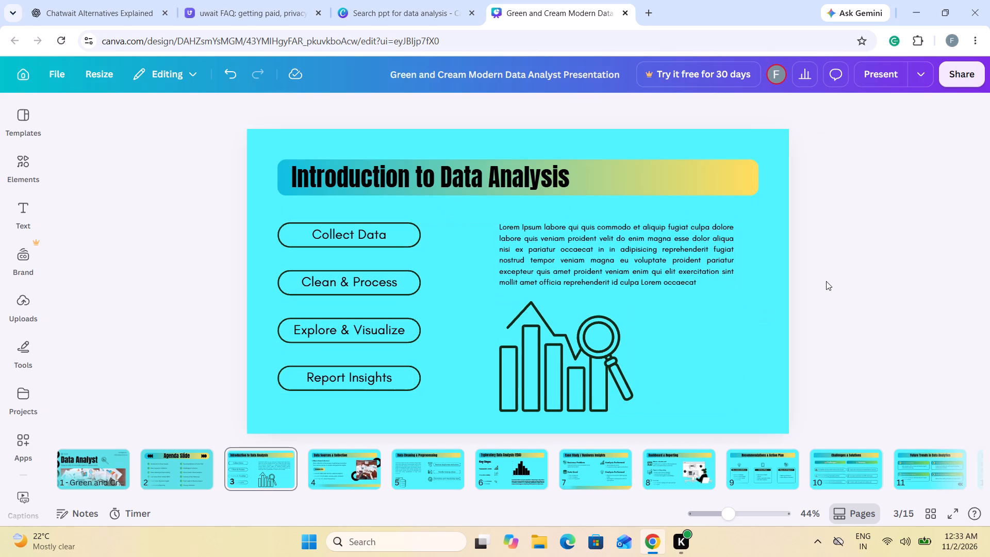
On the Data Sources & Collection slide, open the colour choices for the two black ring graphics around the photo.
{"action": "left_click", "coordinate": [355, 474]}
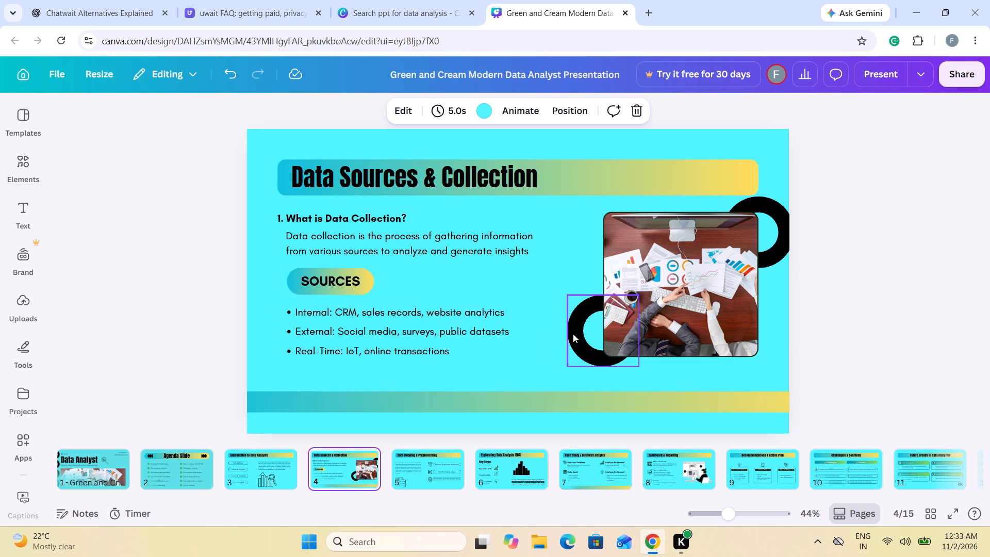
{"action": "left_click", "coordinate": [573, 333]}
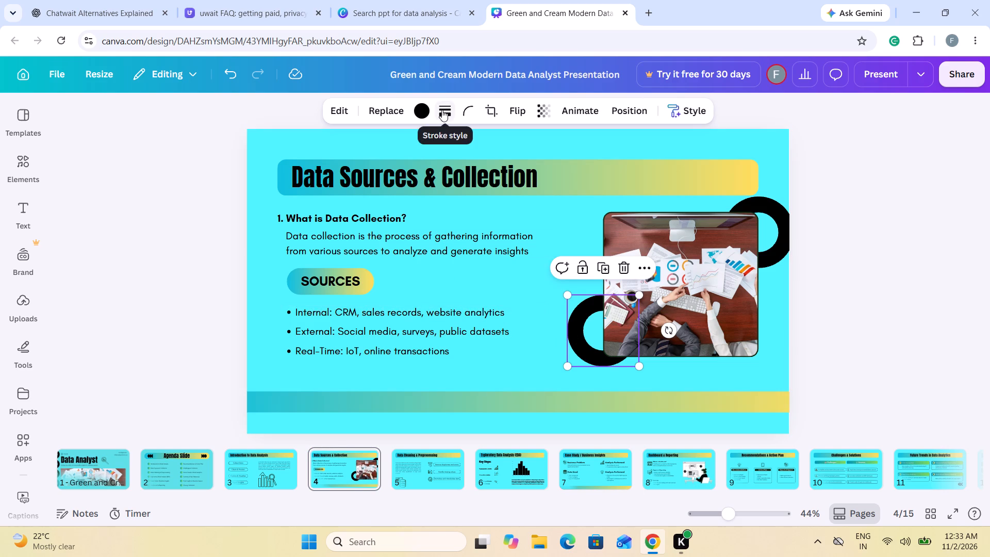
{"action": "left_click", "coordinate": [420, 110]}
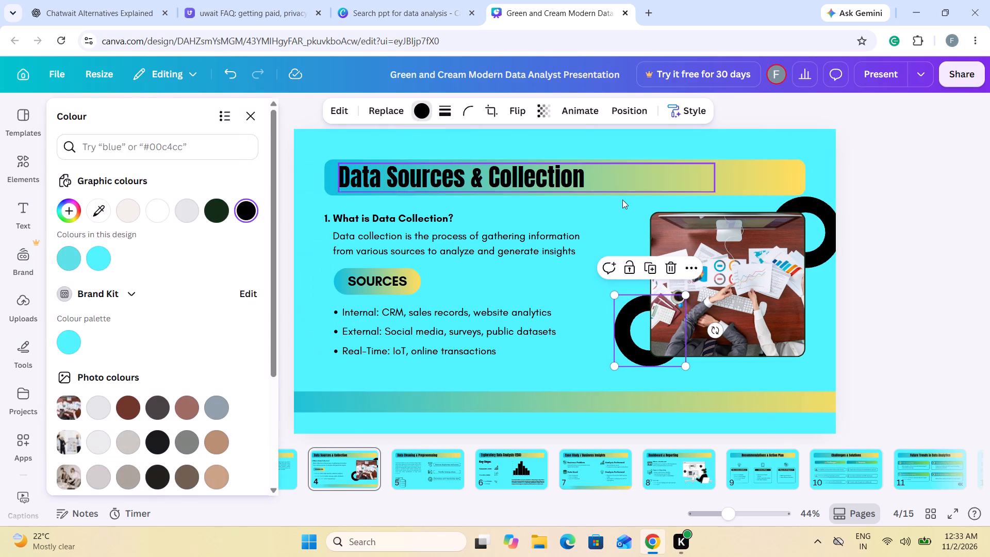
{"action": "left_click", "coordinate": [813, 206]}
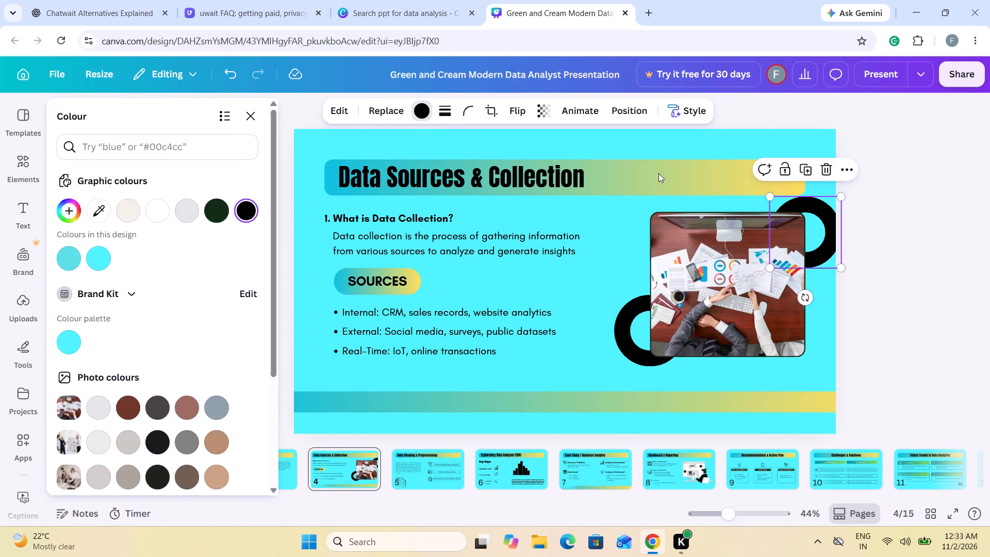
{"action": "left_click", "coordinate": [419, 110]}
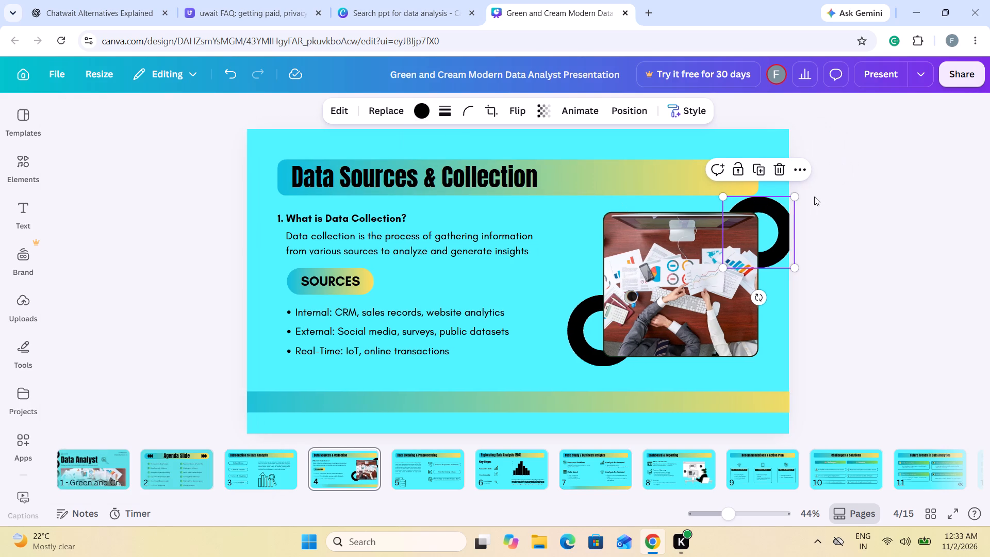
{"action": "left_click", "coordinate": [874, 199]}
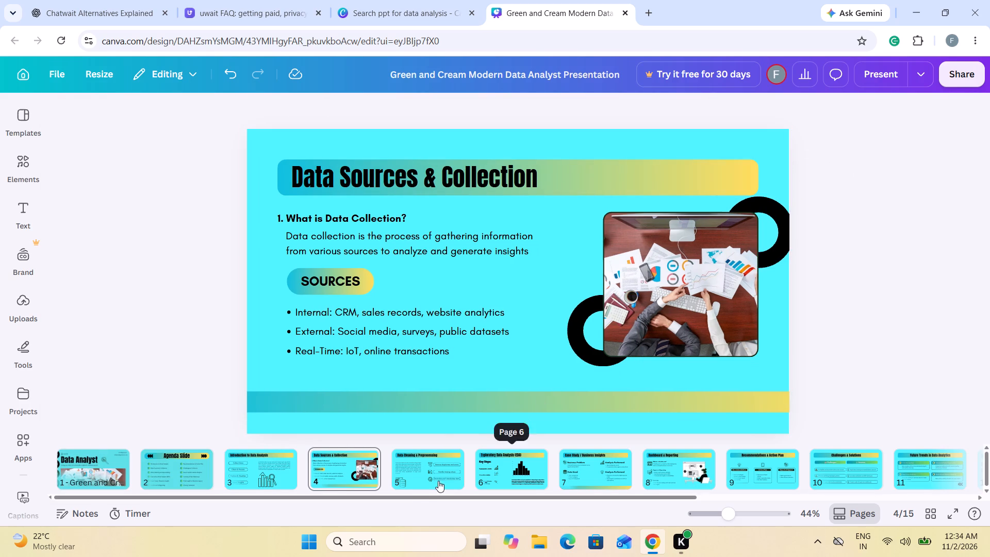
On the Data Cleaning & Preprocessing slide, move the paragraph, database graphic and three icon-and-label rows together slightly up, keeping them aligned with the title banner's edges.
{"action": "left_click", "coordinate": [422, 486]}
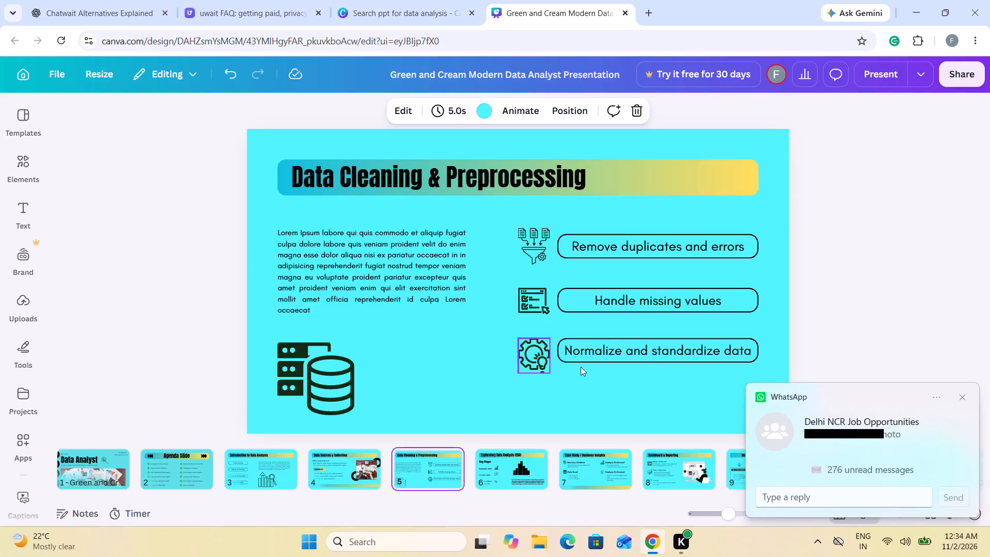
{"action": "left_click_drag", "start_coordinate": [805, 450], "coordinate": [989, 425]}
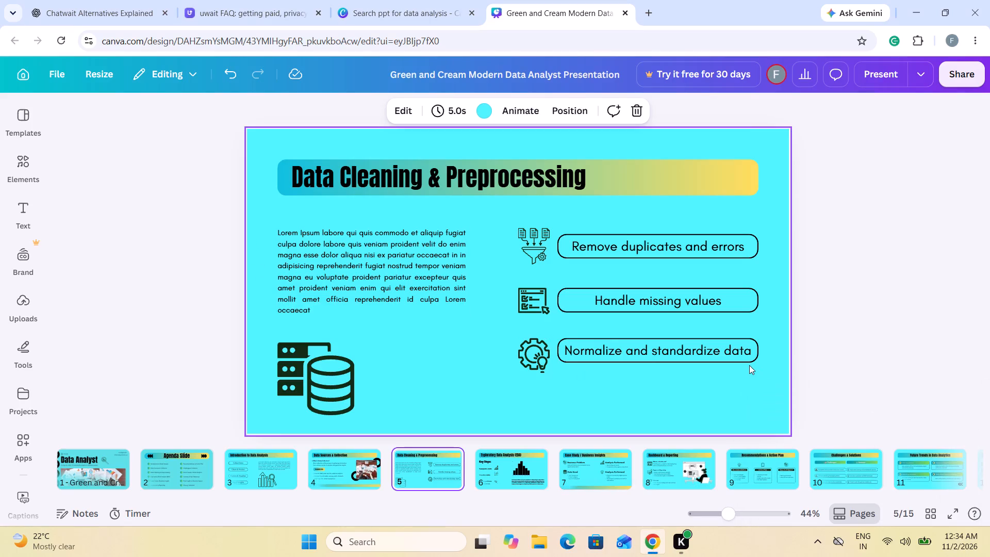
{"action": "left_click_drag", "start_coordinate": [263, 208], "coordinate": [446, 289]}
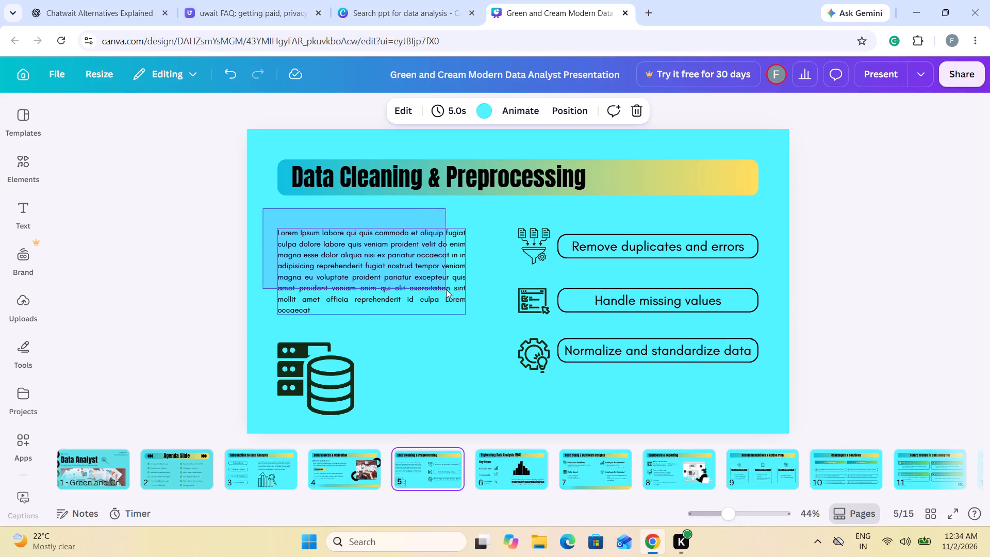
{"action": "left_click_drag", "start_coordinate": [446, 289], "coordinate": [640, 419]}
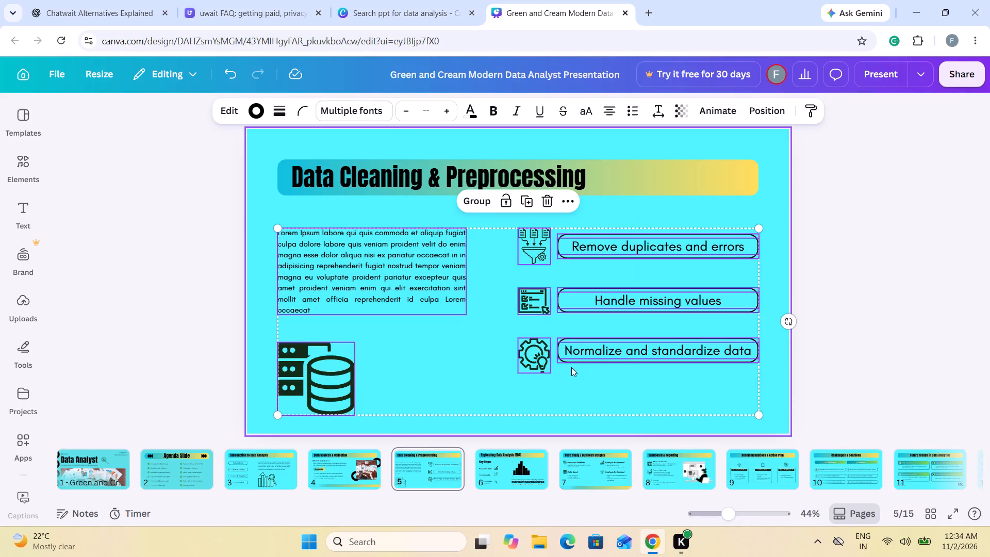
{"action": "left_click_drag", "start_coordinate": [566, 361], "coordinate": [567, 356]}
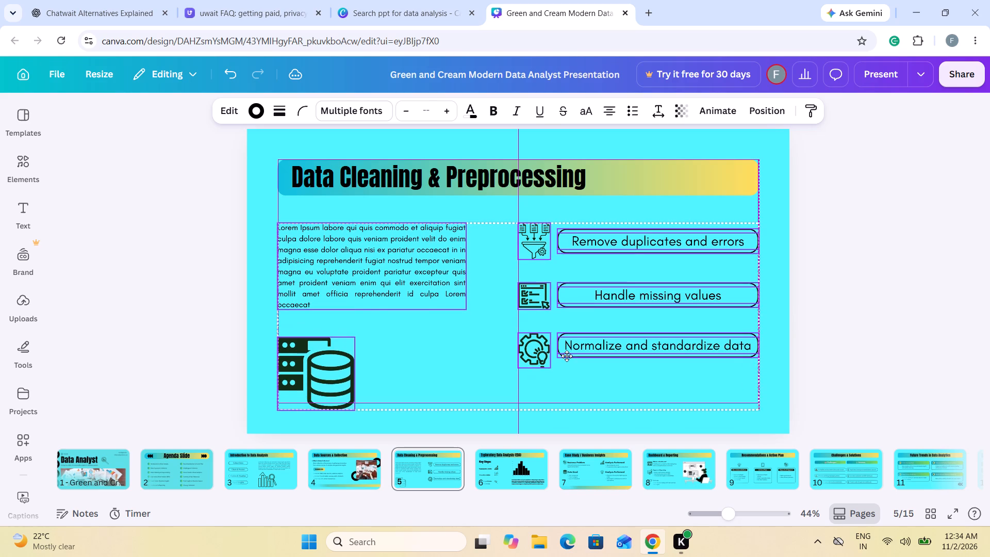
{"action": "left_click_drag", "start_coordinate": [567, 356], "coordinate": [566, 354]}
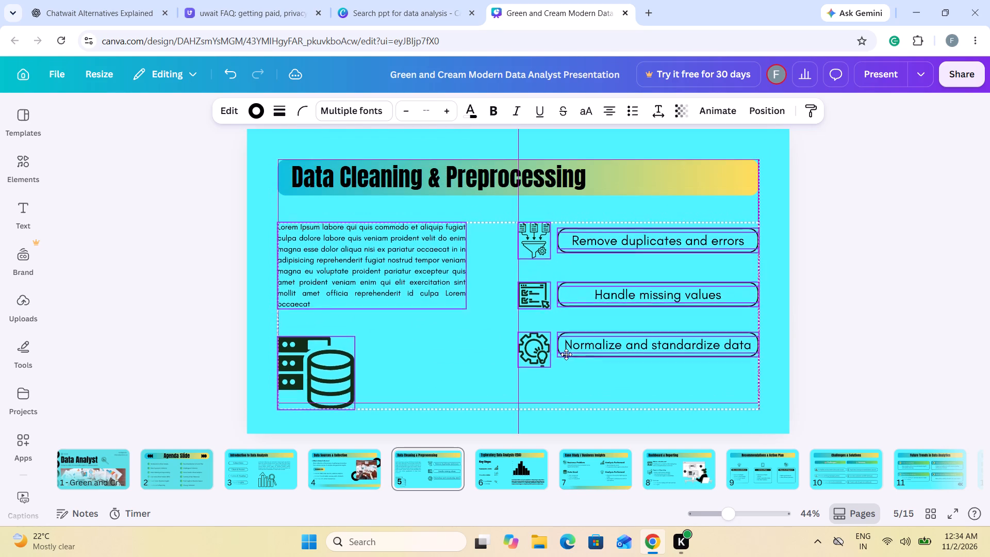
{"action": "left_click_drag", "start_coordinate": [566, 354], "coordinate": [566, 354]}
{"action": "left_click_drag", "start_coordinate": [566, 354], "coordinate": [565, 339]}
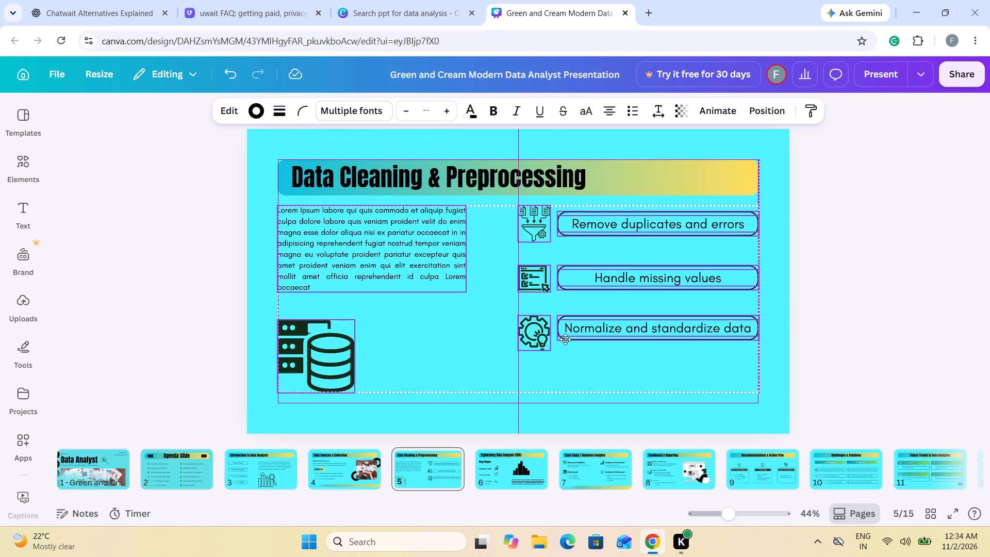
On the Data Cleaning & Preprocessing slide, move the paragraph, icons and three labelled boxes together slightly down from the title banner.
{"action": "left_click_drag", "start_coordinate": [565, 339], "coordinate": [567, 349]}
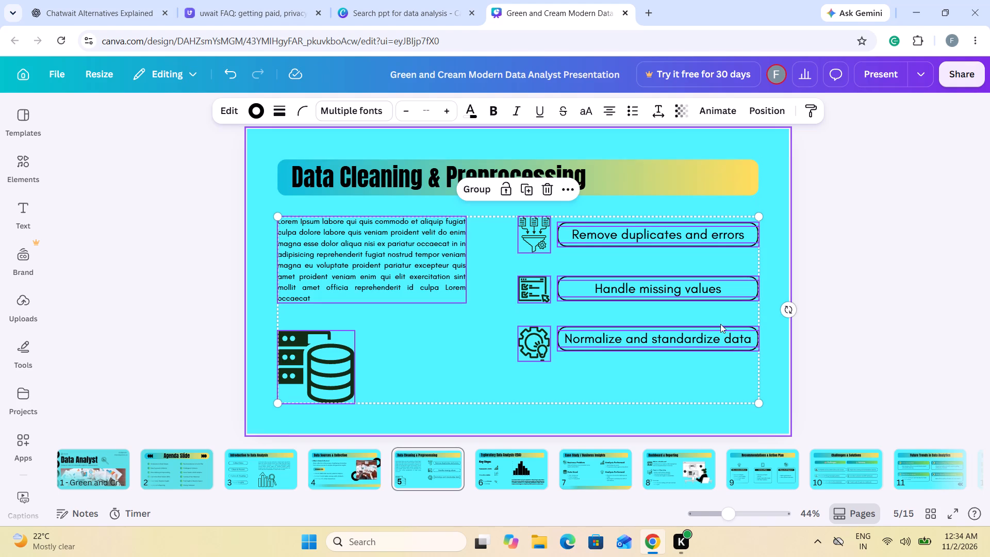
{"action": "left_click", "coordinate": [775, 322]}
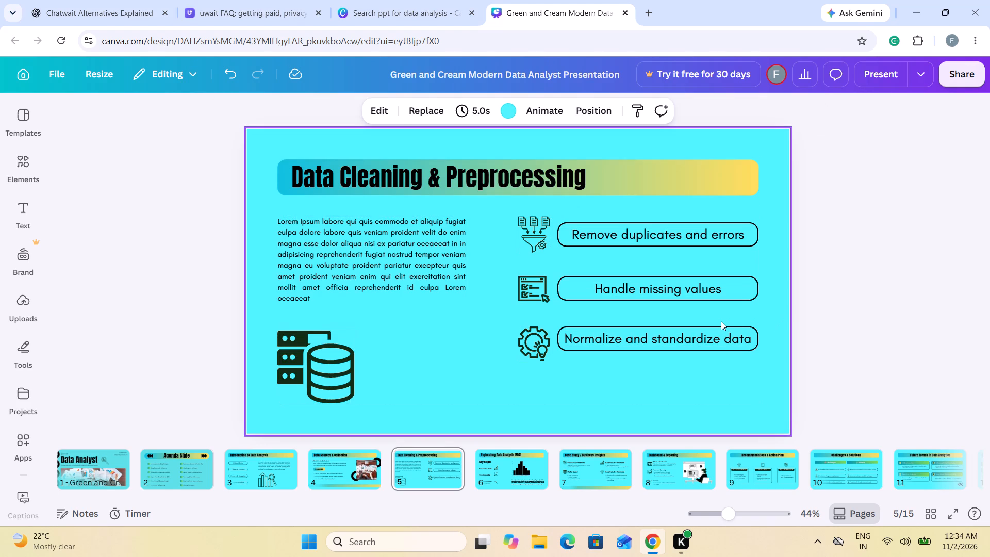
On the Exploratory Data Analysis (EDA) slide, move the key steps, their icons, histogram and paragraph together slightly down from the title banner.
{"action": "left_click", "coordinate": [504, 474]}
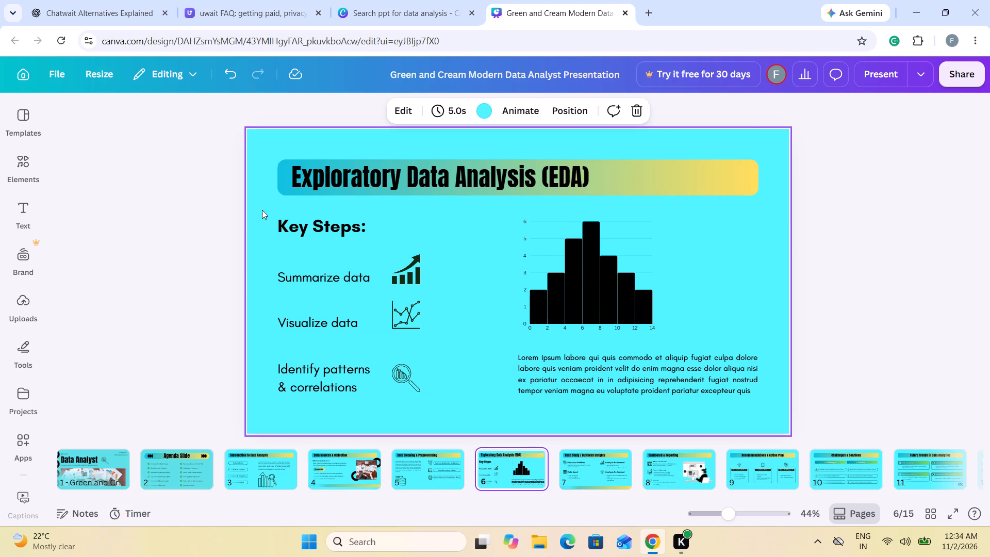
{"action": "left_click", "coordinate": [424, 480]}
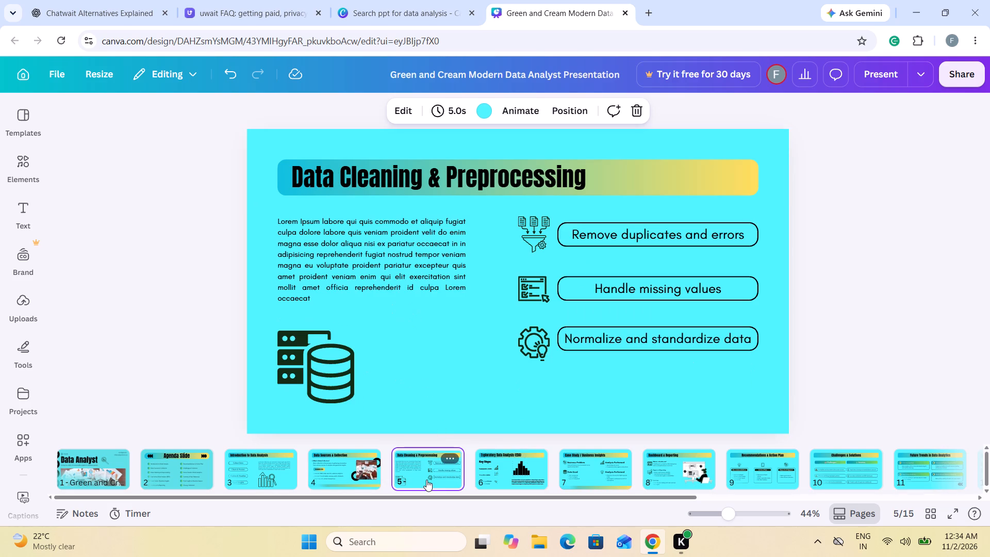
{"action": "left_click", "coordinate": [488, 484]}
{"action": "left_click", "coordinate": [343, 463]}
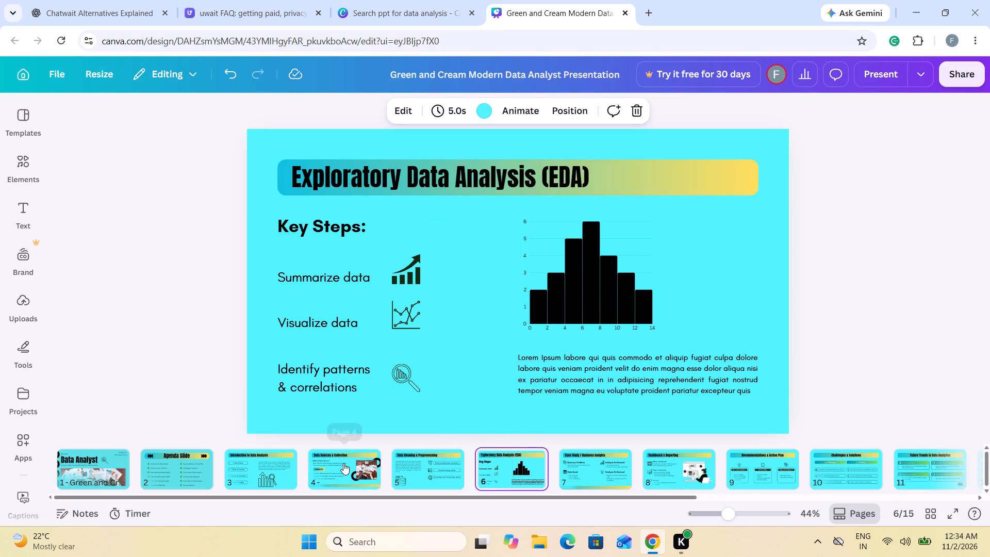
{"action": "left_click", "coordinate": [245, 463]}
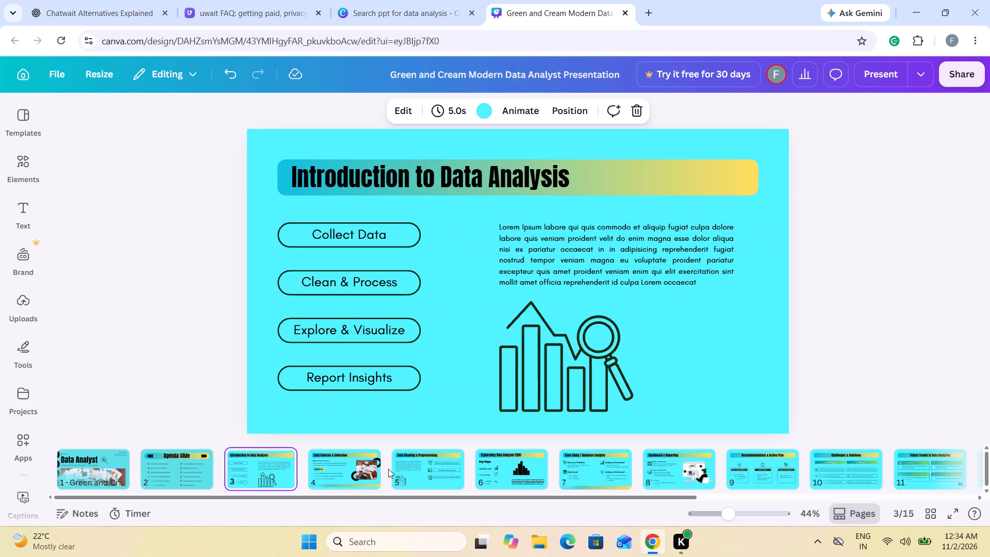
{"action": "left_click", "coordinate": [524, 472]}
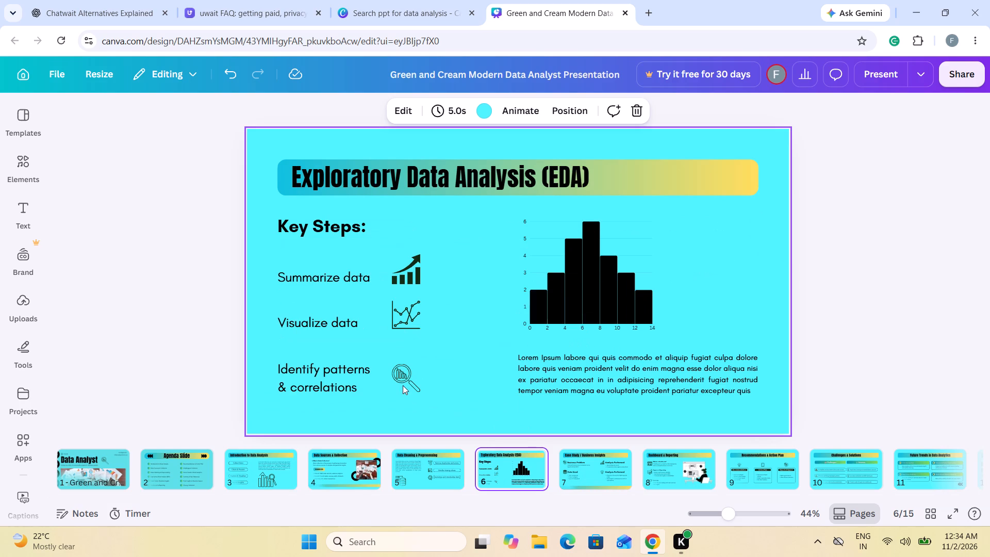
{"action": "left_click_drag", "start_coordinate": [265, 214], "coordinate": [558, 282]}
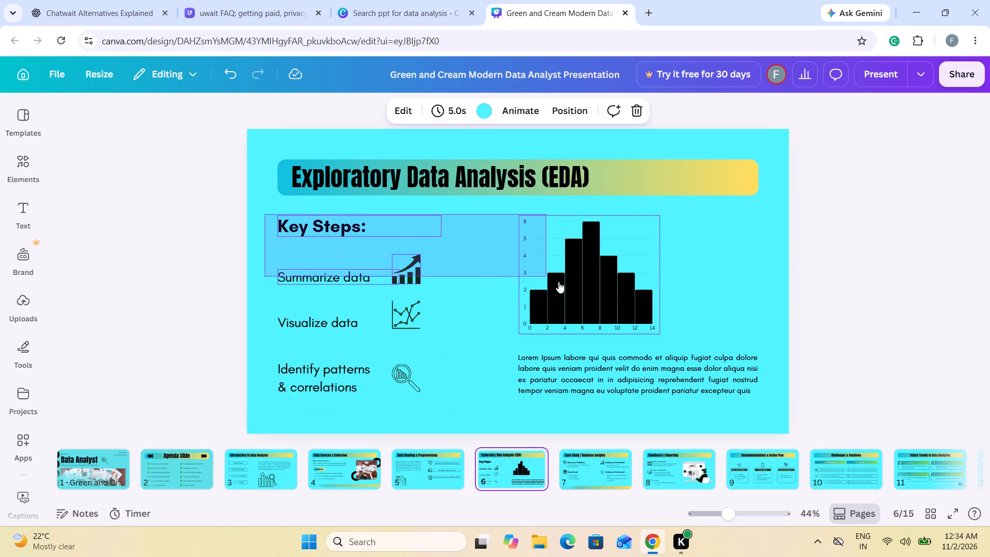
{"action": "left_click_drag", "start_coordinate": [558, 282], "coordinate": [693, 405]}
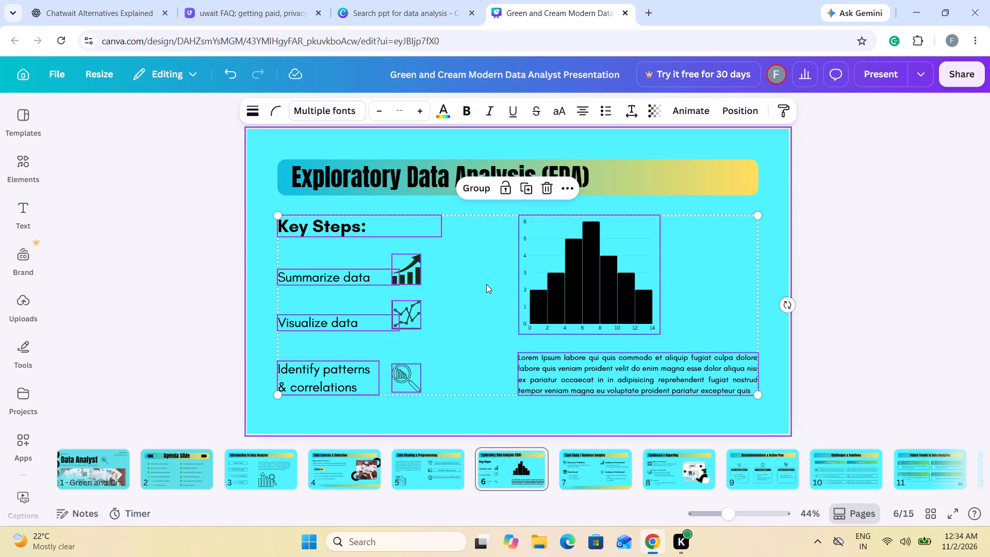
{"action": "left_click_drag", "start_coordinate": [486, 284], "coordinate": [489, 290]}
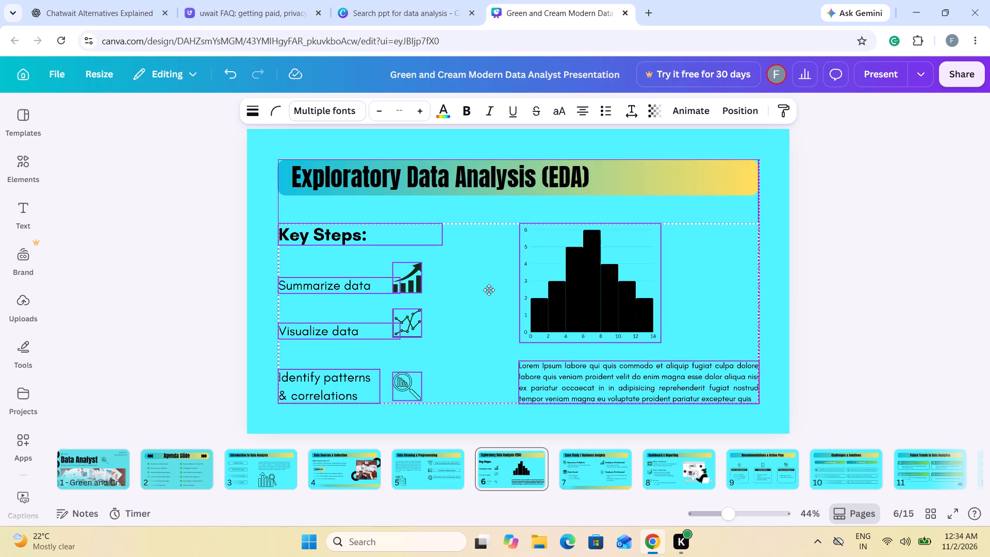
{"action": "left_click_drag", "start_coordinate": [489, 290], "coordinate": [490, 283]}
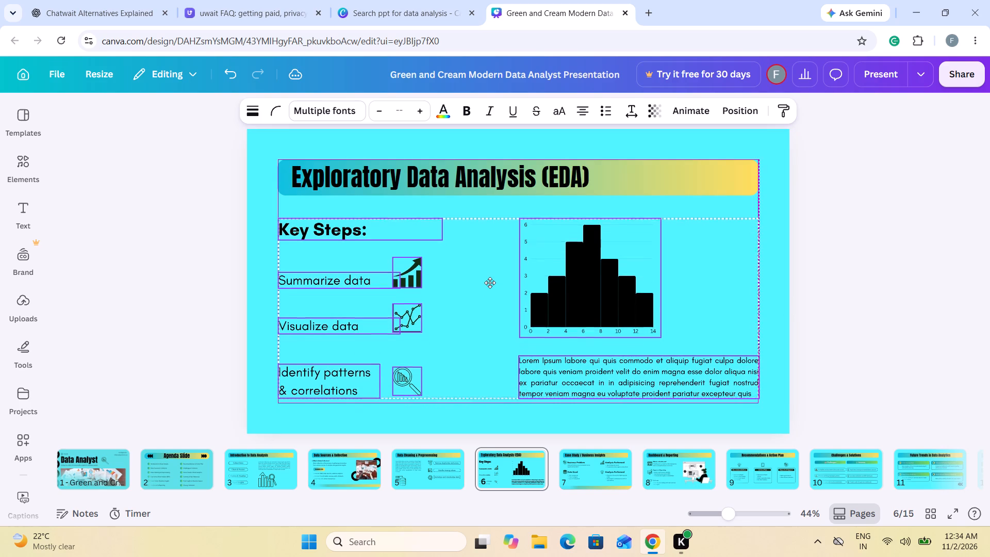
{"action": "left_click_drag", "start_coordinate": [490, 283], "coordinate": [490, 291]}
{"action": "left_click_drag", "start_coordinate": [763, 453], "coordinate": [949, 431]}
{"action": "left_click", "coordinate": [767, 267]}
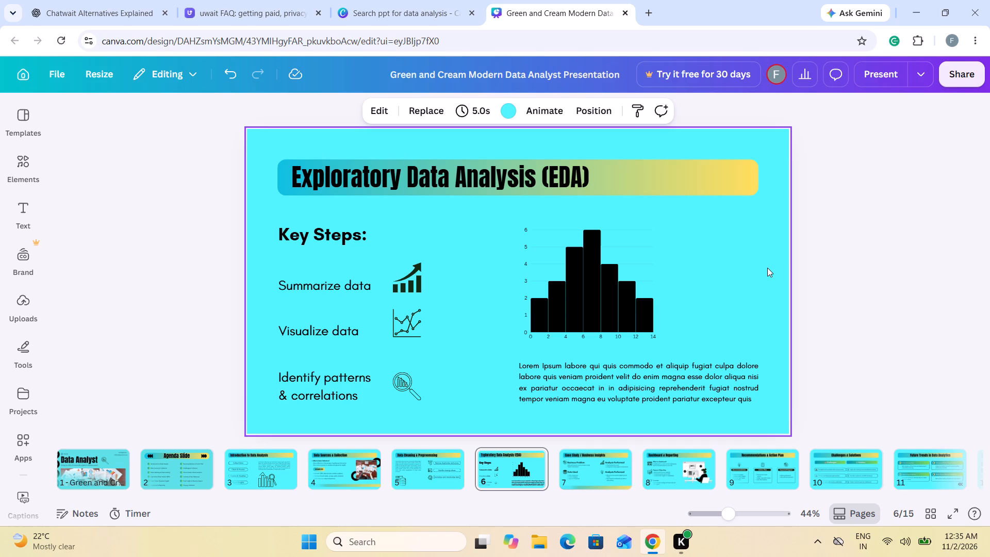
On the Case Study / Business Insights slide, move the four icons and text blocks together slightly down, aligned with the title banner's left edge.
{"action": "left_click", "coordinate": [584, 460]}
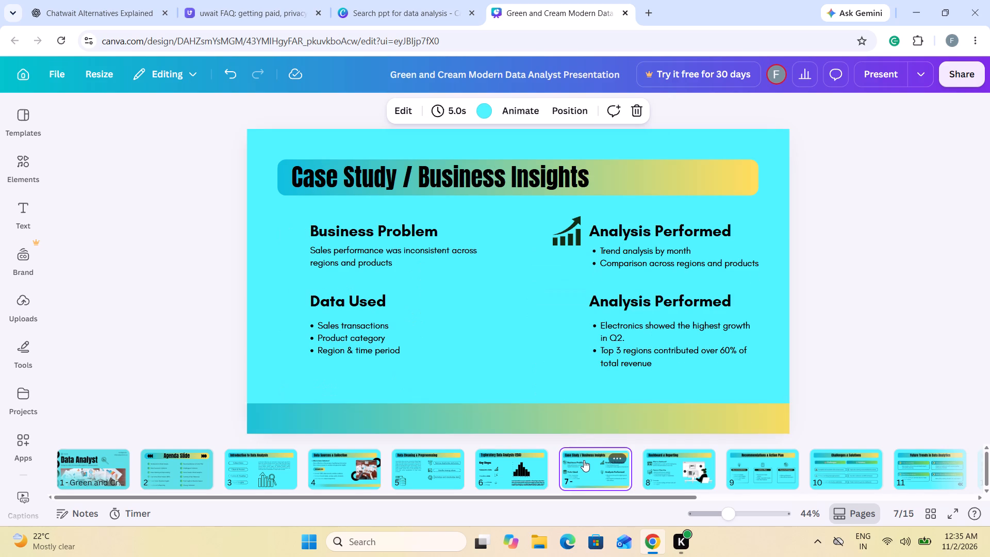
{"action": "left_click_drag", "start_coordinate": [266, 217], "coordinate": [266, 217]}
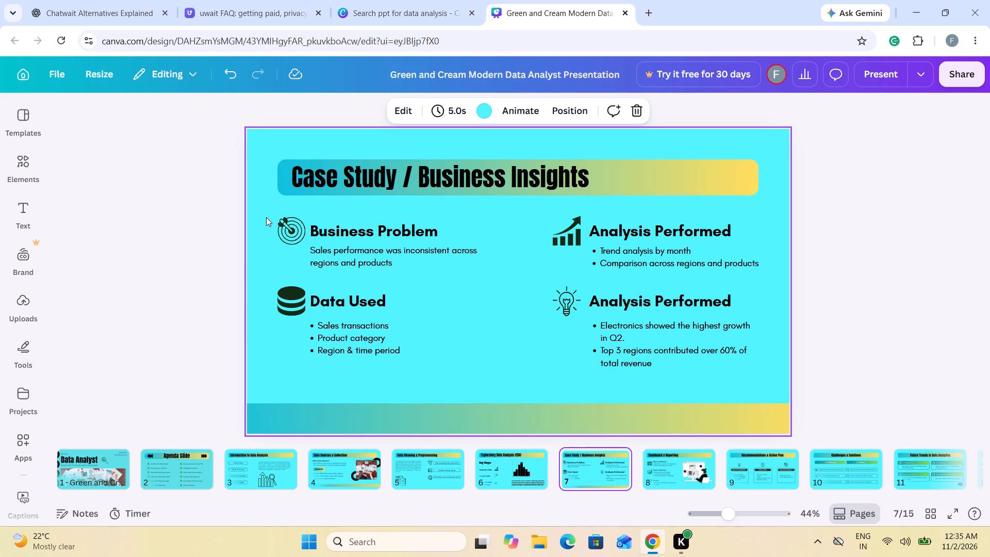
{"action": "left_click_drag", "start_coordinate": [266, 217], "coordinate": [634, 367]}
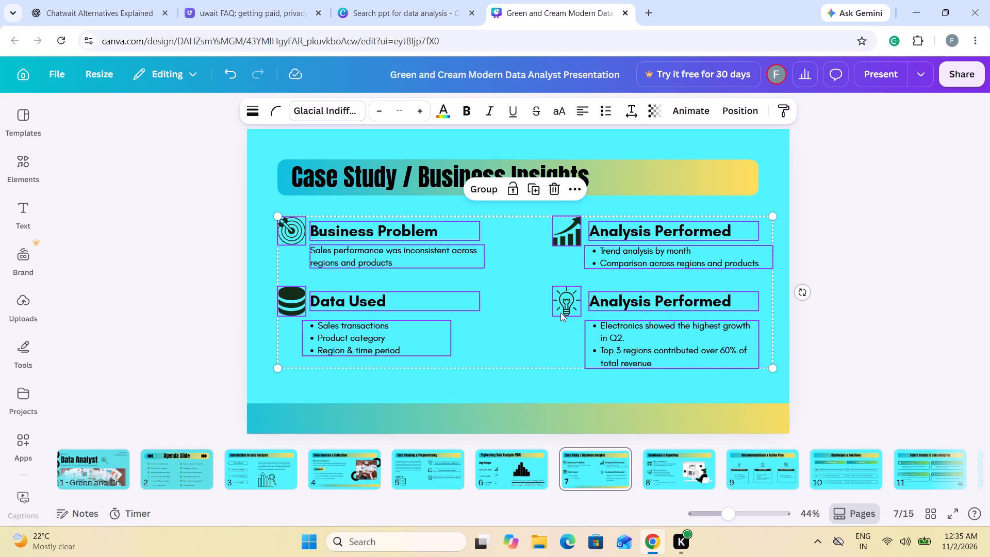
{"action": "left_click", "coordinate": [559, 310]}
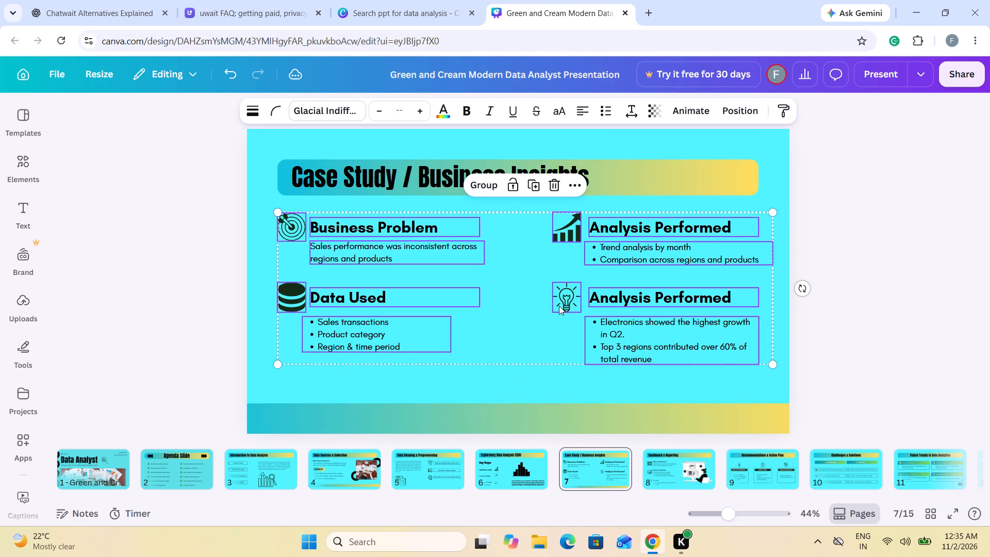
{"action": "left_click_drag", "start_coordinate": [536, 296], "coordinate": [539, 309]}
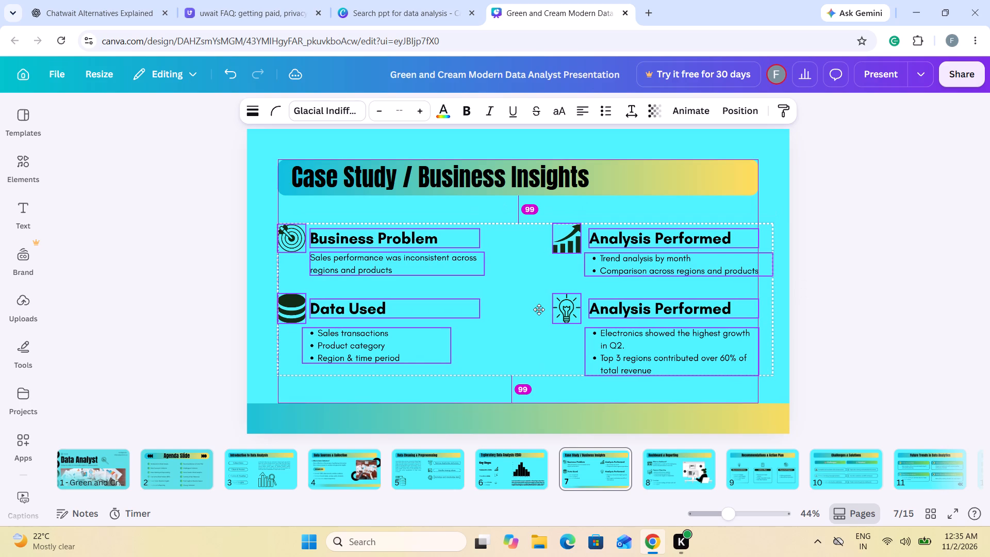
{"action": "left_click_drag", "start_coordinate": [539, 309], "coordinate": [539, 304]}
Review the slides from Dashboard & Reporting through Thank You, and recheck the opening slides for consistent layout and background colour.
{"action": "left_click", "coordinate": [664, 488]}
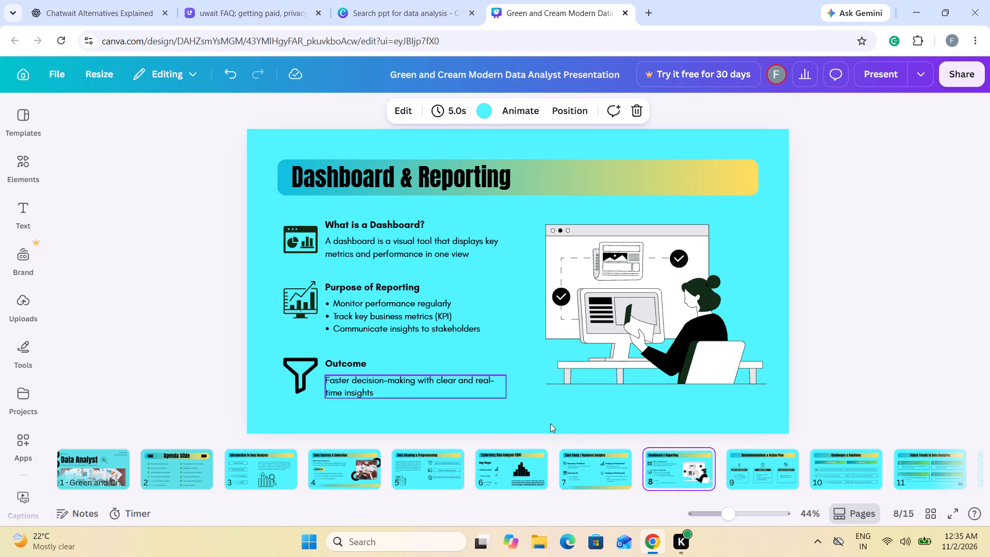
{"action": "left_click", "coordinate": [735, 482]}
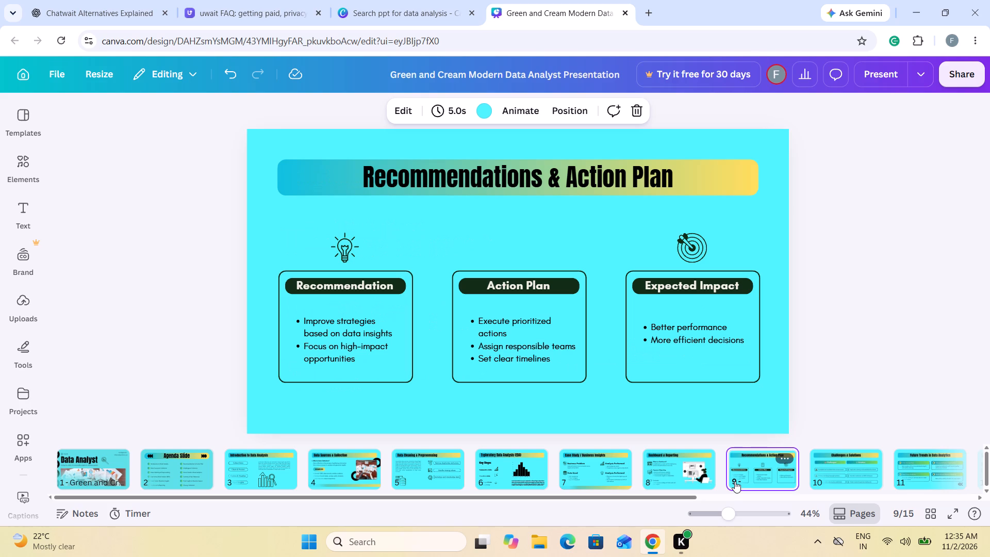
{"action": "left_click", "coordinate": [833, 470]}
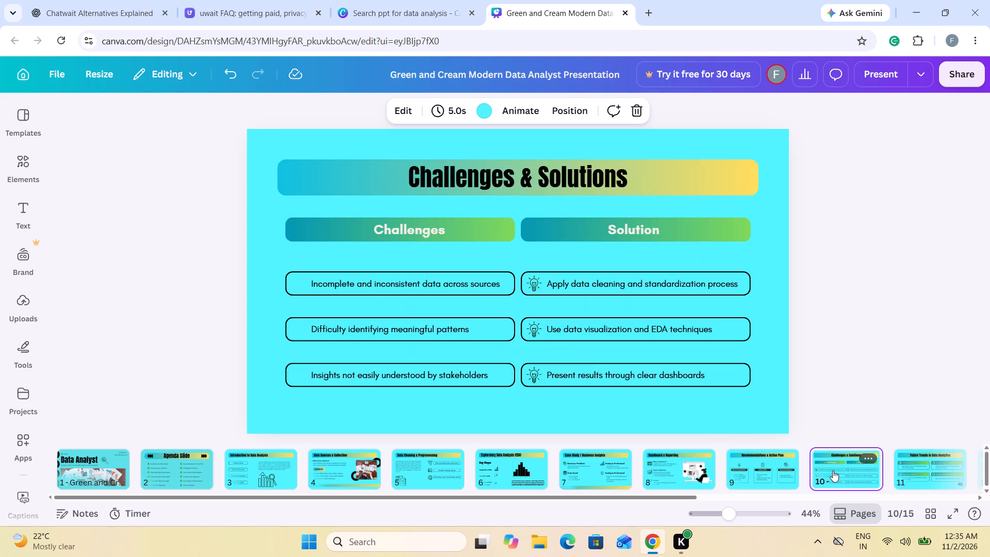
{"action": "left_click", "coordinate": [935, 479]}
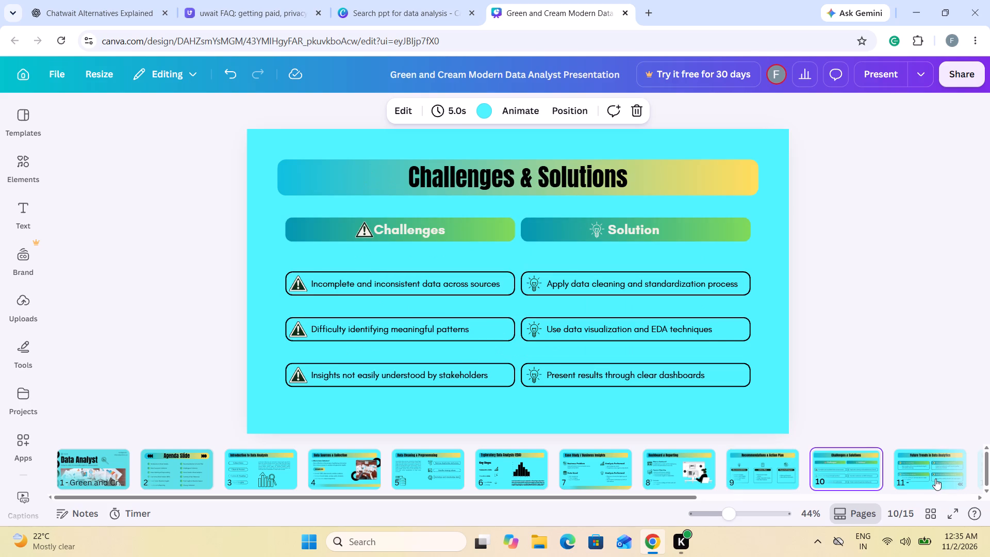
{"action": "scroll", "coordinate": [935, 479], "scroll_direction": "left", "scroll_amount": 6}
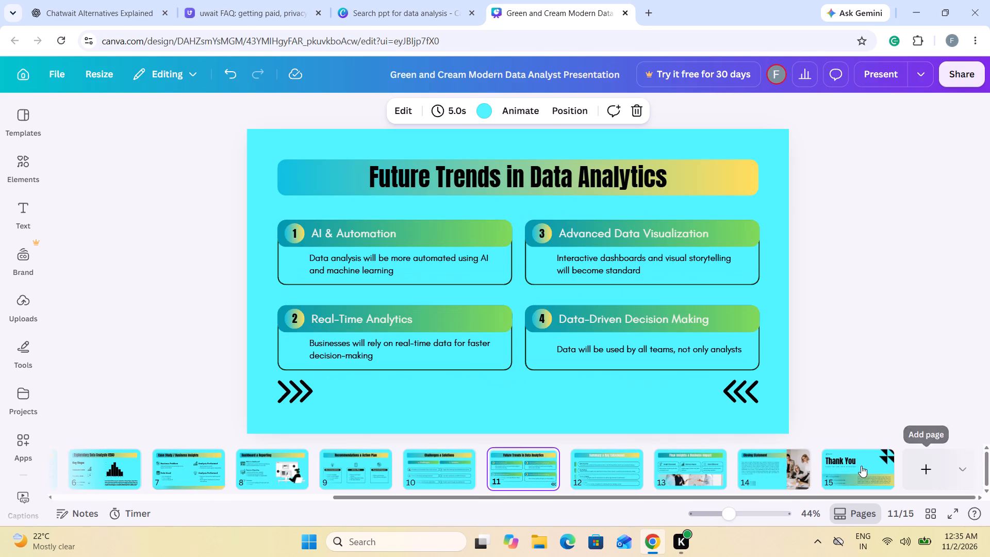
{"action": "left_click", "coordinate": [855, 463]}
{"action": "scroll", "coordinate": [532, 498], "scroll_direction": "right", "scroll_amount": 7}
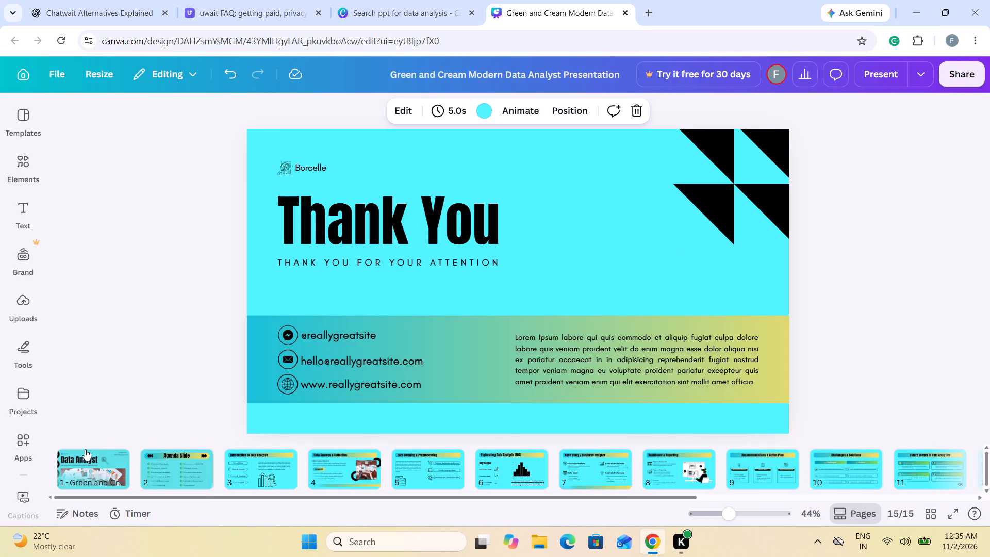
{"action": "left_click", "coordinate": [171, 473]}
{"action": "left_click", "coordinate": [107, 481]}
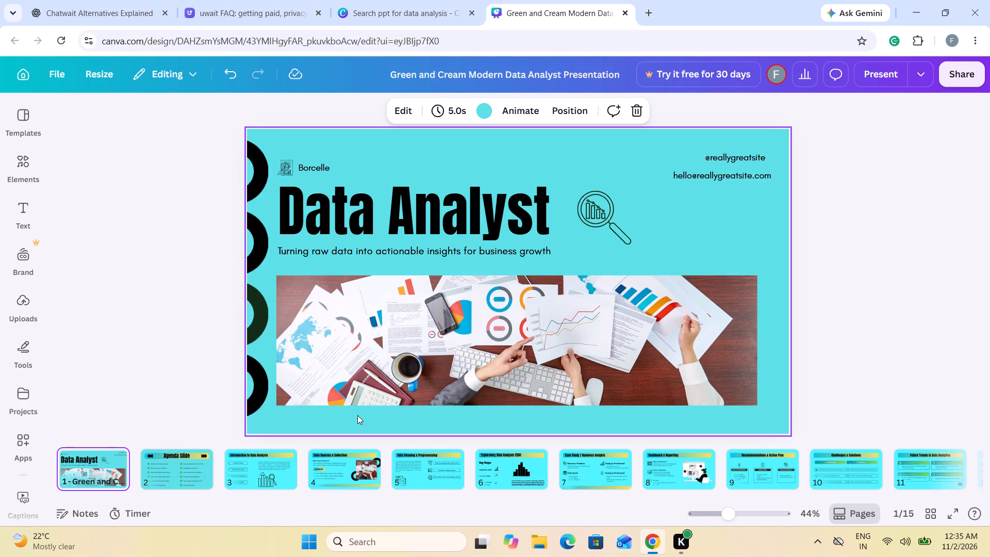
{"action": "left_click", "coordinate": [195, 473]}
{"action": "left_click", "coordinate": [241, 476]}
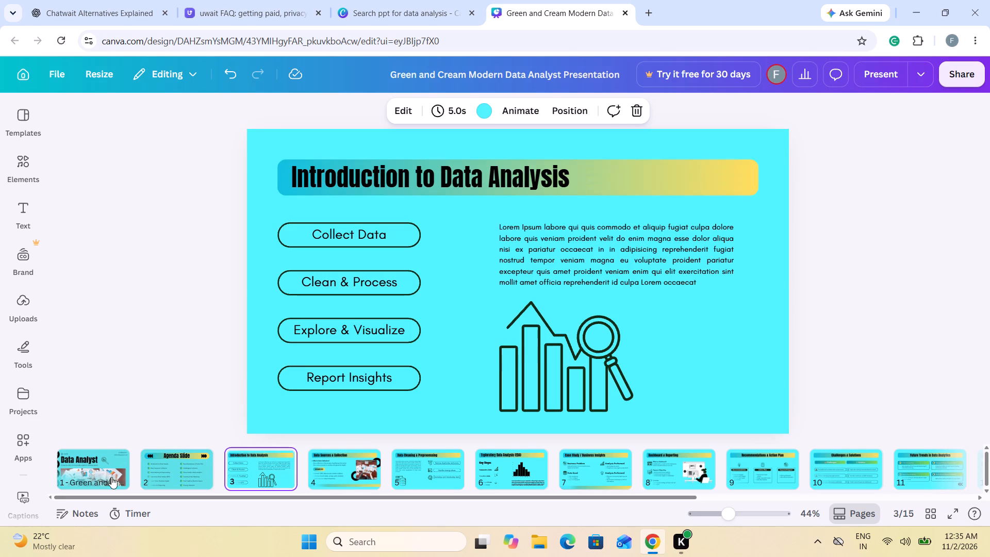
{"action": "left_click", "coordinate": [104, 478]}
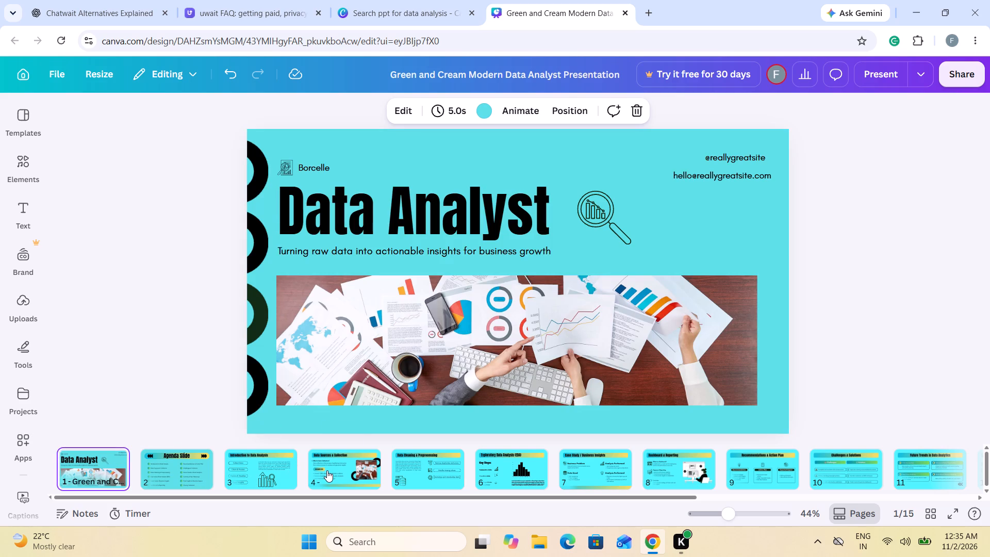
{"action": "left_click", "coordinate": [329, 470]}
{"action": "left_click", "coordinate": [398, 468]}
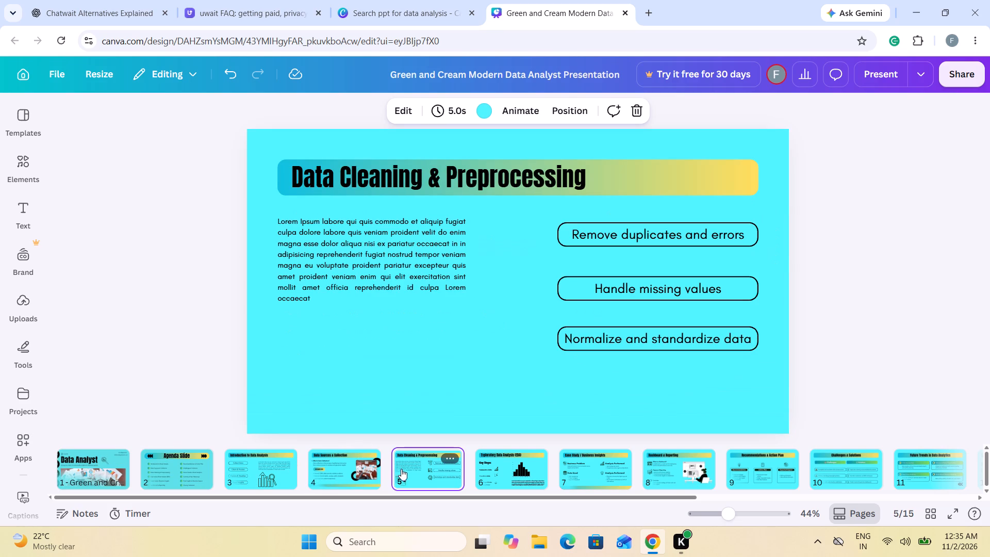
{"action": "left_click", "coordinate": [490, 475]}
{"action": "left_click", "coordinate": [596, 476]}
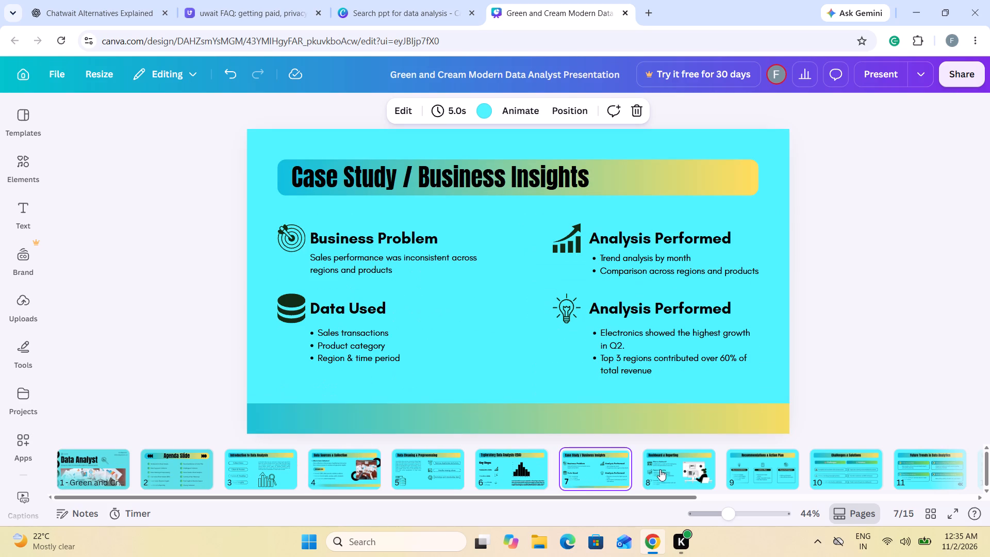
{"action": "left_click", "coordinate": [685, 474]}
Set the Agenda Slide's background to the vivid cyan #4ef4ff used on the other slides.
{"action": "left_click", "coordinate": [190, 476]}
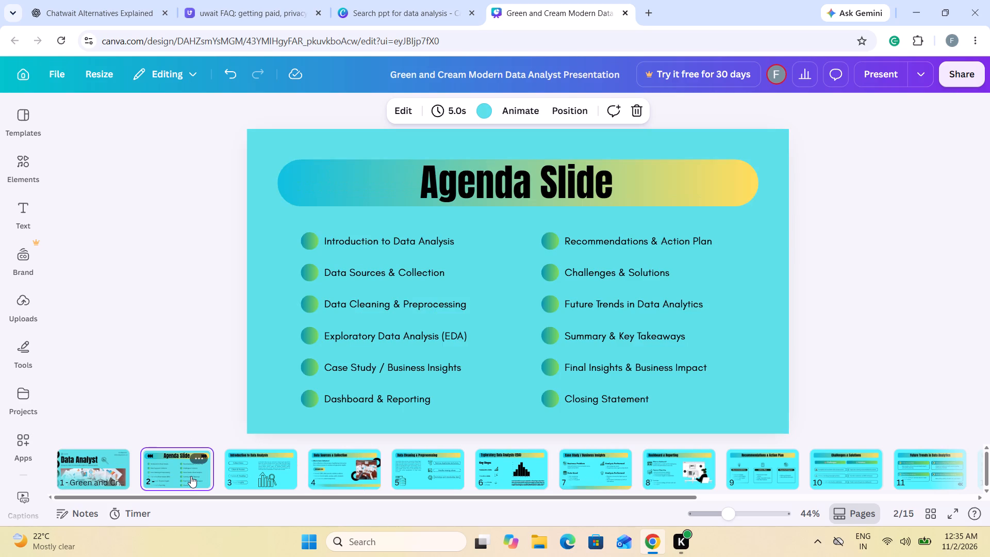
{"action": "left_click", "coordinate": [262, 376]}
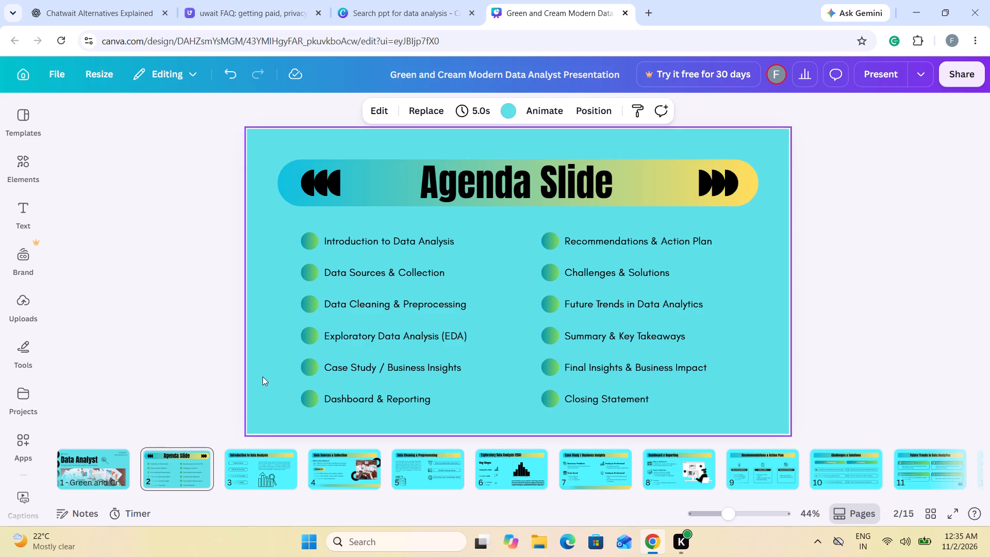
{"action": "left_click", "coordinate": [503, 112]}
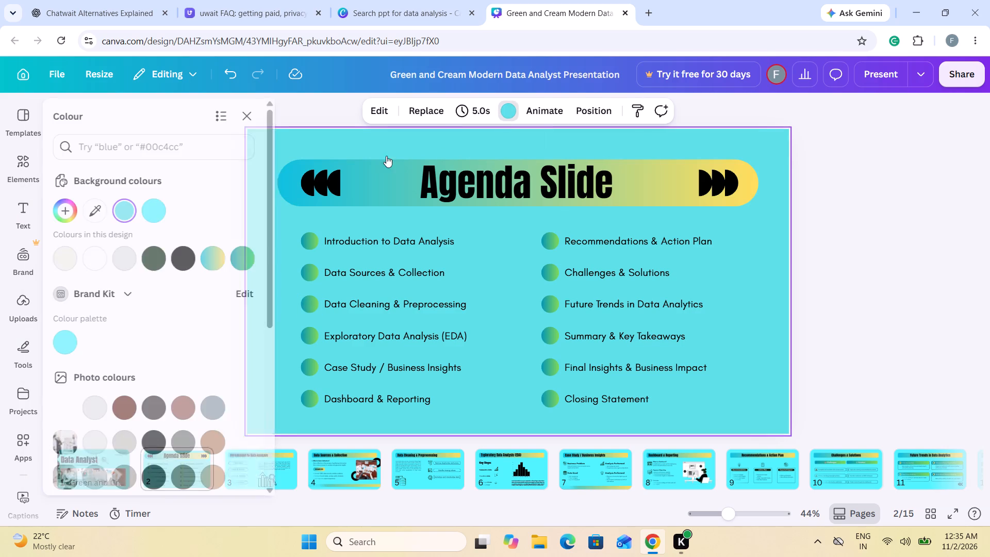
{"action": "left_click", "coordinate": [159, 219]}
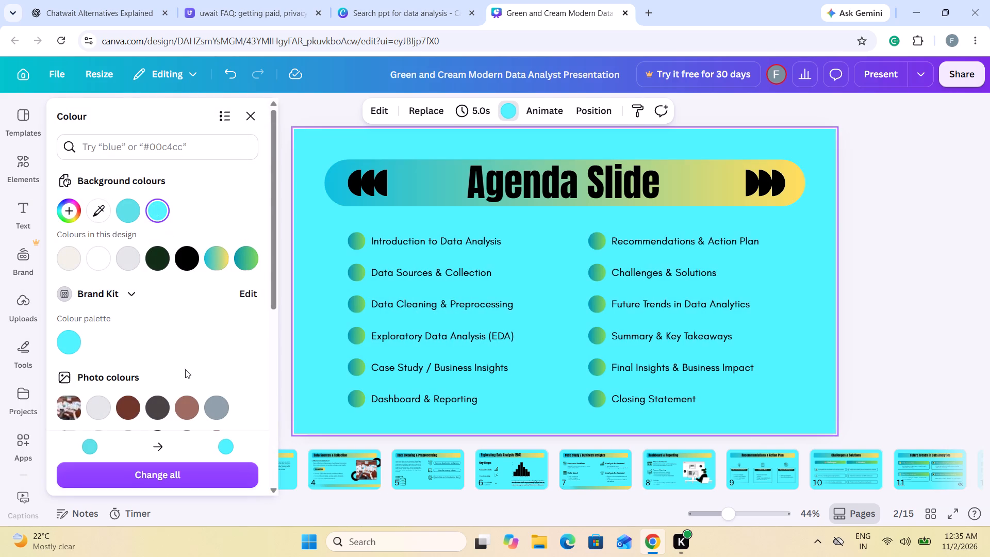
{"action": "left_click", "coordinate": [329, 387]}
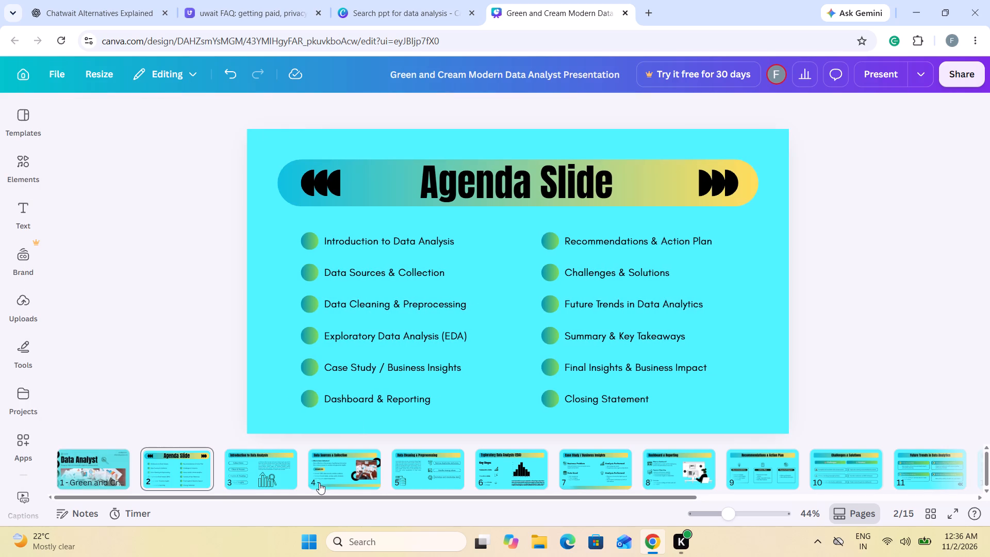
Set the Data Analyst cover slide's background to vivid cyan #4ef4ff.
{"action": "left_click", "coordinate": [115, 462]}
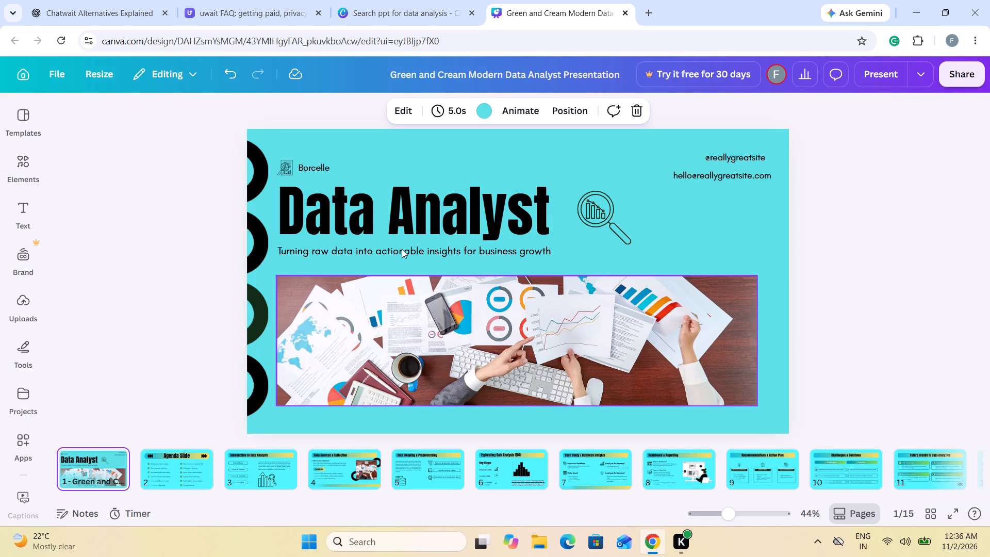
{"action": "left_click", "coordinate": [574, 153]}
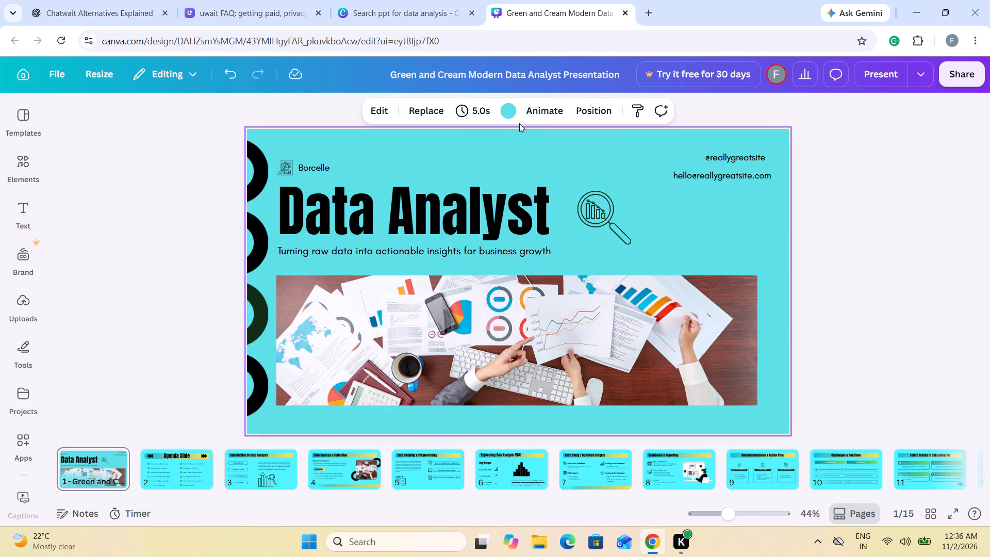
{"action": "left_click", "coordinate": [506, 113]}
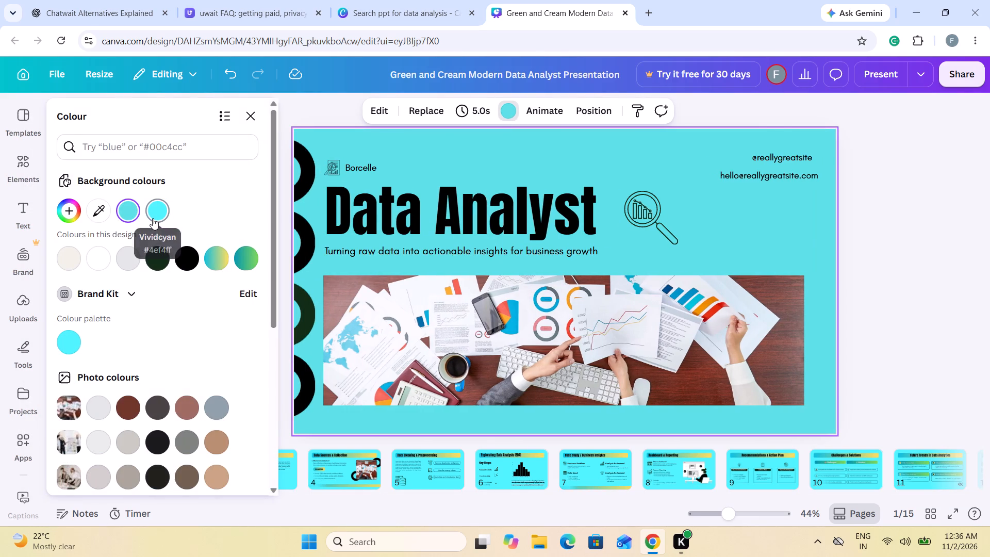
{"action": "left_click", "coordinate": [153, 218]}
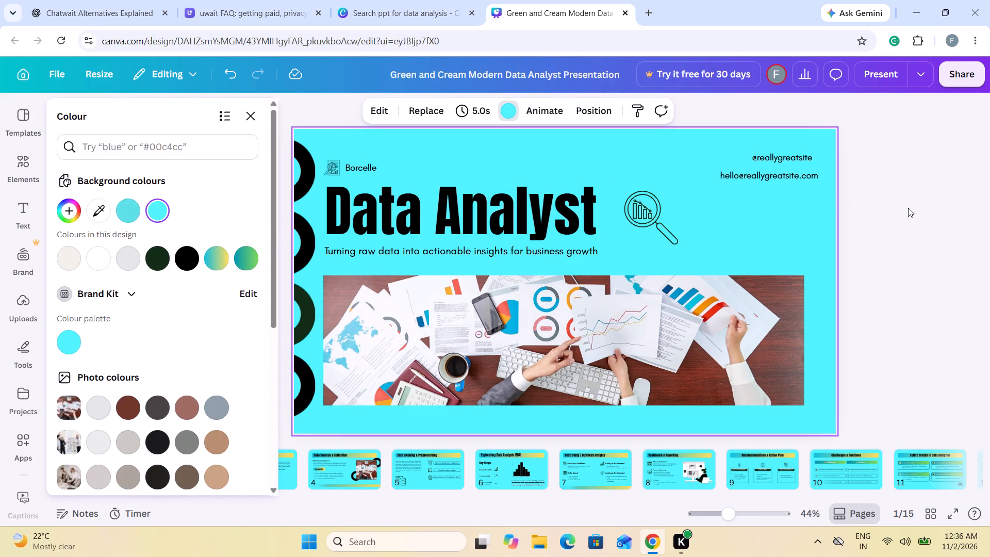
{"action": "left_click", "coordinate": [908, 208]}
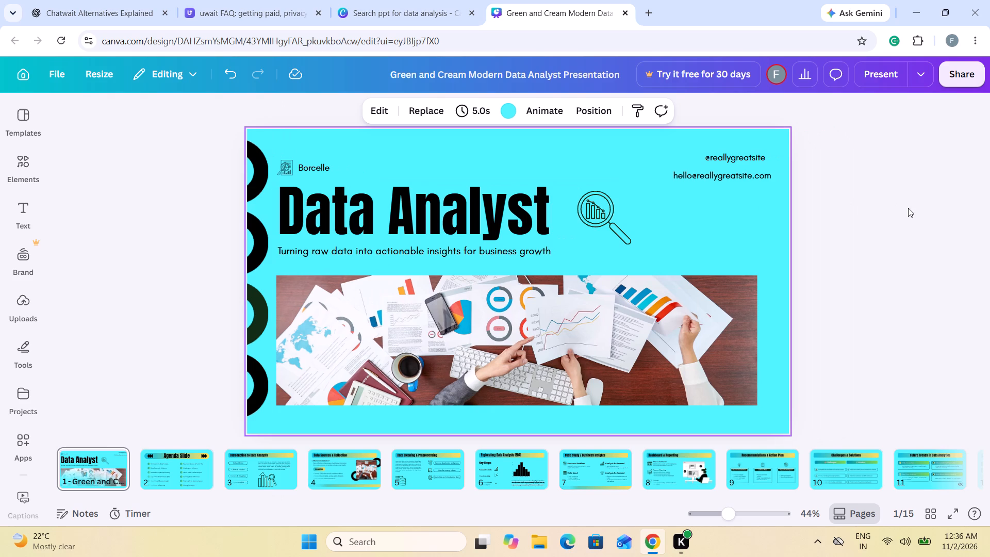